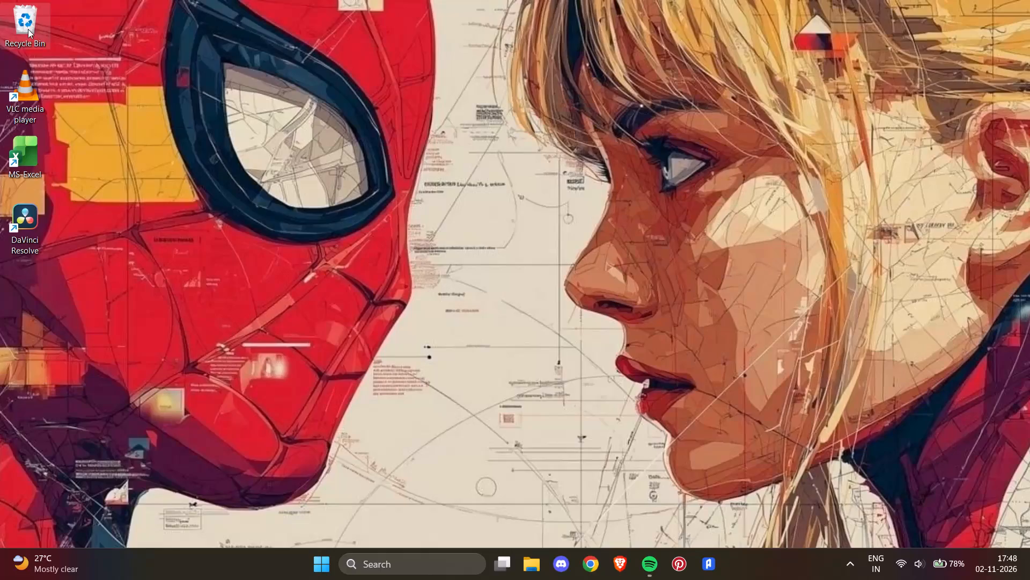
Launch Excel and open the recent workbook CVP_Analysis_Q2_Solution(1).
double_click(24, 157)
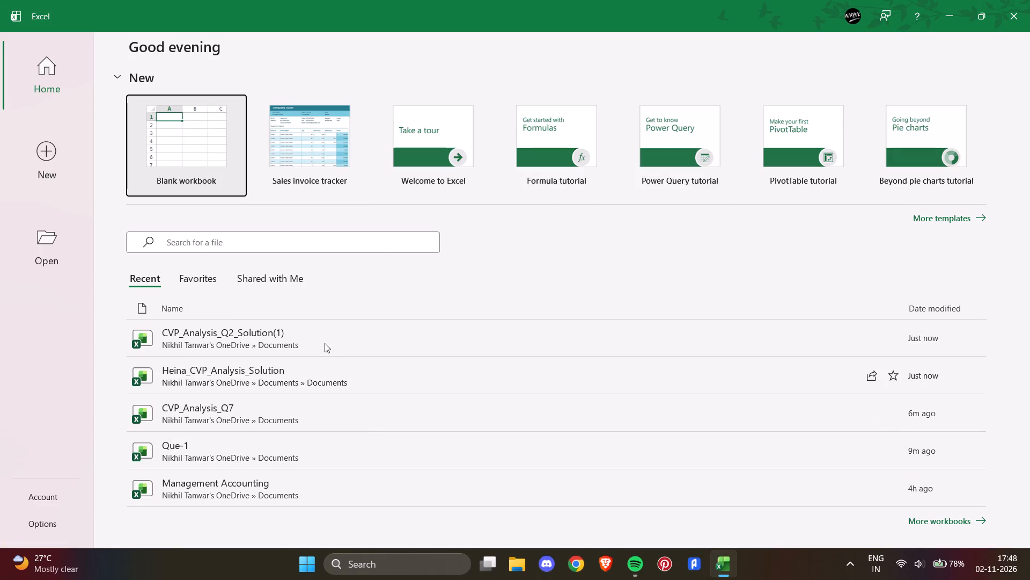
double_click(325, 343)
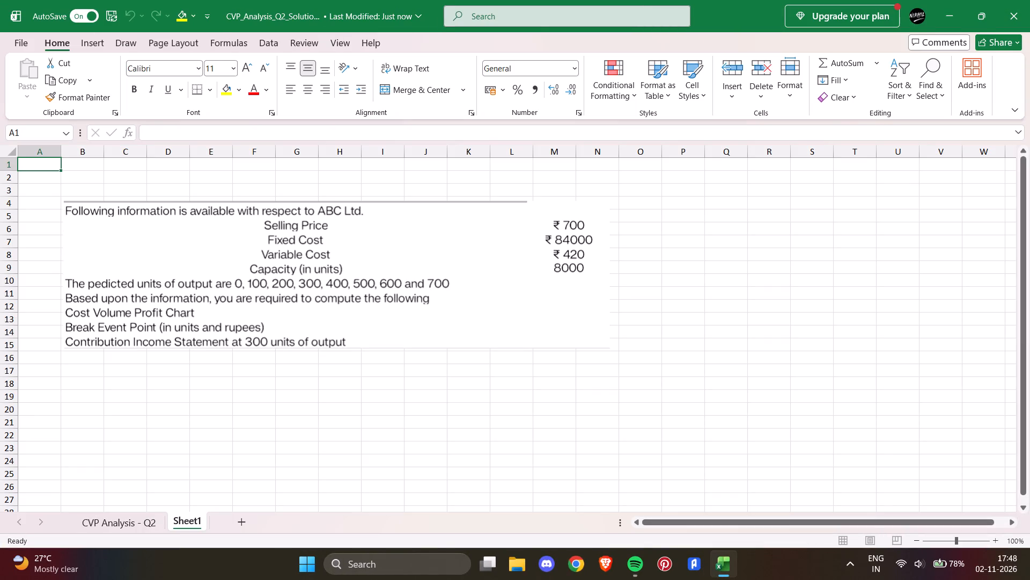
Move the question picture on Sheet1 to the sheet's left edge, starting at column A around row 4.
left_click_drag(293, 308, 249, 313)
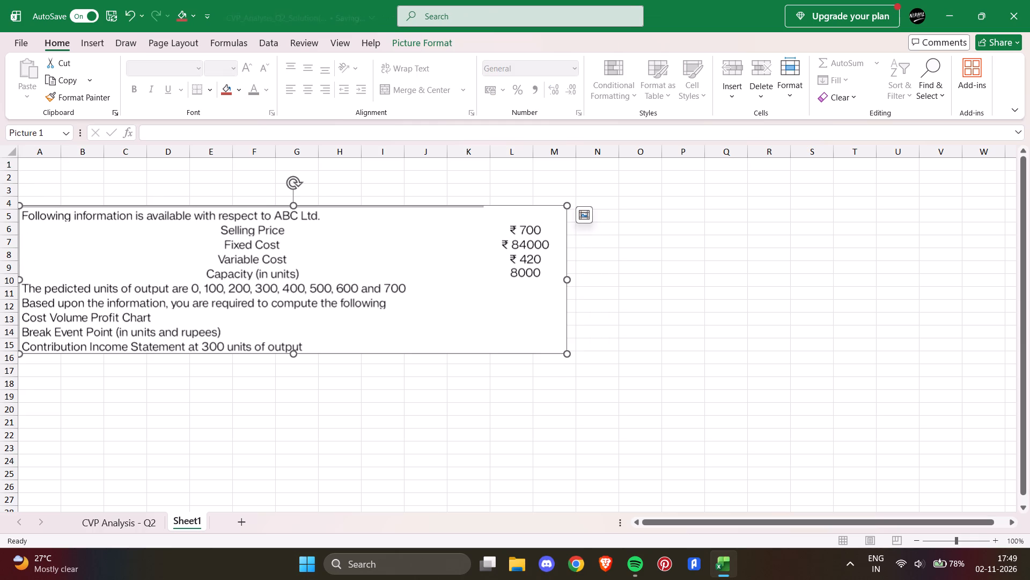
left_click_drag(224, 286, 195, 278)
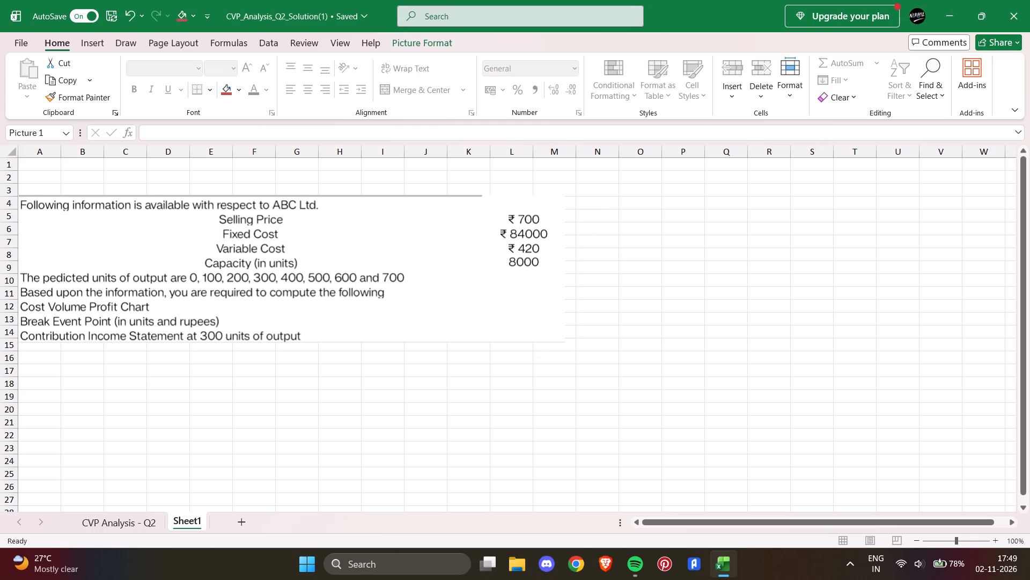
left_click_drag(195, 278, 189, 278)
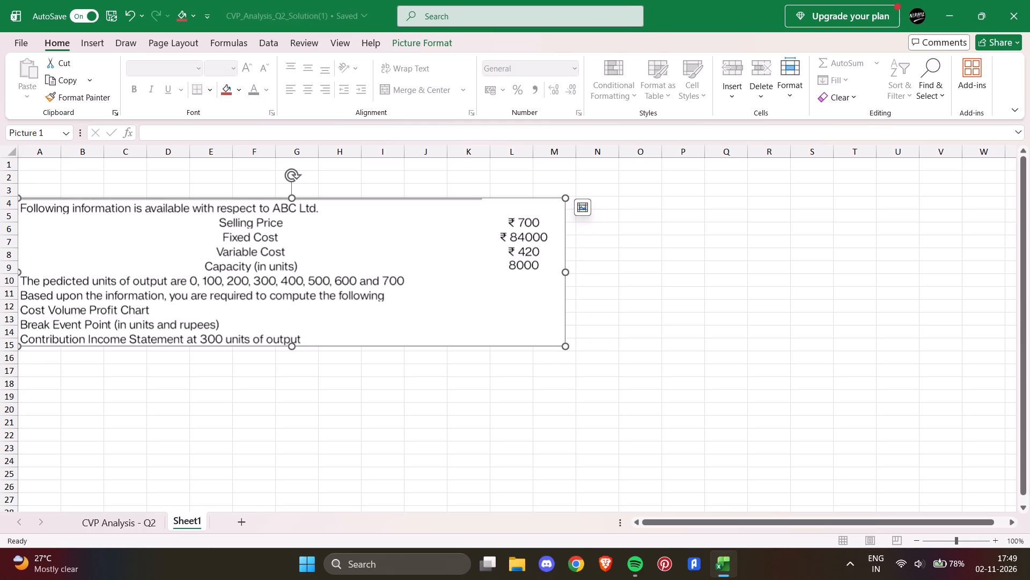
Enter the heading "CVP Analysis Questions" in cell D2.
left_click(164, 178)
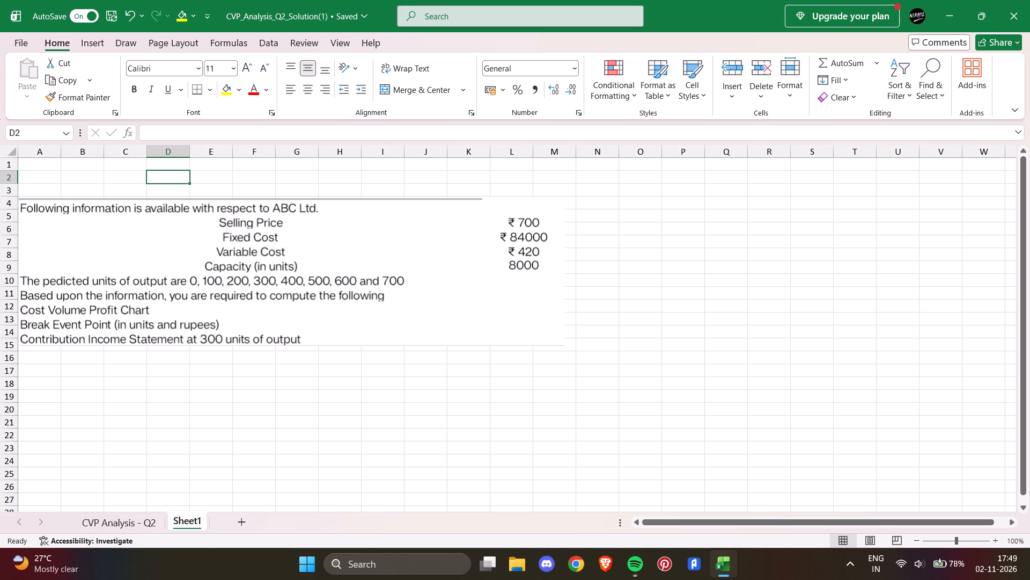
type("CV")
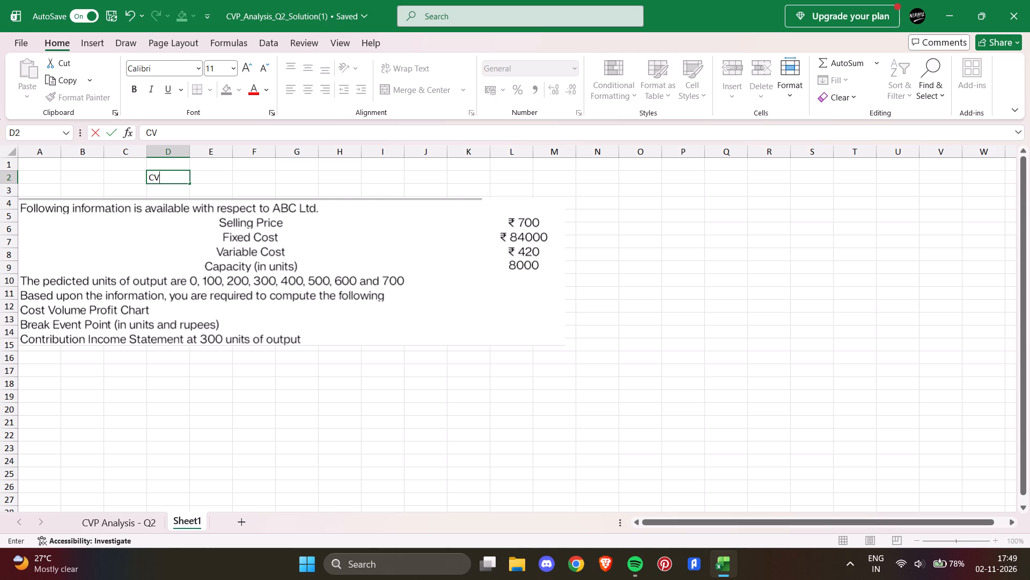
type("P")
key("space")
key("a")
key("l")
type("ysis")
key("space")
key("q")
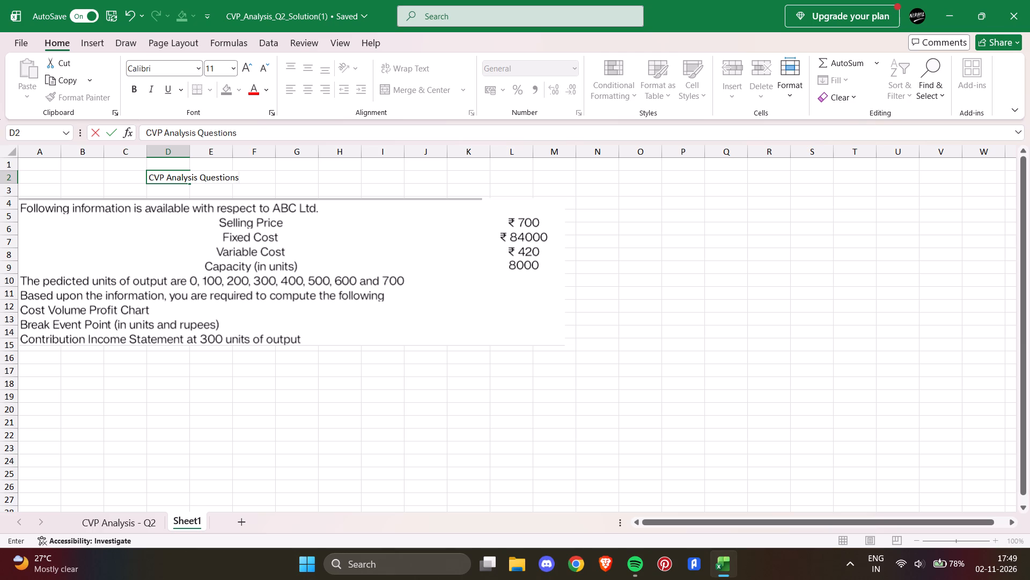
left_click(263, 178)
left_click_drag(312, 175, 300, 175)
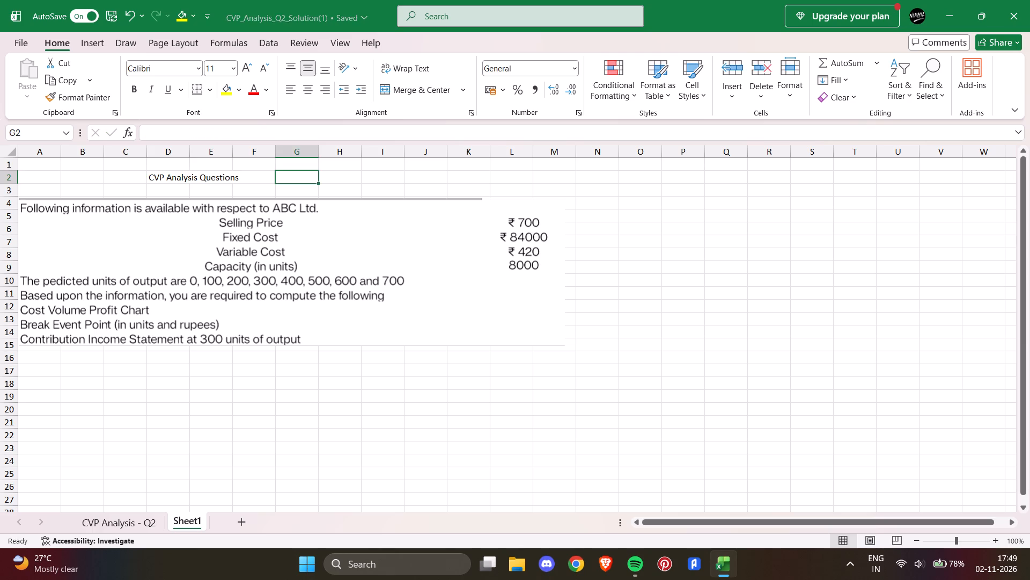
Format the heading in D2:F2 as bold, merged and centered, with a medium-light purple fill.
left_click_drag(156, 178, 242, 179)
left_click(135, 83)
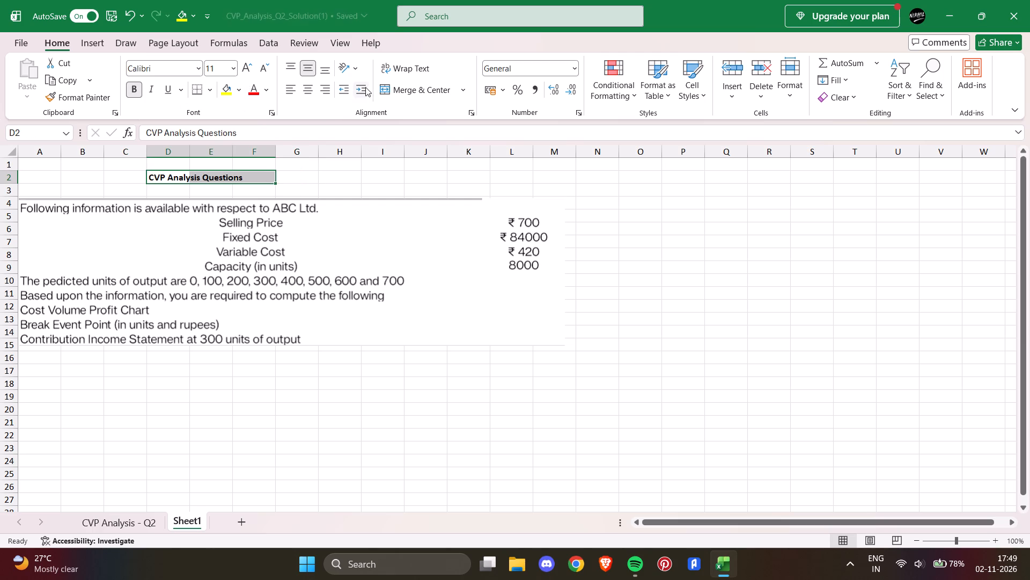
left_click(410, 90)
left_click(235, 91)
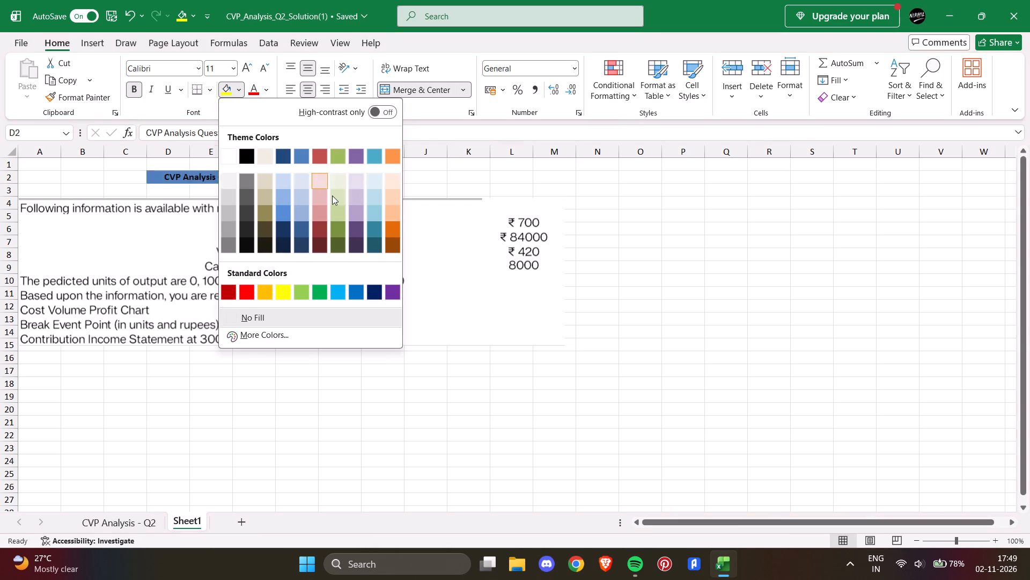
left_click(358, 213)
Enter "QUESTION-1" in cell D3 beneath the heading.
left_click(178, 191)
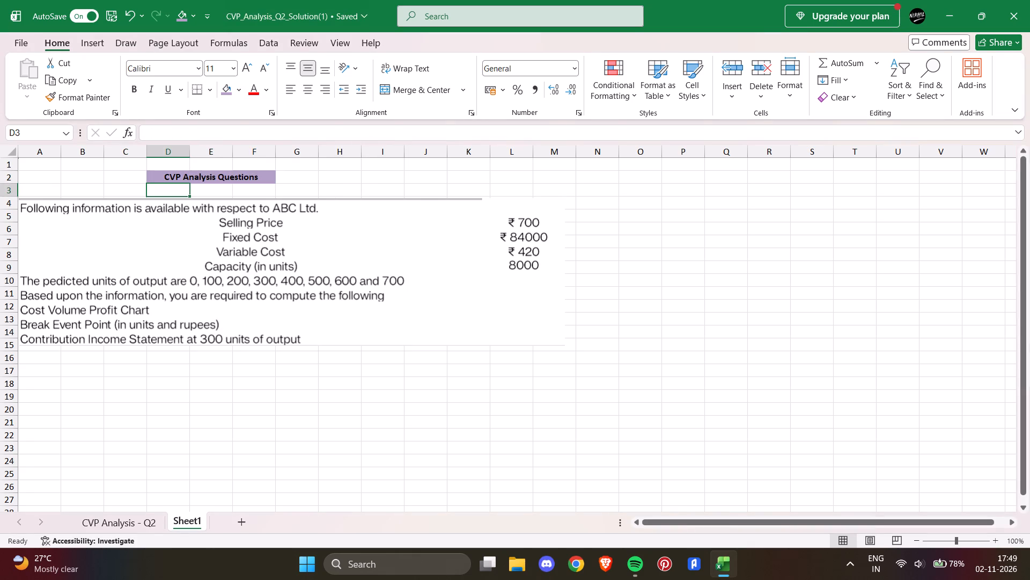
type("QU")
type("ESTION")
type("-1")
key("Return")
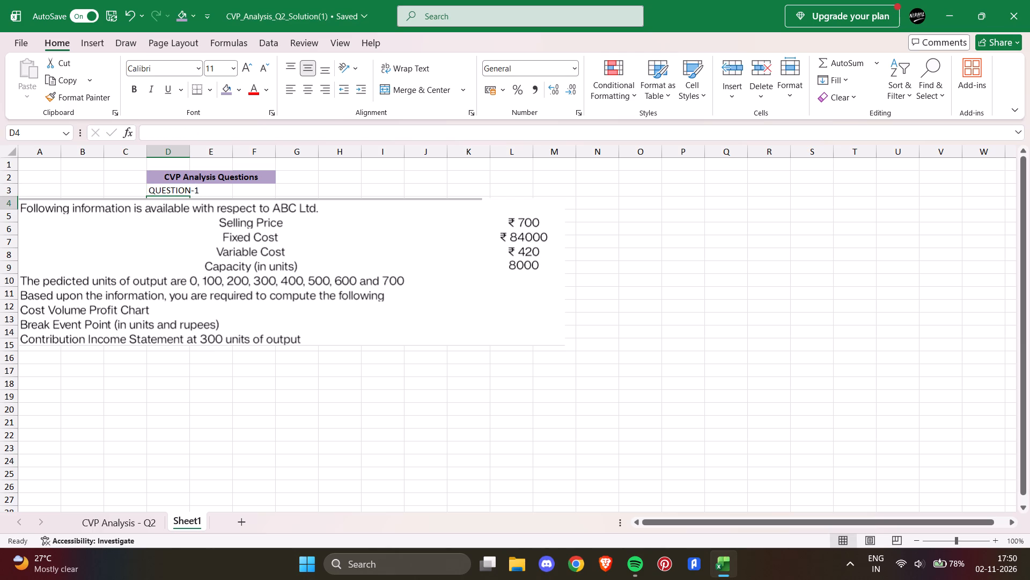
Move the question picture down about one row so it starts near row 5.
left_click_drag(200, 245, 201, 261)
Format the QUESTION-1 label across D3:F3 as bold with a red fill, merged and centered.
left_click(177, 193)
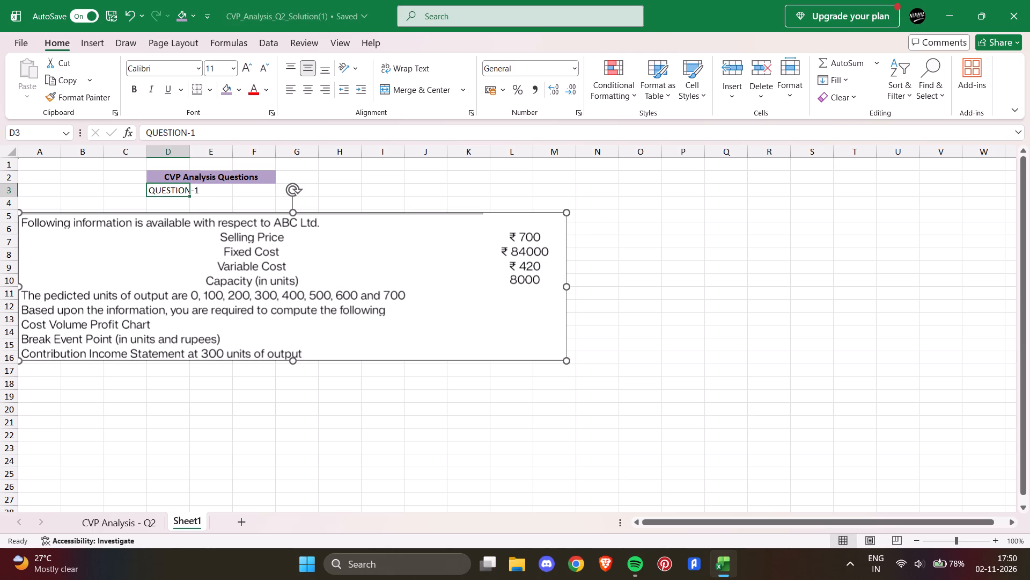
left_click_drag(165, 189, 203, 189)
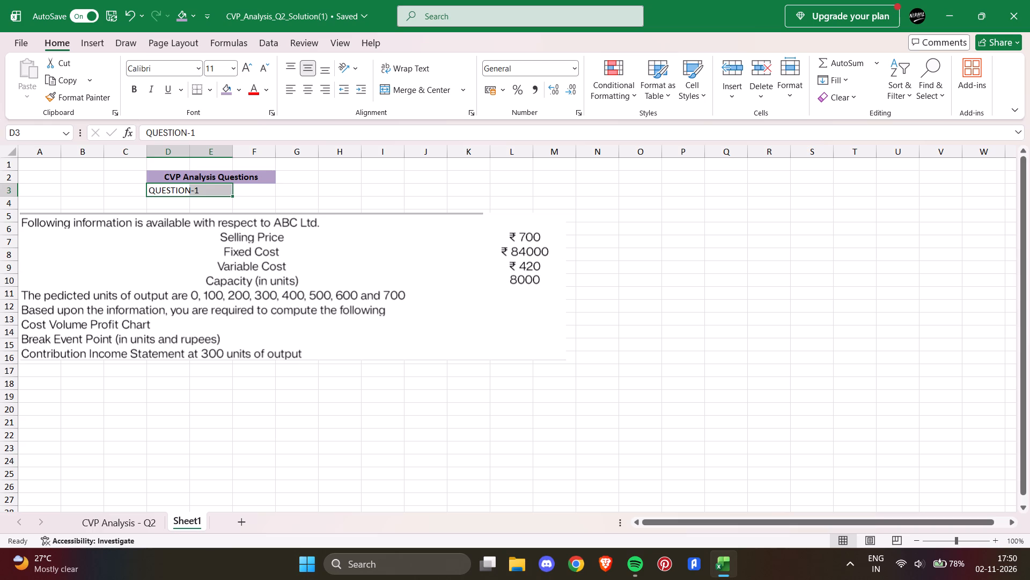
left_click_drag(195, 191, 236, 194)
left_click_drag(163, 189, 215, 191)
left_click_drag(215, 191, 247, 191)
left_click(139, 89)
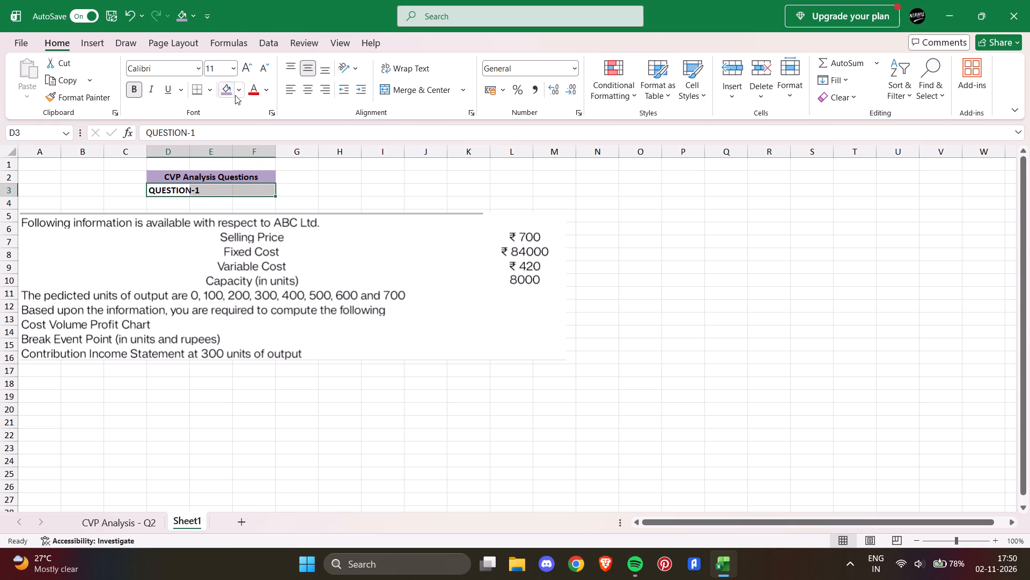
left_click(238, 93)
left_click(246, 291)
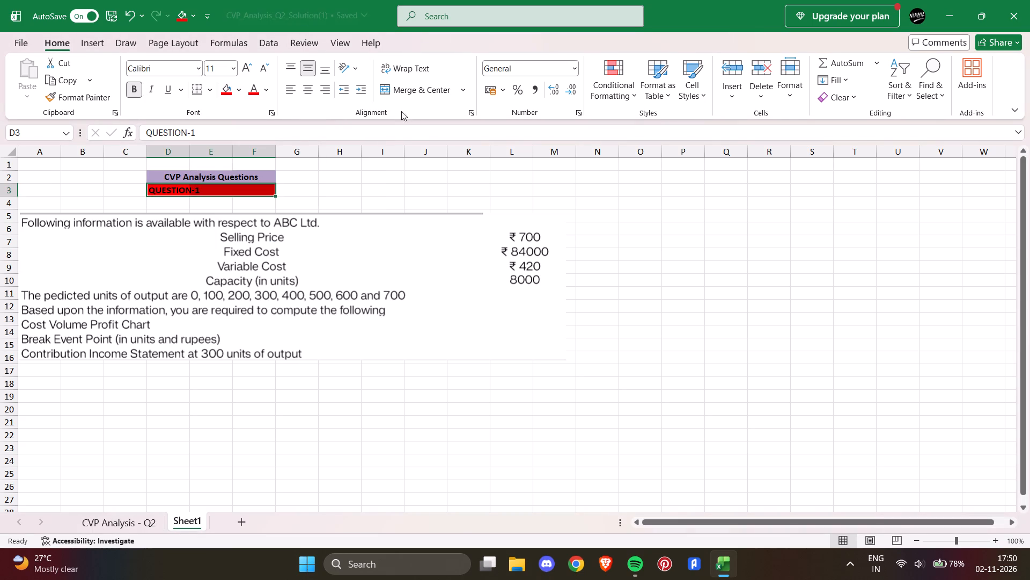
left_click(409, 87)
left_click(330, 189)
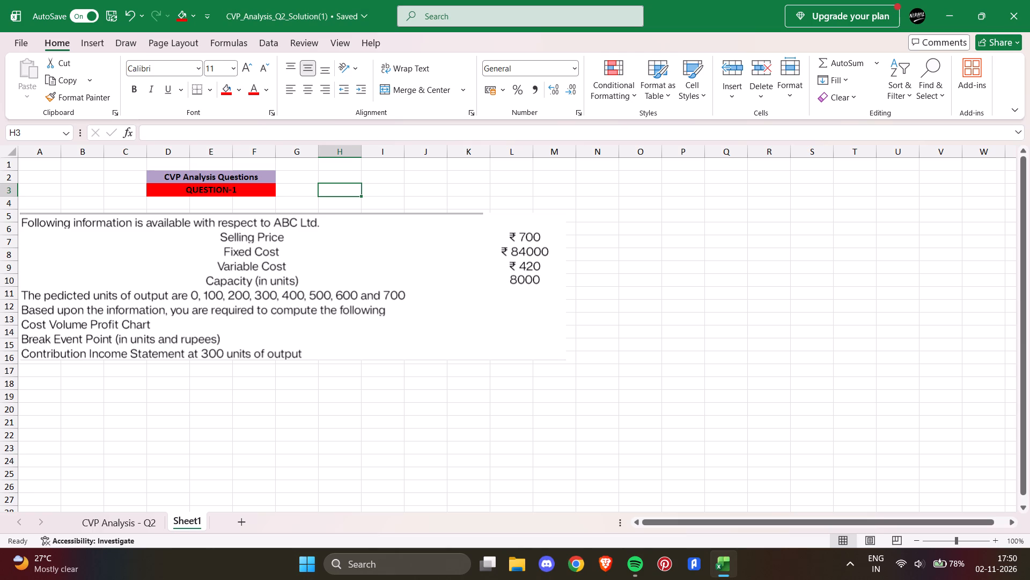
Align the question picture with the left edge of column A and adjust its top edge to the bottom of row 4.
left_click_drag(297, 287, 271, 288)
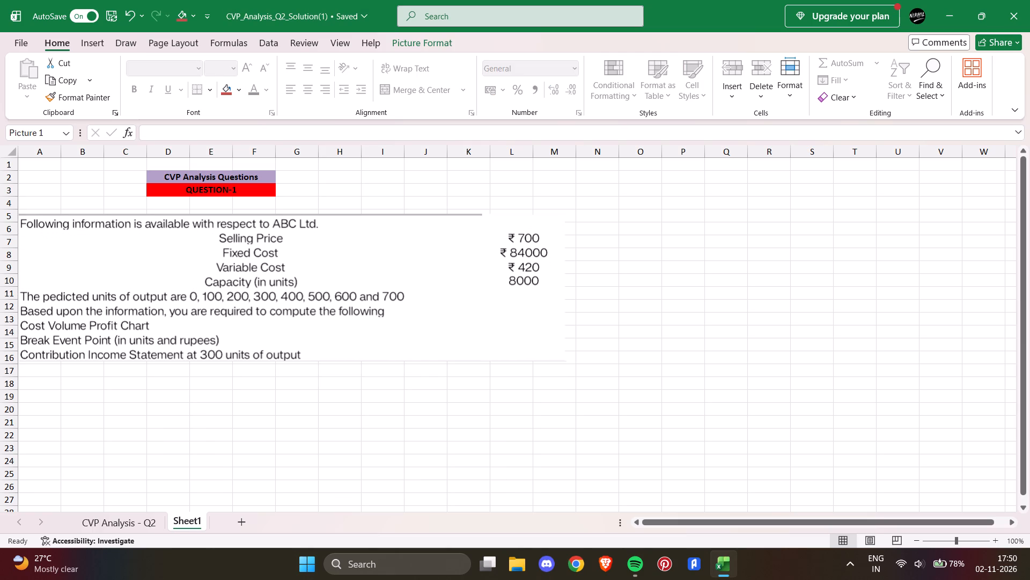
left_click_drag(271, 288, 260, 295)
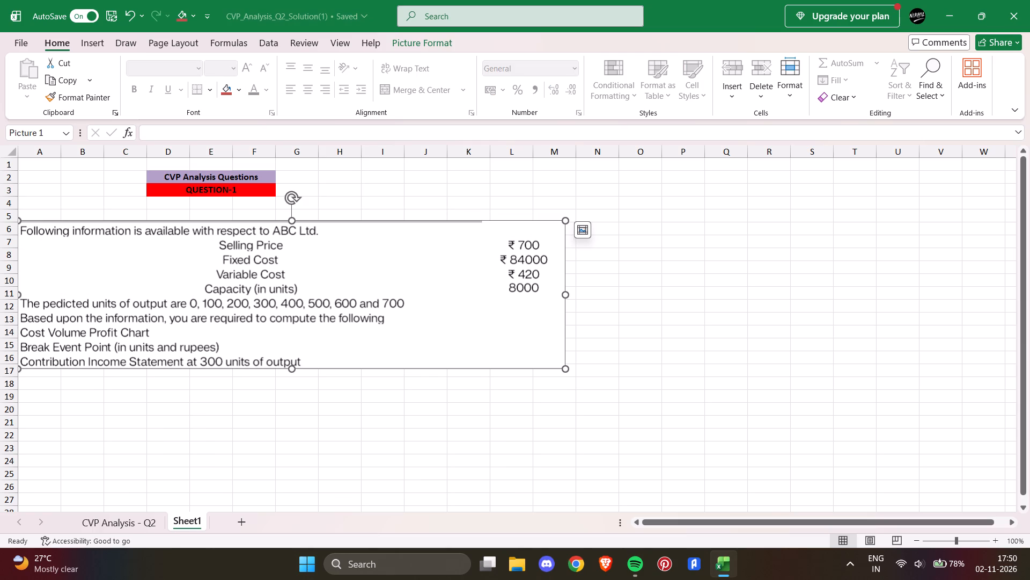
left_click_drag(256, 253, 247, 243)
left_click_drag(292, 209, 277, 220)
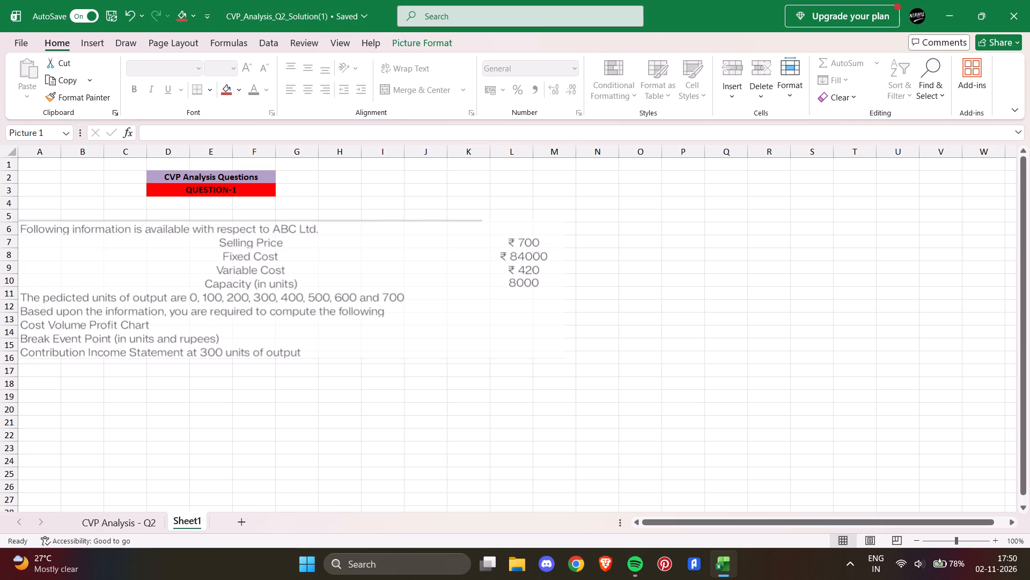
left_click_drag(277, 220, 278, 206)
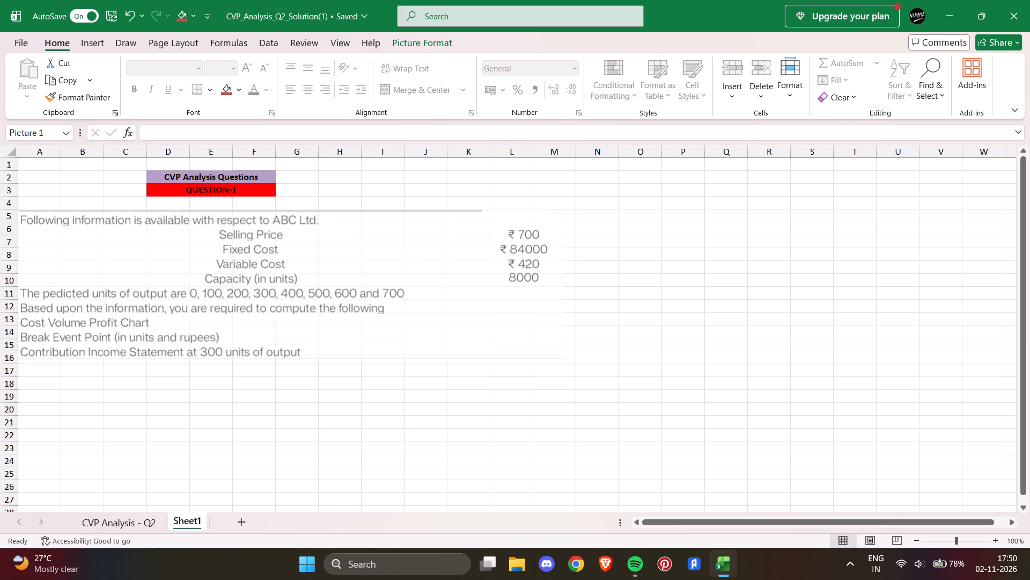
left_click_drag(278, 206, 276, 208)
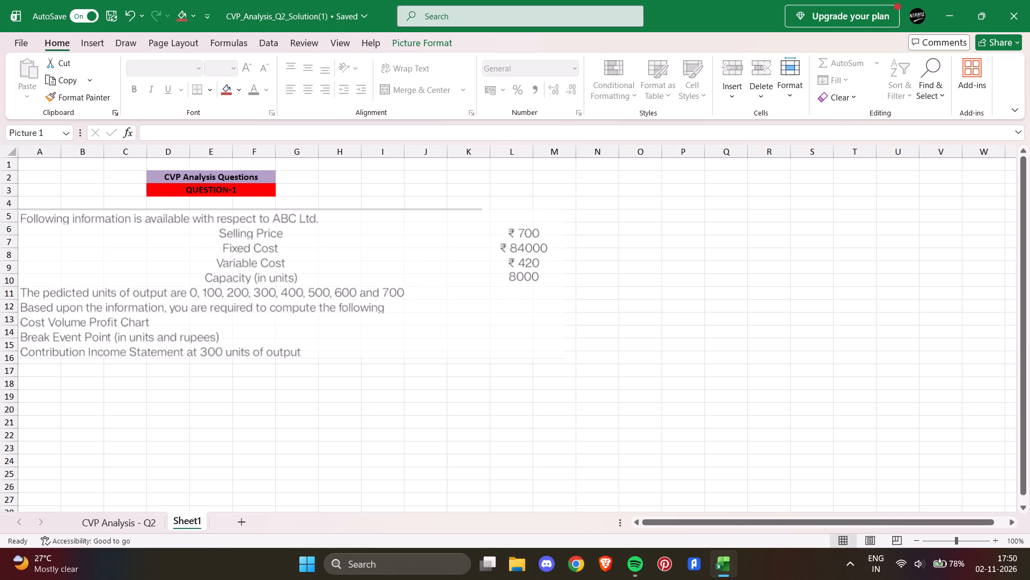
left_click_drag(276, 208, 276, 212)
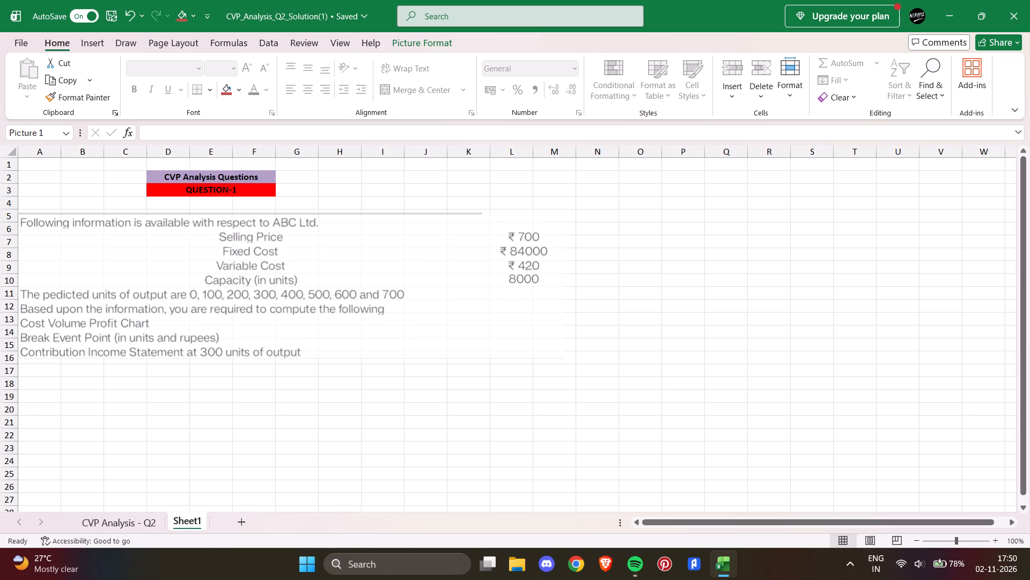
left_click_drag(276, 212, 275, 207)
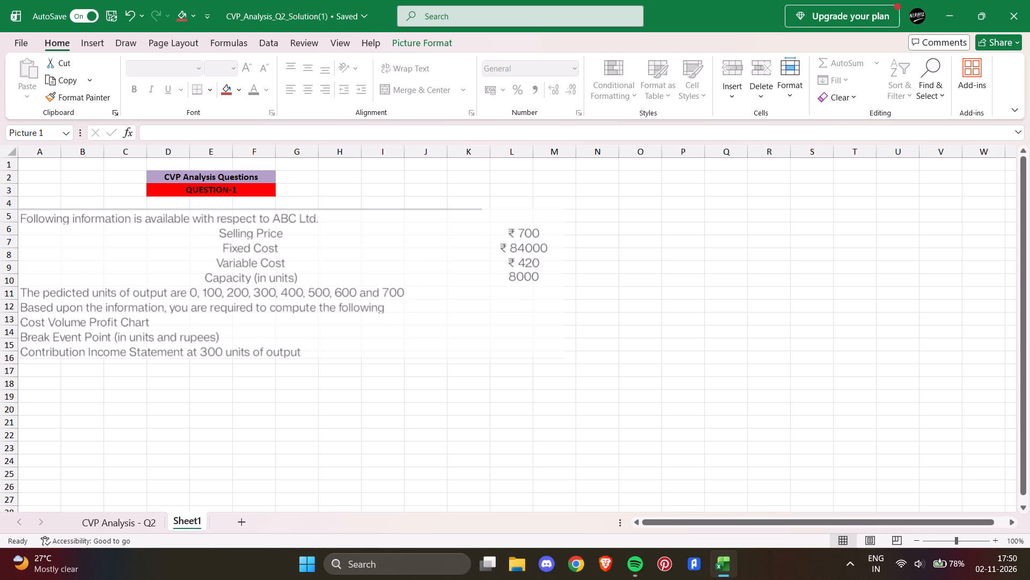
left_click_drag(275, 207, 275, 209)
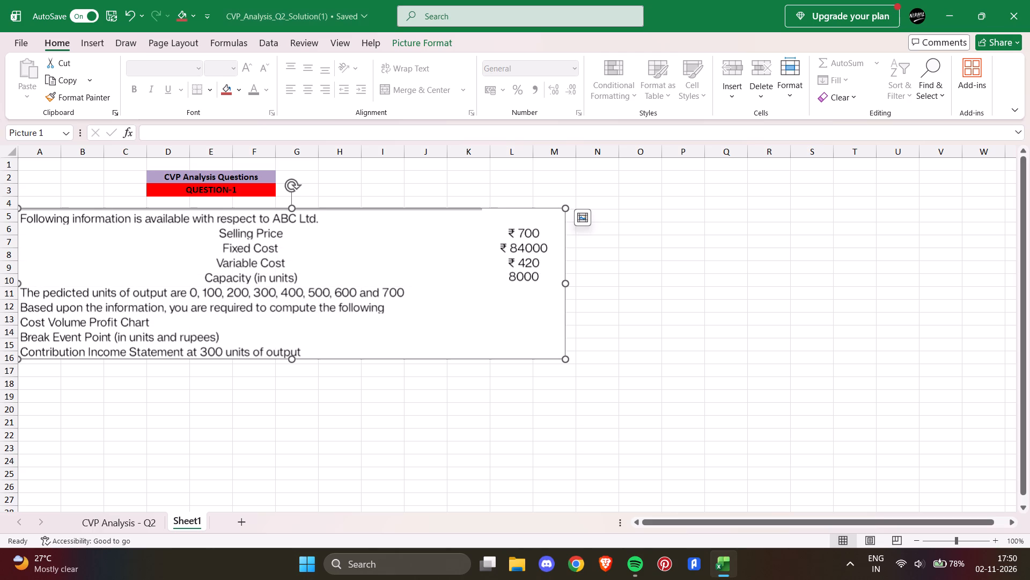
Narrow the question picture so its right edge lines up with the end of column J.
left_click_drag(564, 285, 455, 288)
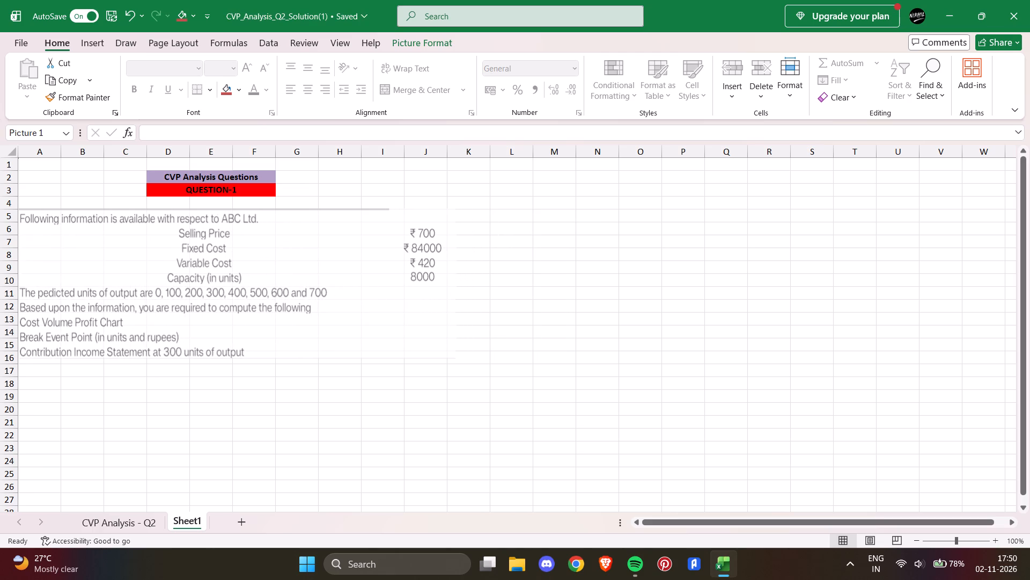
left_click_drag(455, 288, 446, 287)
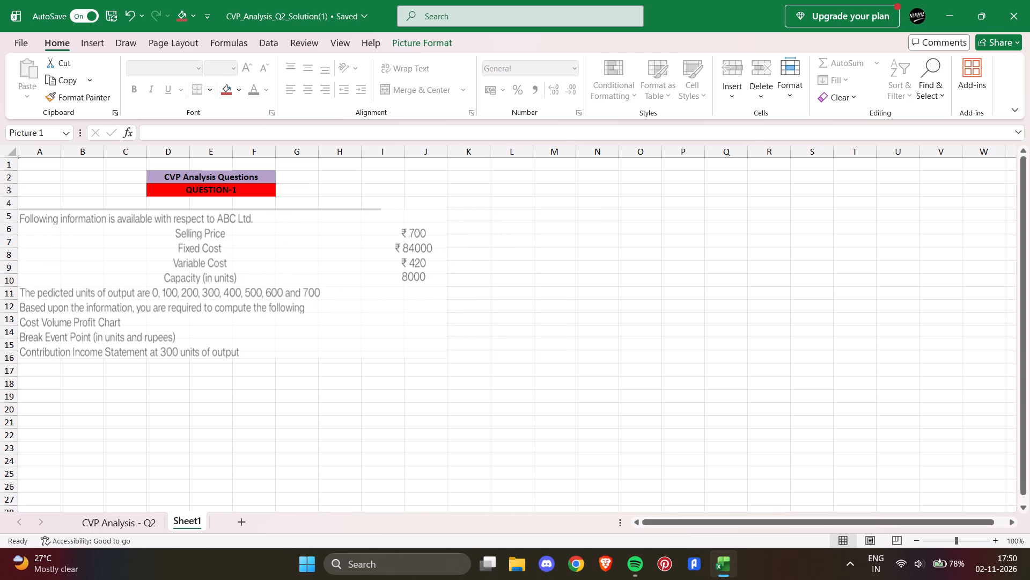
left_click_drag(446, 287, 447, 287)
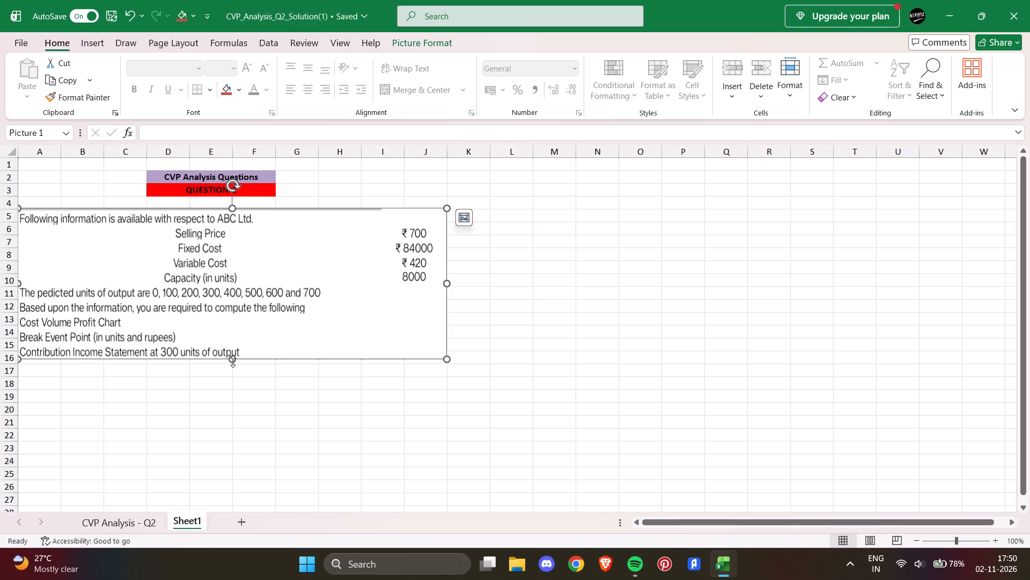
Stretch the question picture's bottom edge down to the end of row 20.
left_click_drag(233, 361, 230, 414)
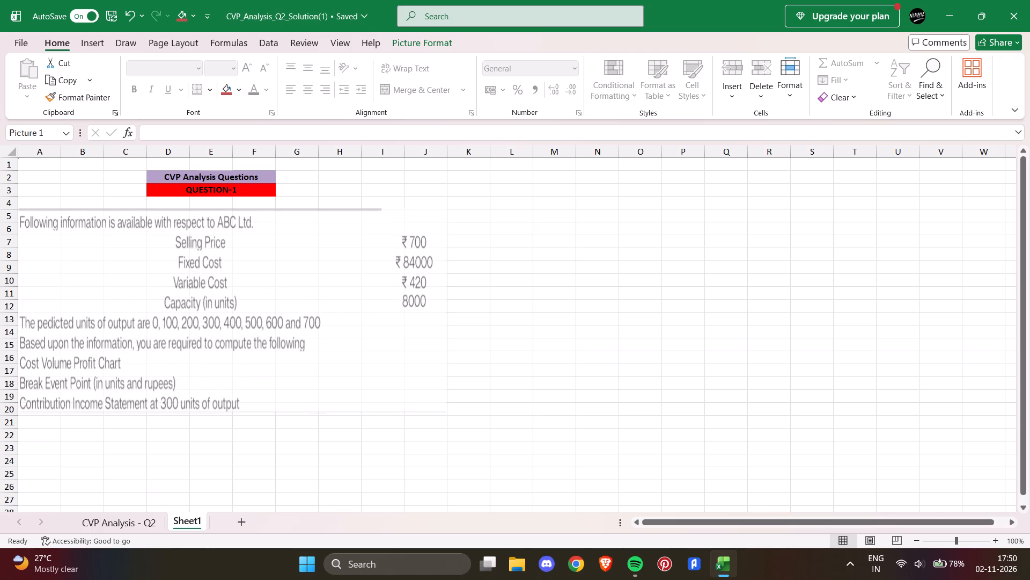
left_click_drag(230, 414, 232, 417)
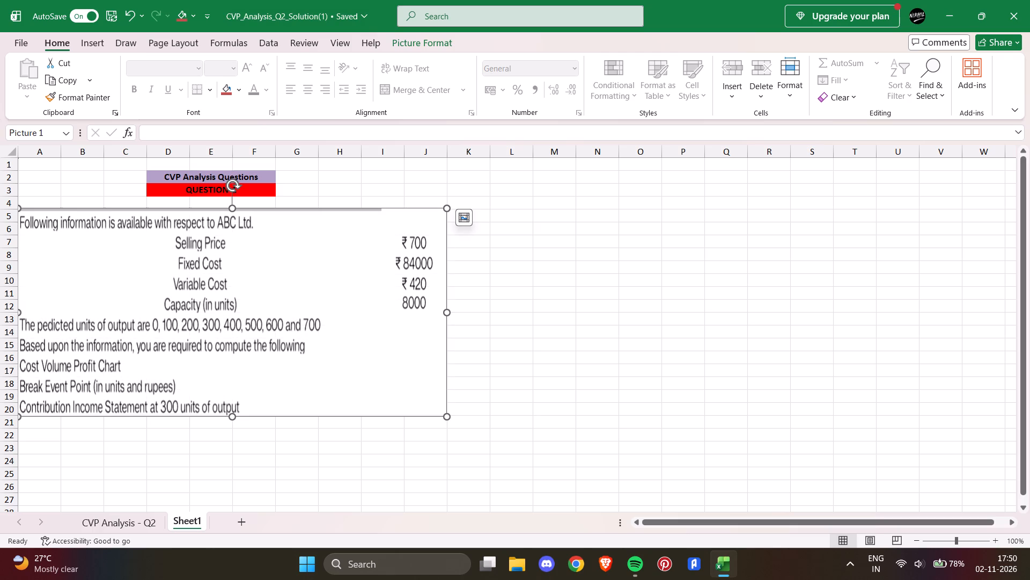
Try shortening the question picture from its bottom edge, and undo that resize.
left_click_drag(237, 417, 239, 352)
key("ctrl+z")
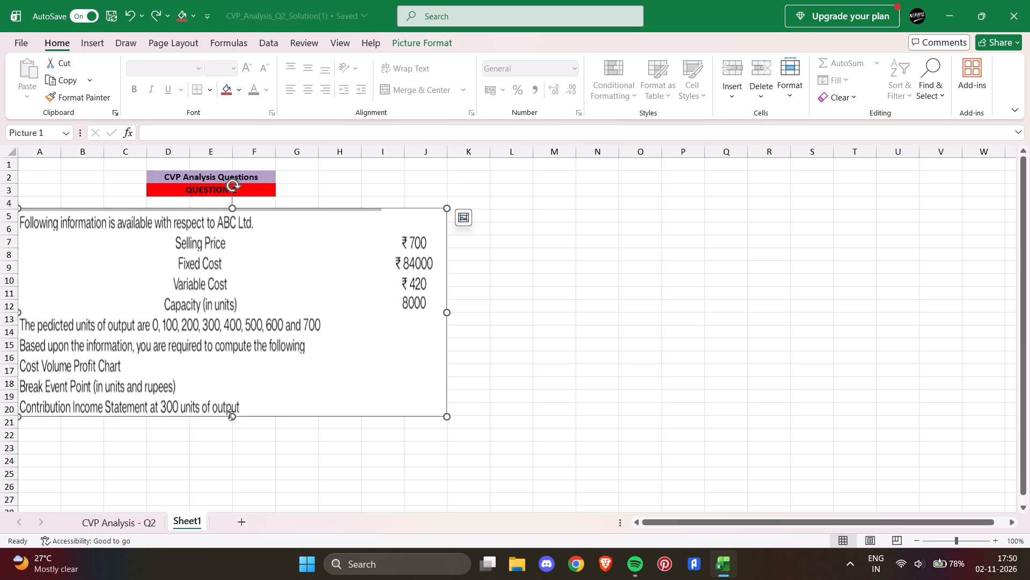
Shorten the question picture so its bottom edge lines up with the end of row 18.
left_click_drag(232, 414, 232, 352)
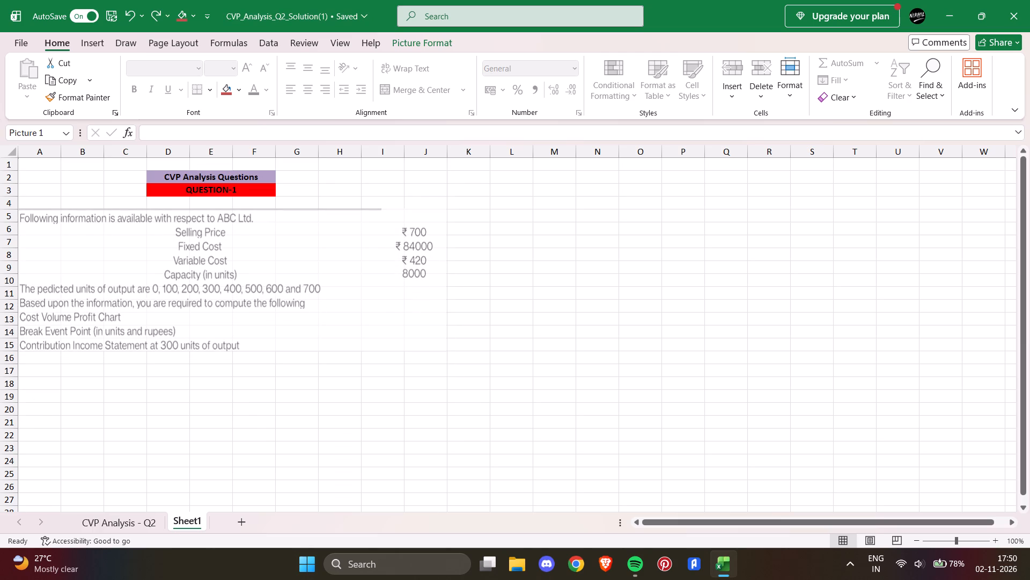
left_click_drag(232, 352, 233, 379)
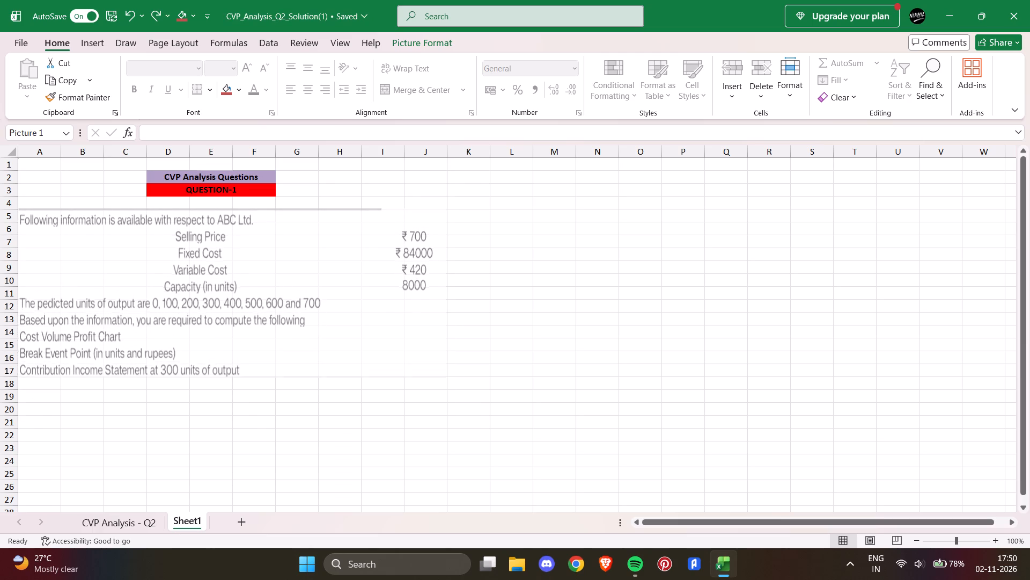
left_click_drag(233, 379, 232, 392)
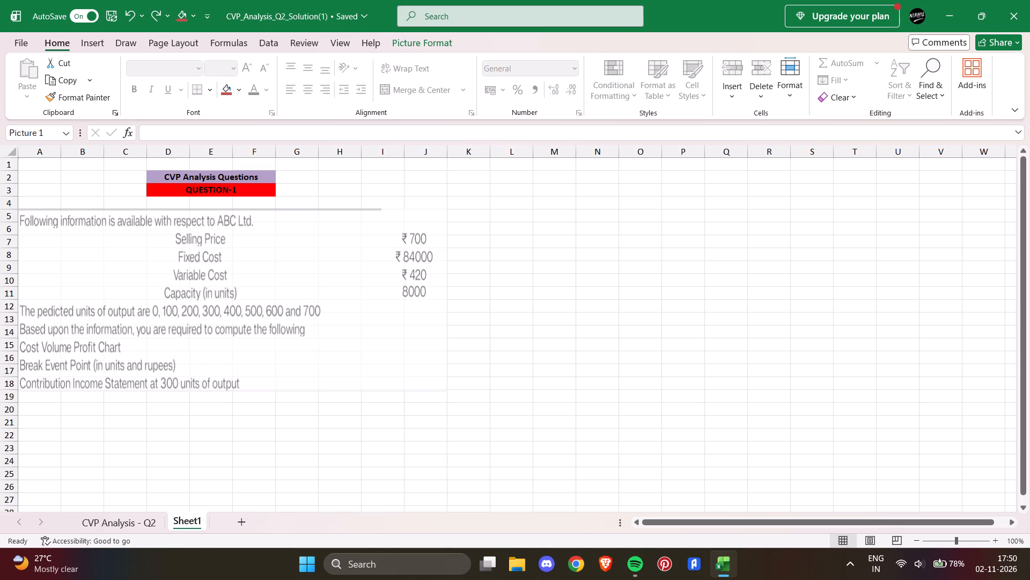
left_click_drag(232, 392, 233, 389)
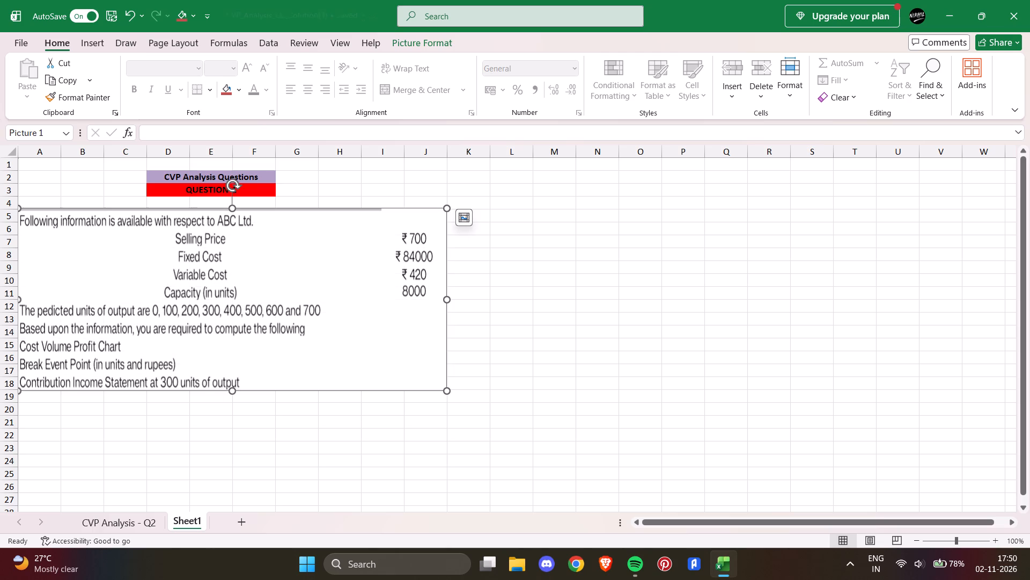
Enter the heading SOLUTION in cell L3, beside the question picture.
left_click(509, 178)
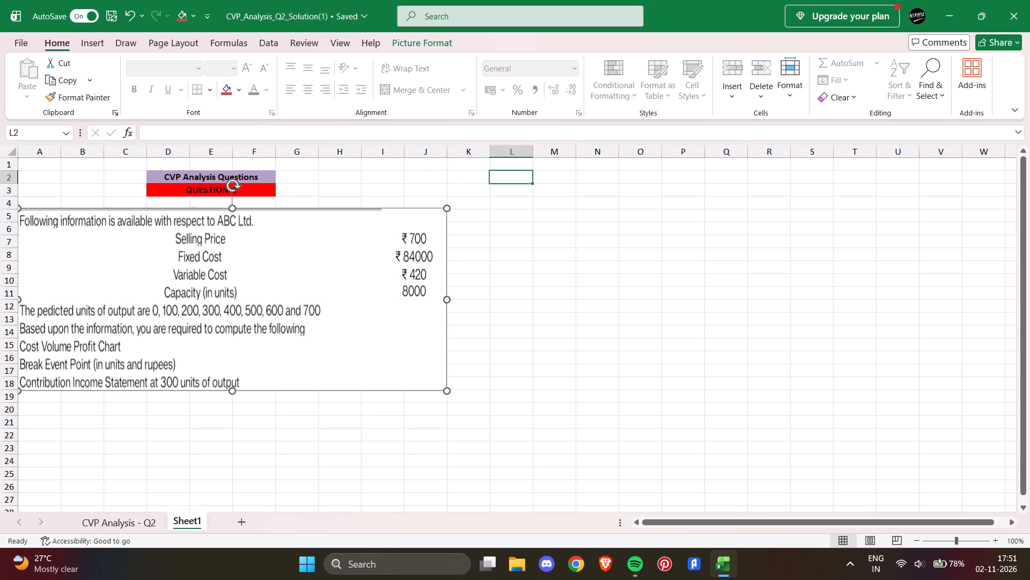
left_click(520, 191)
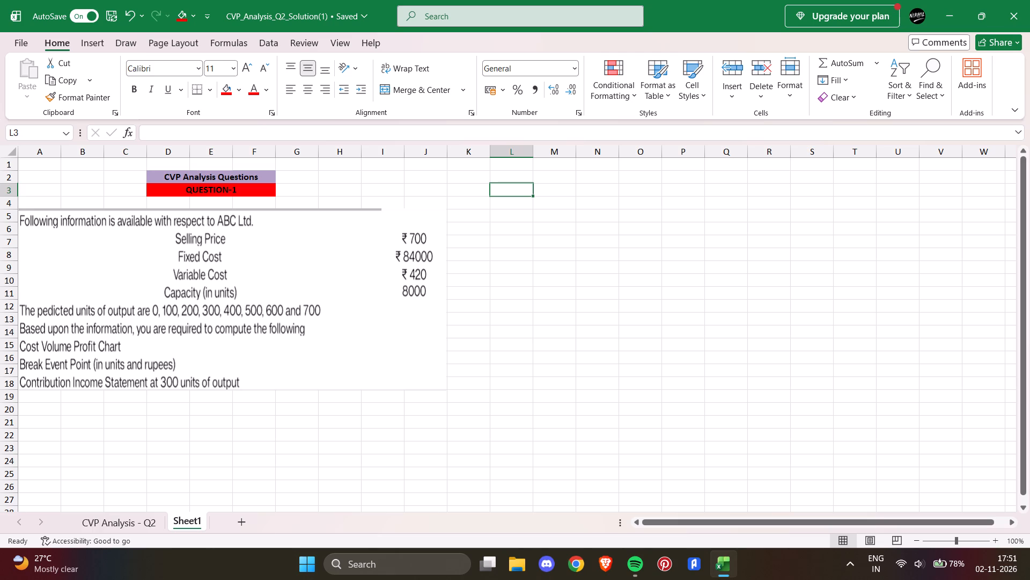
type("SOLUTION")
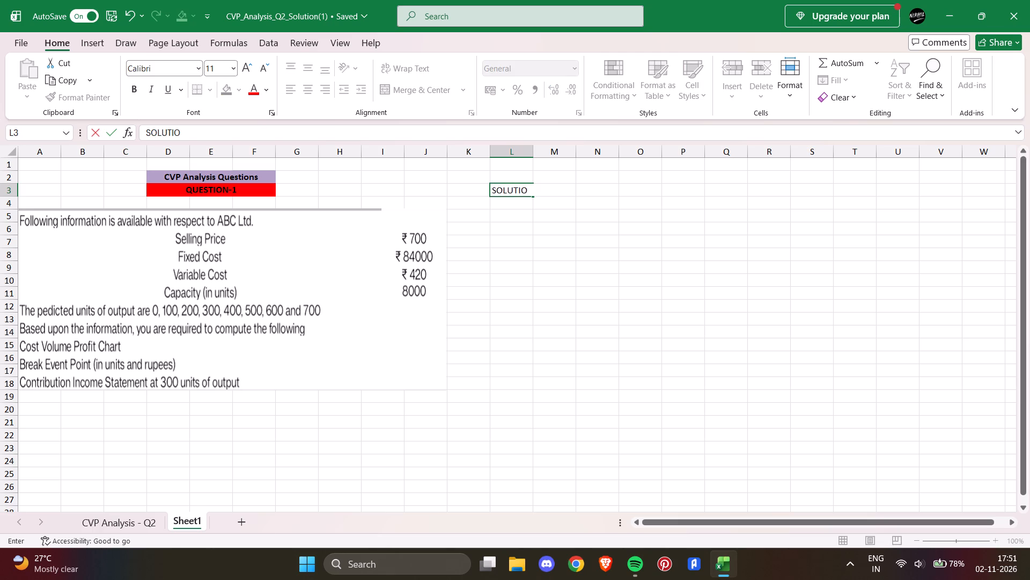
left_click(520, 210)
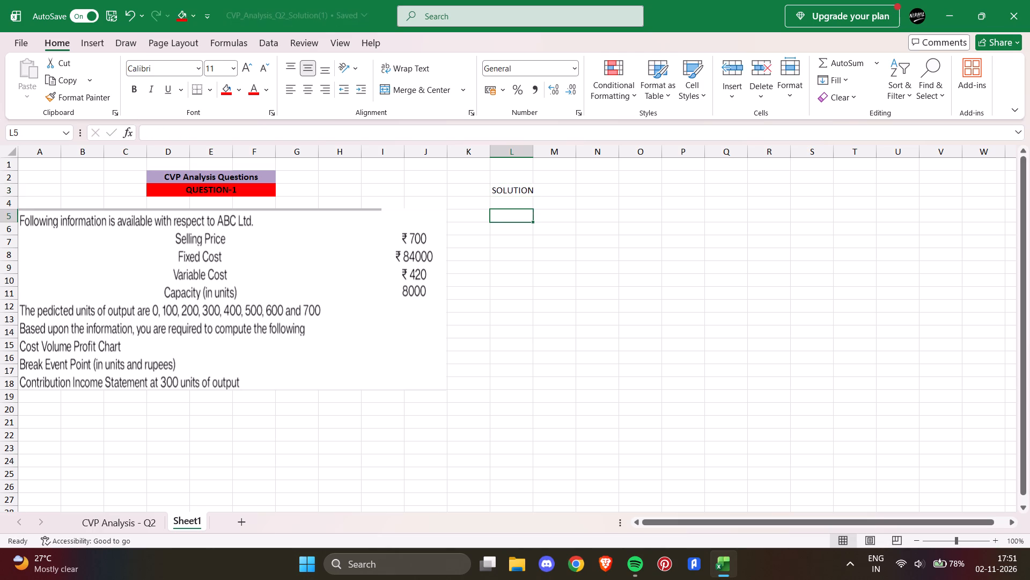
Format the SOLUTION heading with yellow fill, merged and centred across L3:M3, in bold.
left_click_drag(505, 192, 566, 184)
left_click(243, 92)
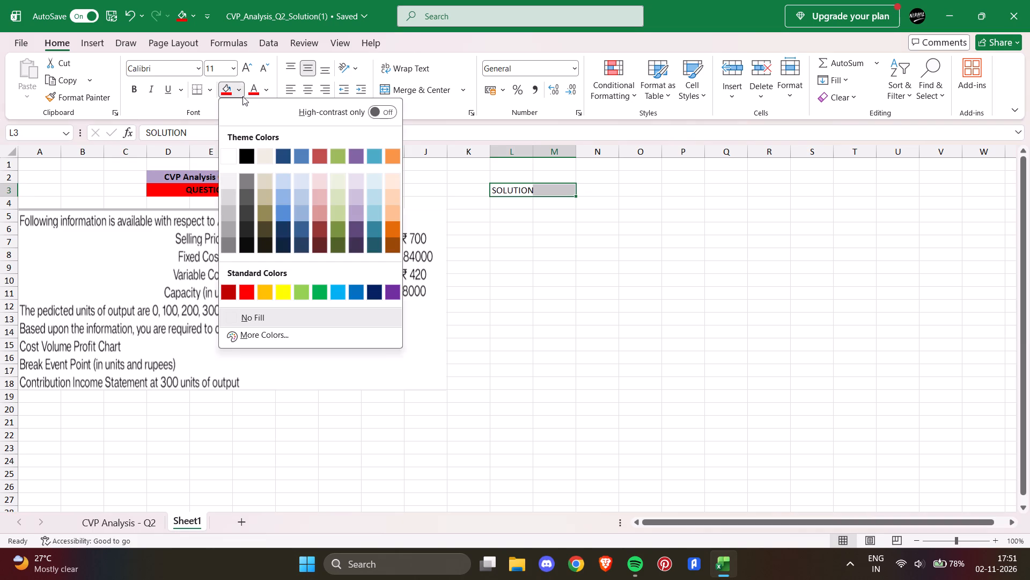
left_click(285, 294)
left_click(410, 92)
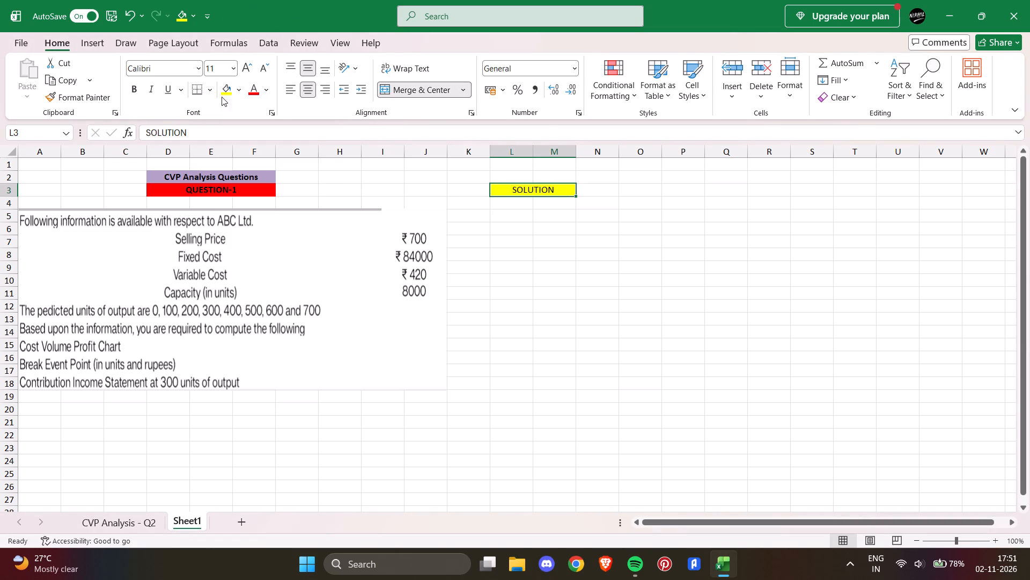
left_click(136, 88)
left_click(510, 202)
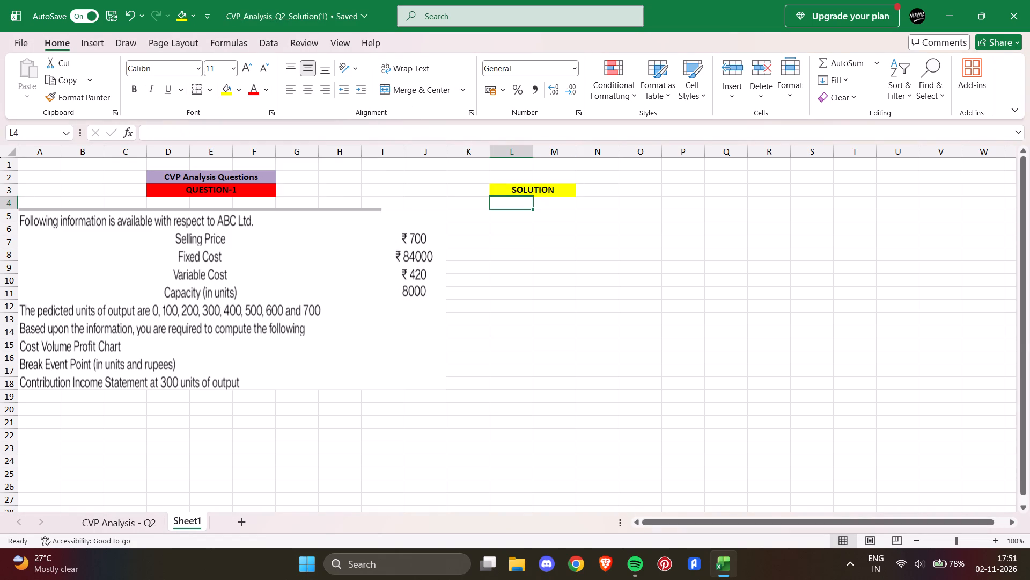
Copy the Base Information labels E4:G8, Selling Price through Contribution Margin per unit, from the CVP Analysis - Q2 sheet.
left_click(101, 524)
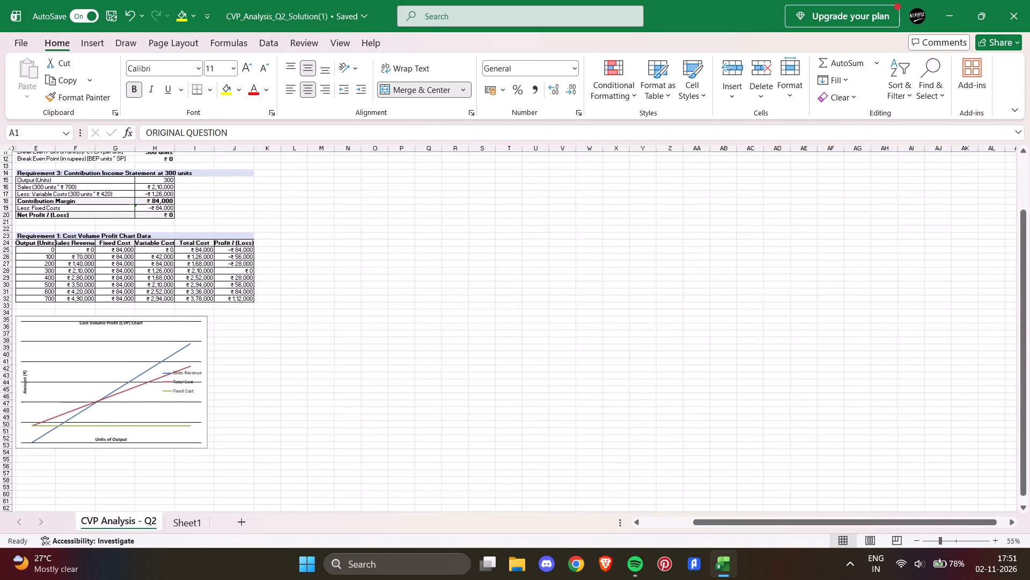
scroll(417, 361, "right", 2)
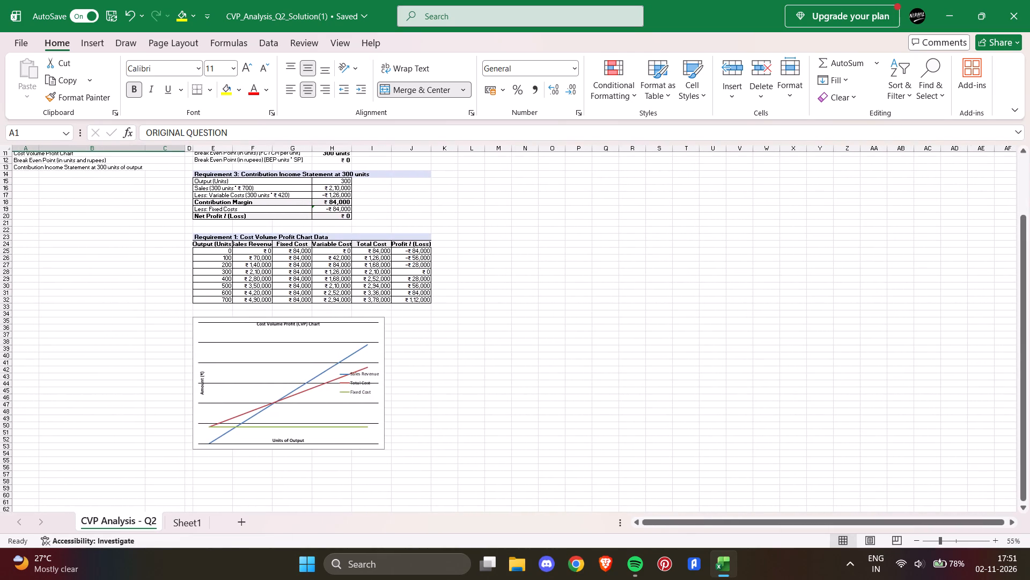
scroll(475, 373, "up", 2)
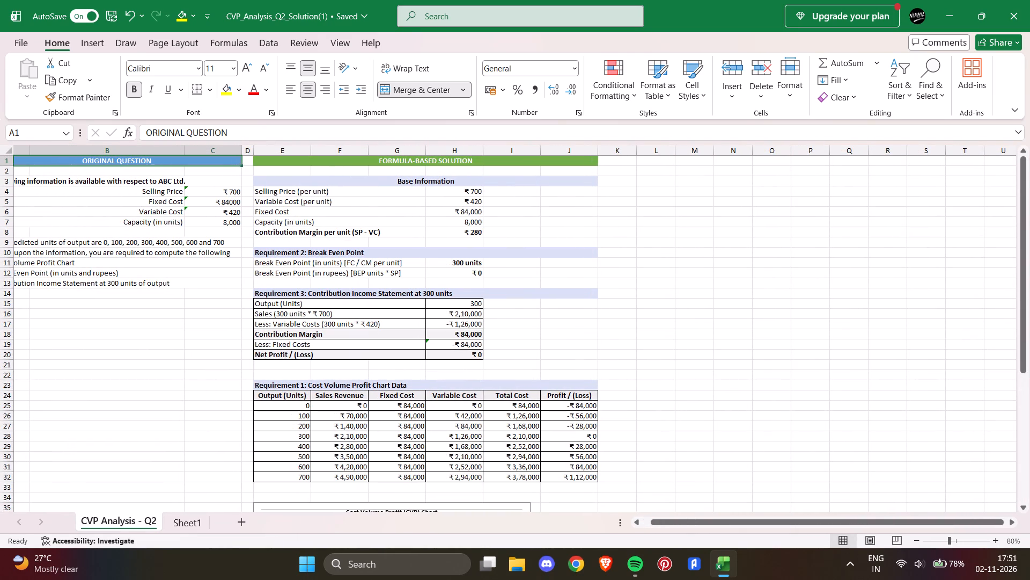
left_click_drag(259, 192, 303, 229)
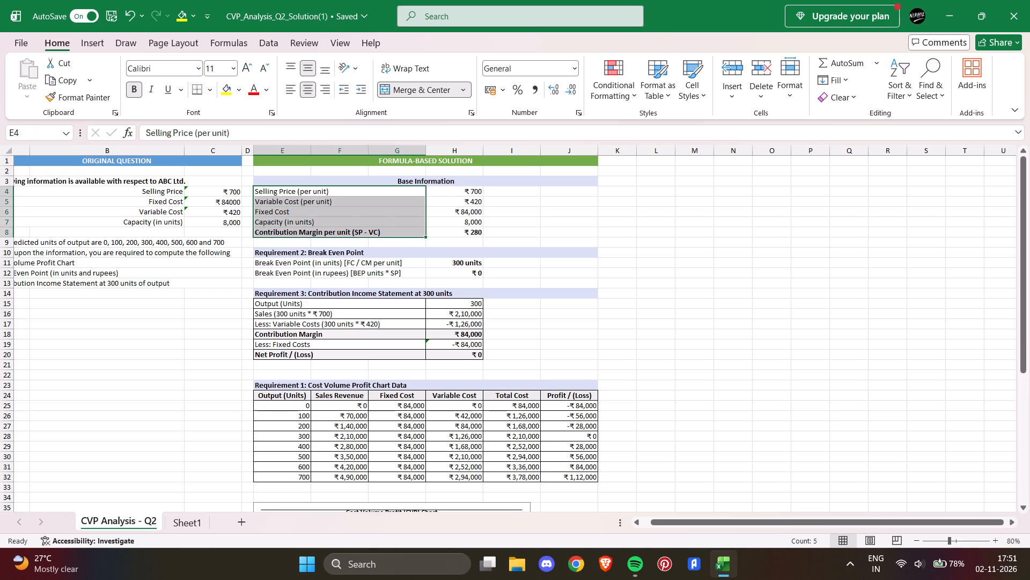
key("ctrl+c")
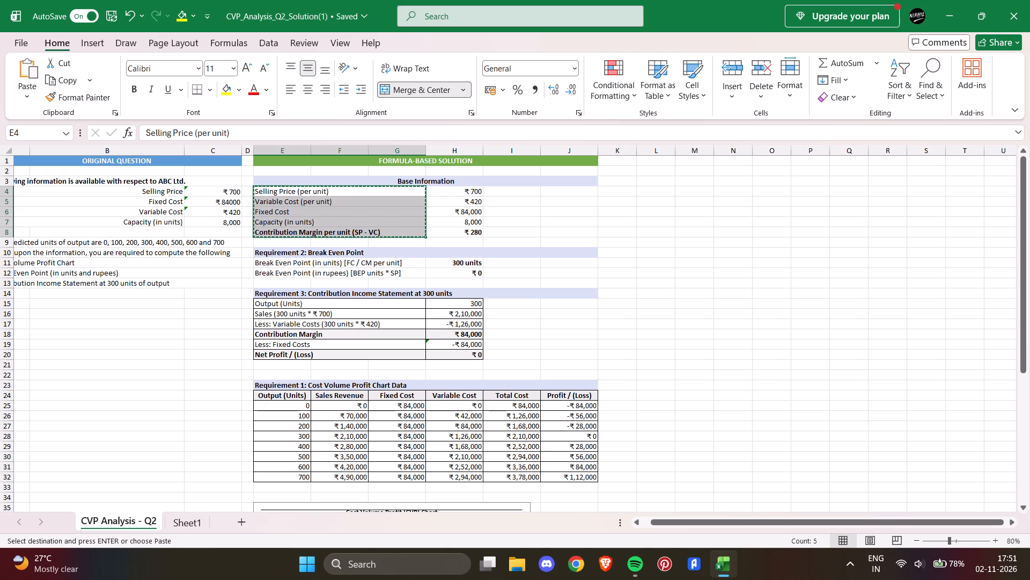
Enter Given in cell L5 of Sheet1 and make it italic.
left_click(194, 521)
left_click(512, 213)
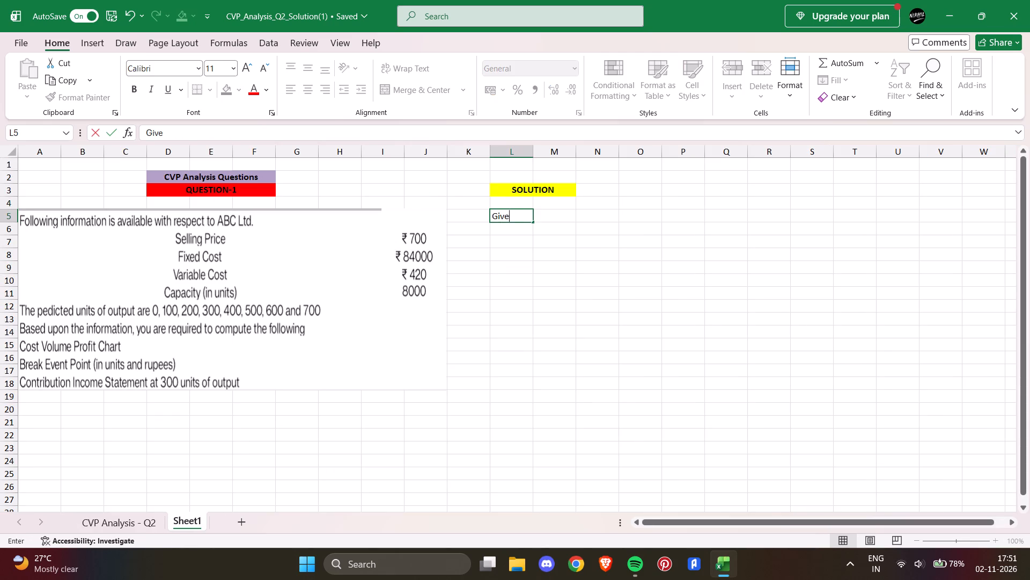
left_click(498, 266)
left_click(512, 218)
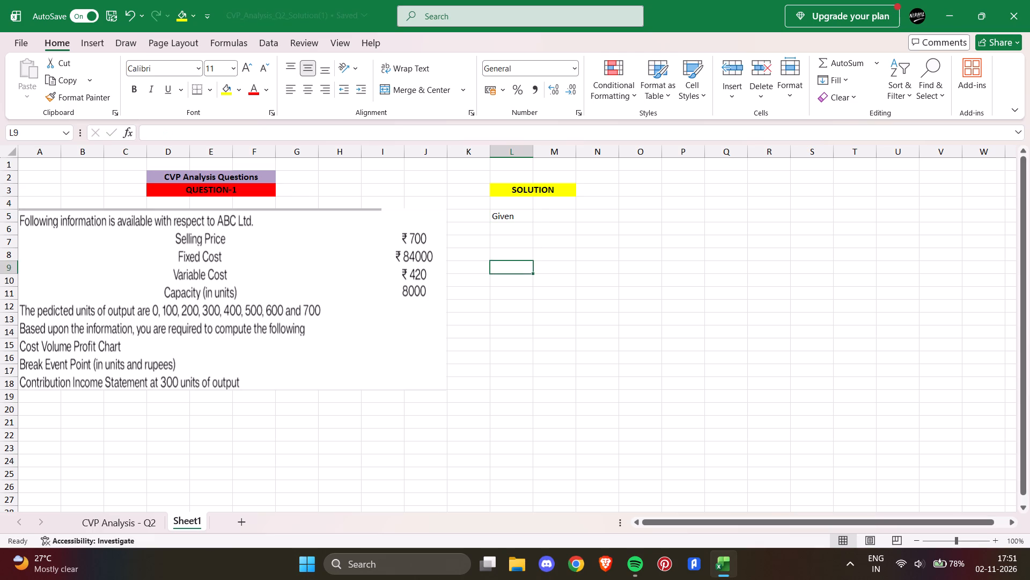
left_click(152, 91)
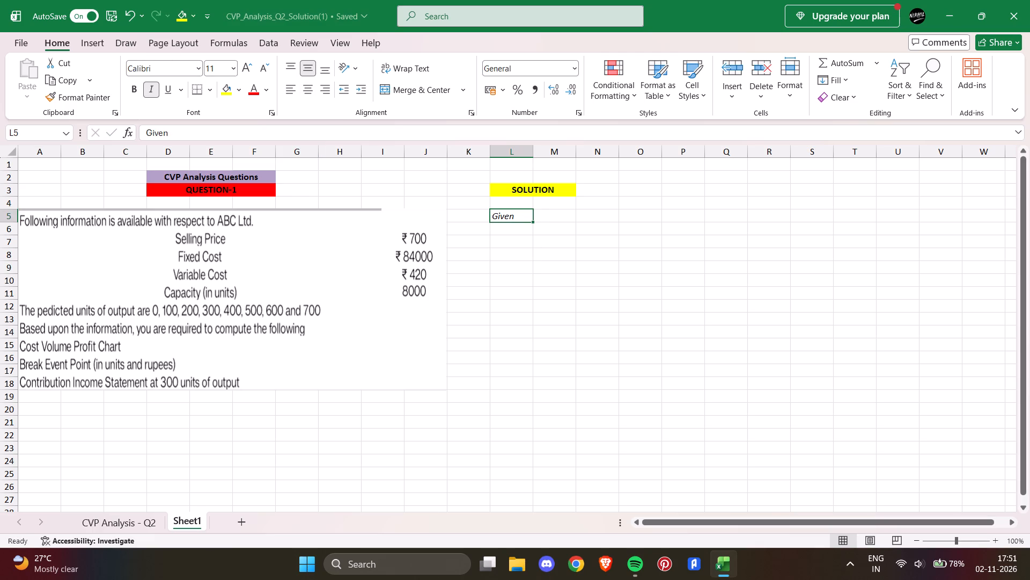
Transfer the five Base Information labels from CVP Analysis - Q2 into Sheet1, starting at cell L6 below Given.
left_click(508, 229)
key("ctrl+v")
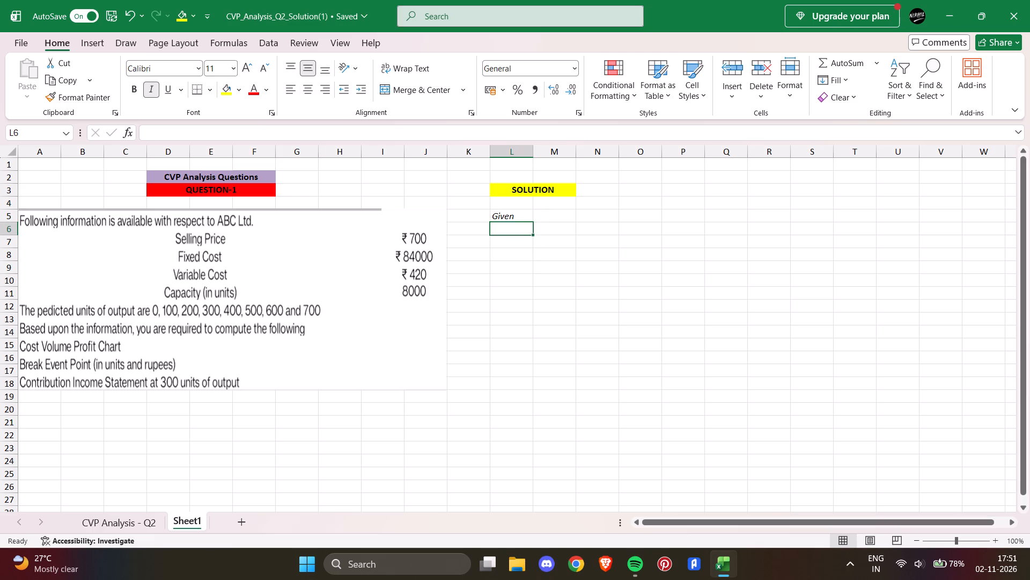
left_click(134, 528)
key("ctrl+c")
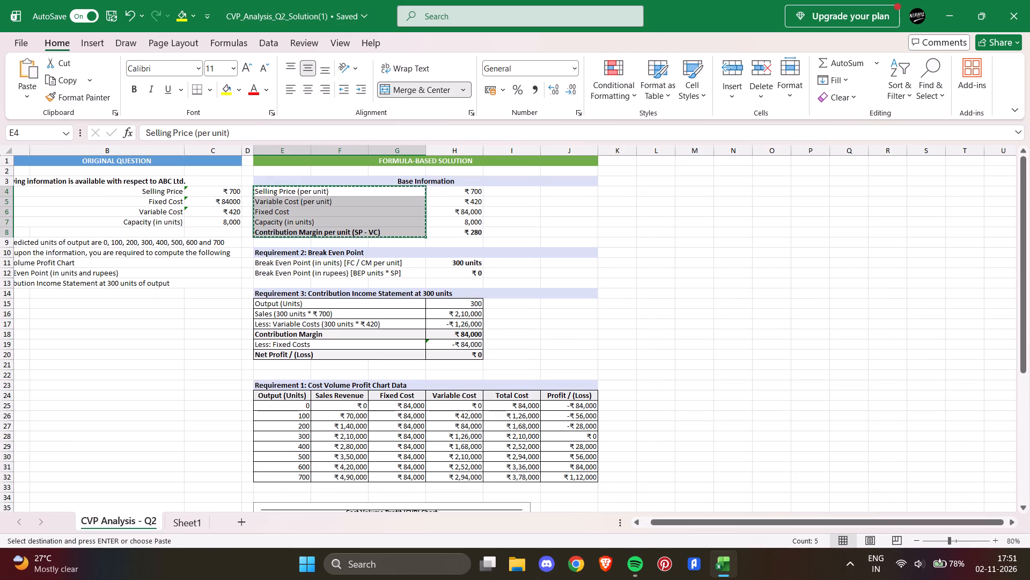
left_click(203, 521)
key("ctrl+v")
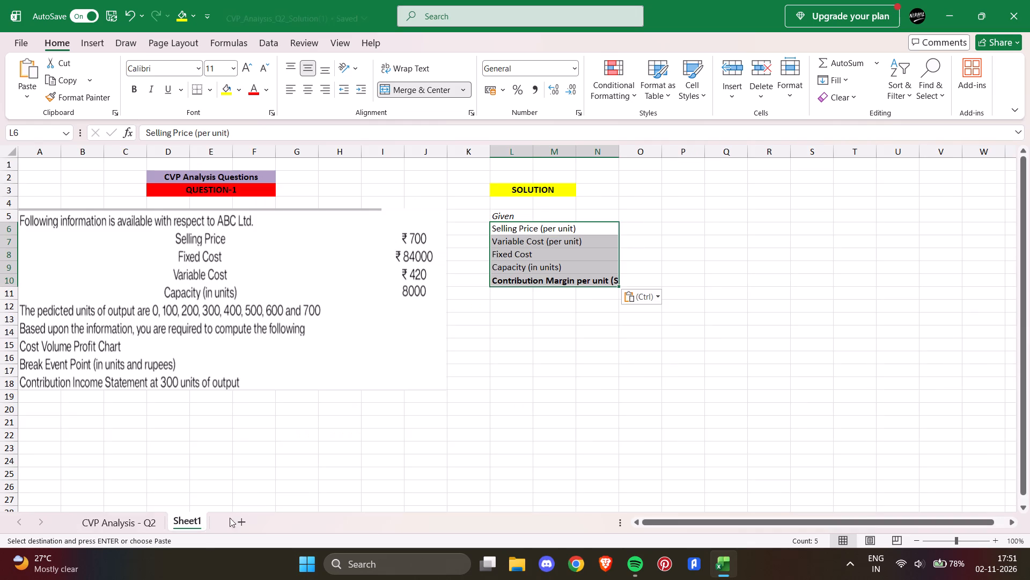
left_click(572, 310)
Unmerge the Contribution Margin per unit label in row 10 so its full text can extend into column O.
left_click(528, 279)
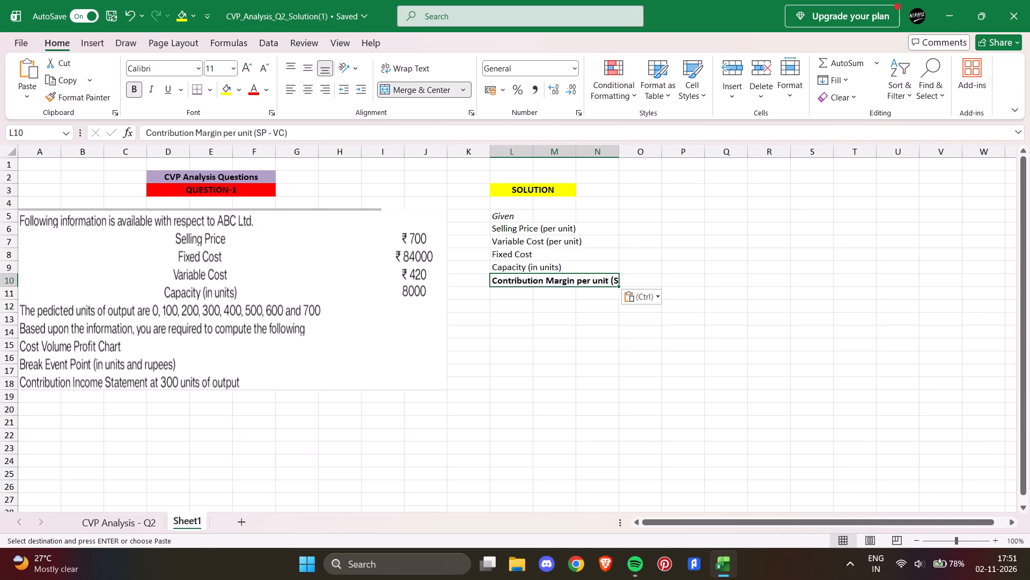
left_click_drag(520, 280, 629, 279)
left_click(418, 91)
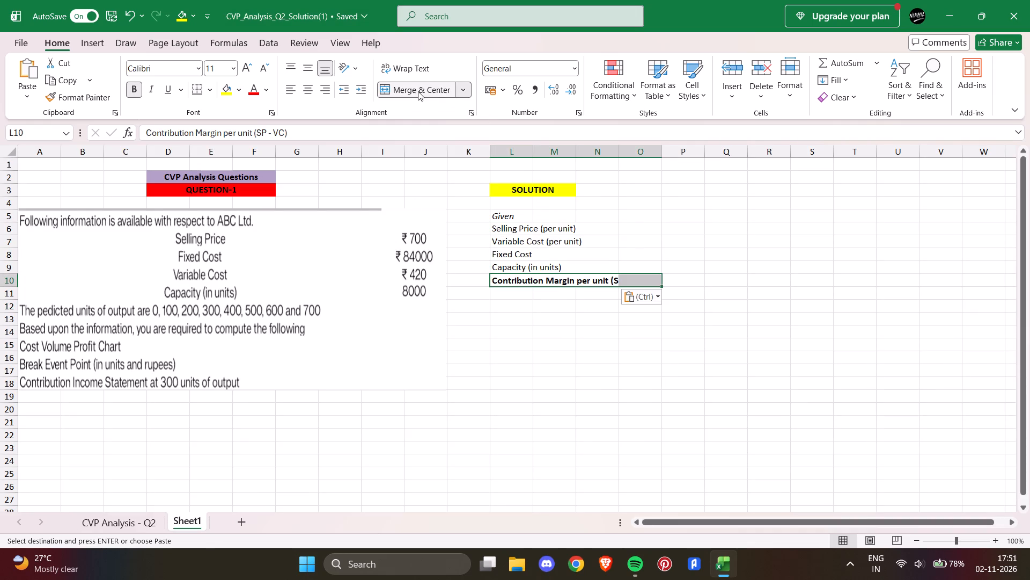
left_click(560, 305)
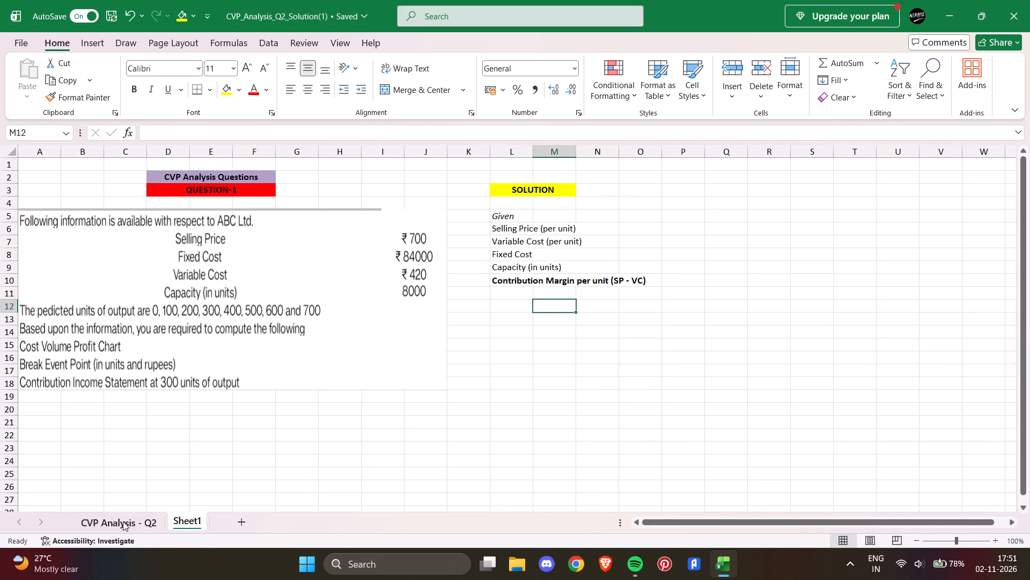
Copy the Base Information values H4:H8 from CVP Analysis - Q2 into P6:P10 of Sheet1.
left_click(123, 521)
left_click_drag(470, 190, 474, 221)
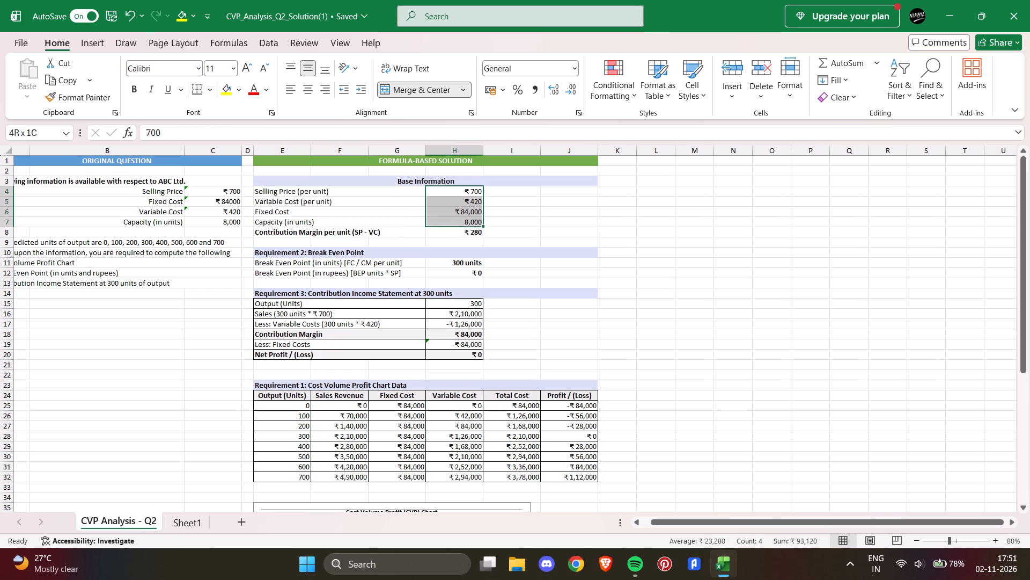
left_click_drag(474, 221, 474, 231)
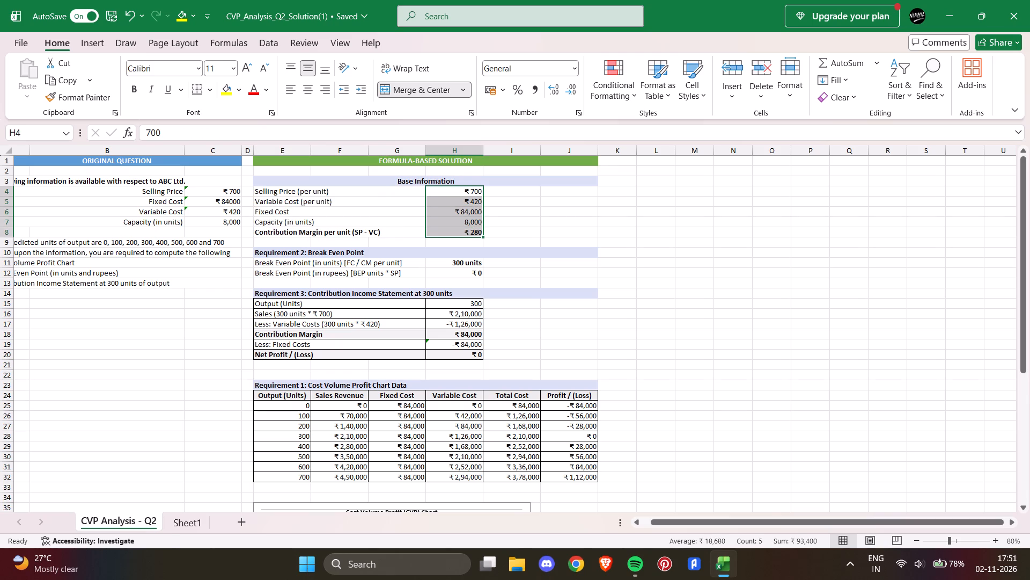
key("ctrl+c")
left_click(189, 522)
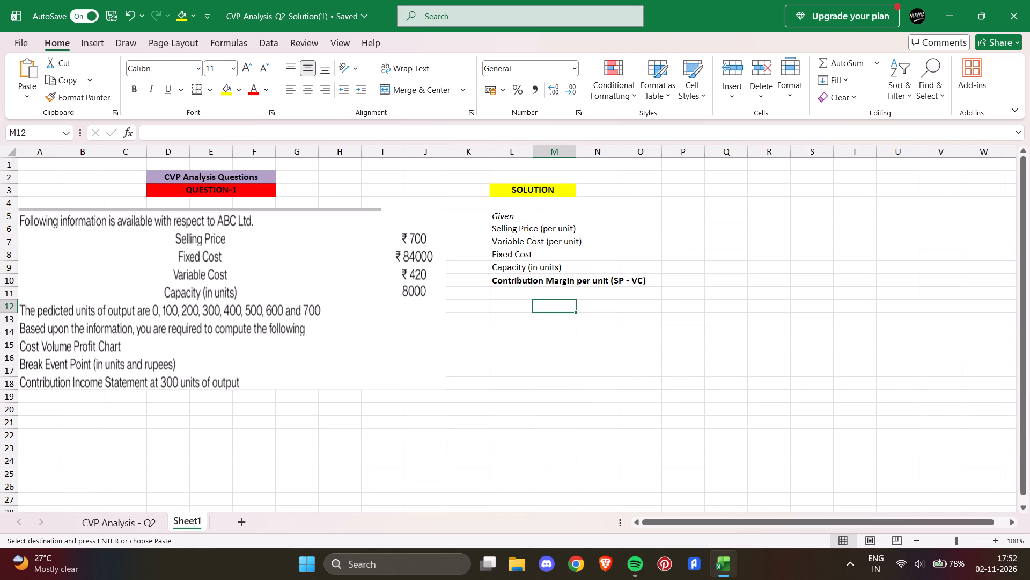
left_click_drag(678, 227, 685, 278)
key("ctrl+v")
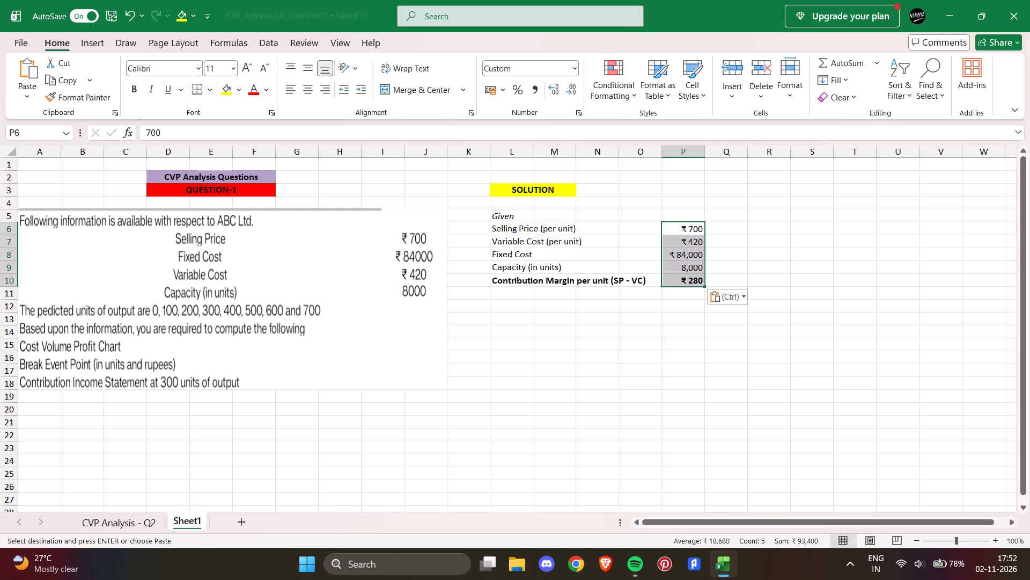
Set the number format of the pasted values in P6:P10 to General.
left_click(577, 68)
left_click(550, 98)
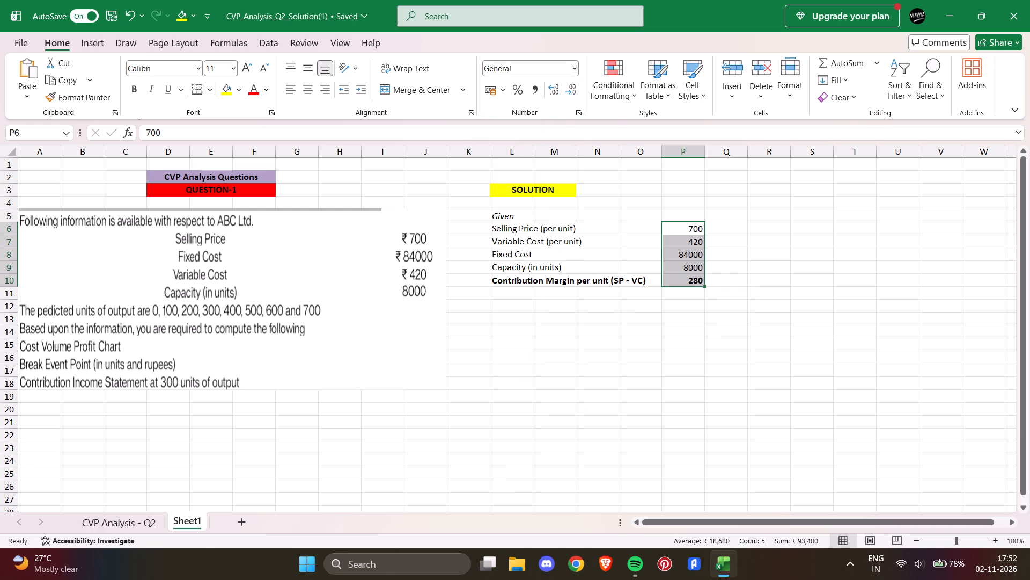
left_click(760, 250)
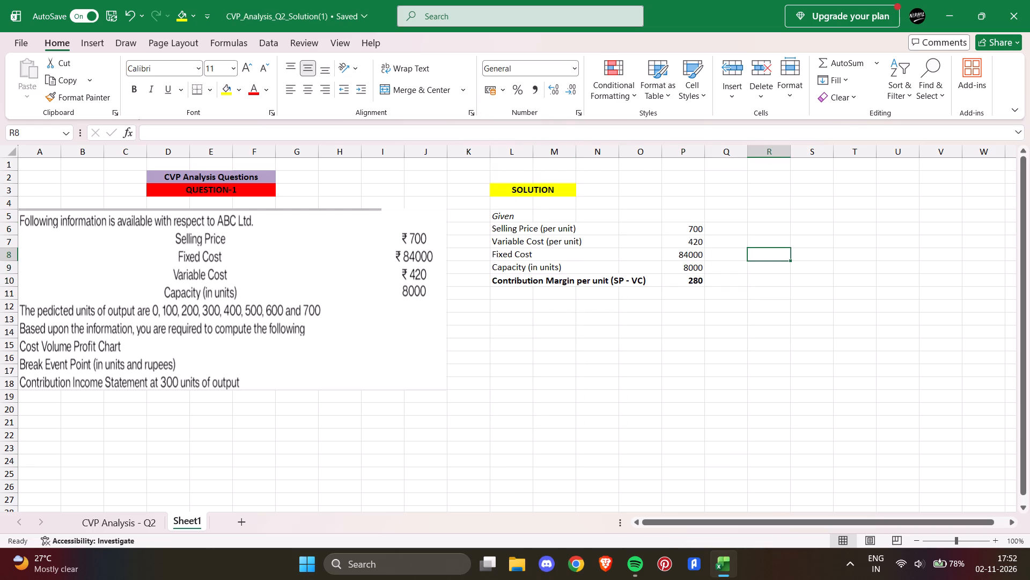
Add thick outside borders around the Given table L6:P10 and around its Contribution Margin row L10:P10.
left_click_drag(496, 226, 675, 277)
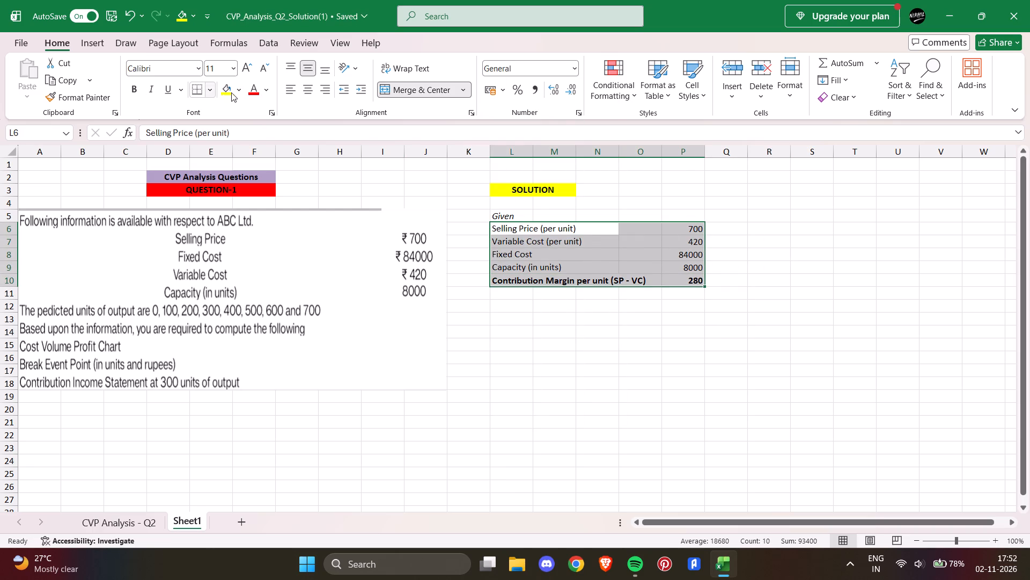
left_click(209, 86)
left_click(249, 267)
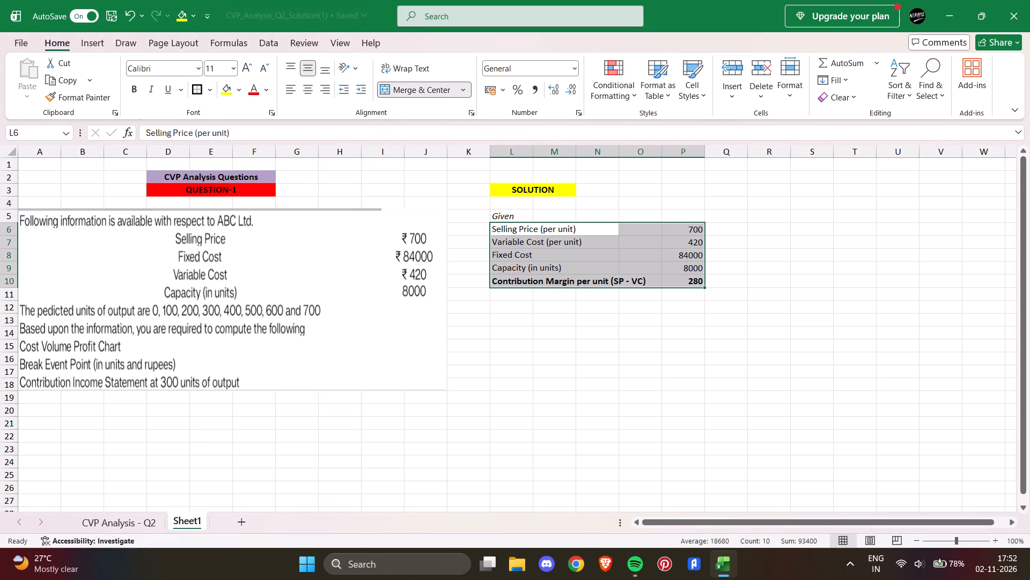
left_click_drag(501, 274, 671, 281)
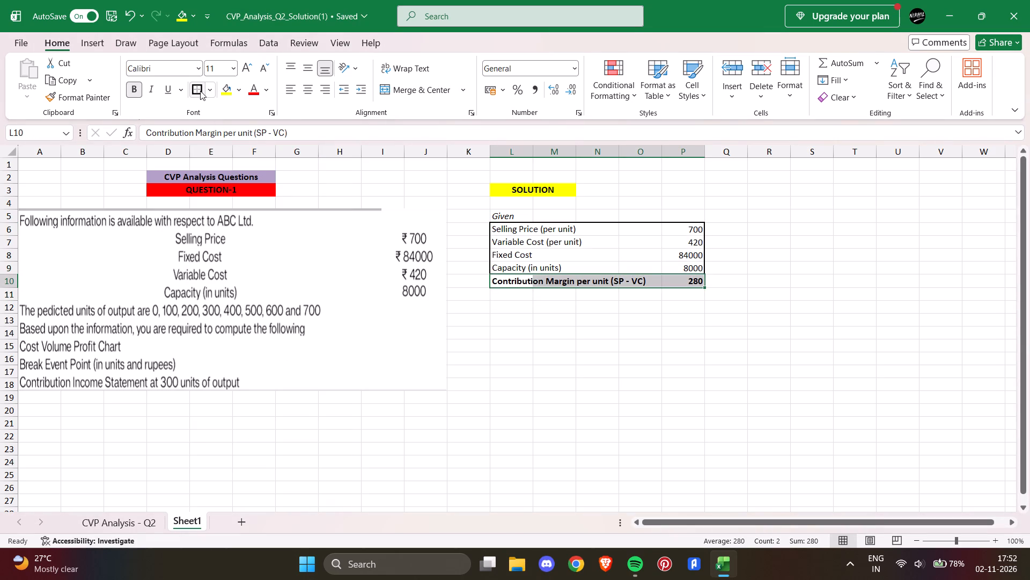
left_click(200, 90)
Add a thick outside border around the label cells L6:O10 of the Given table.
left_click_drag(501, 229, 649, 273)
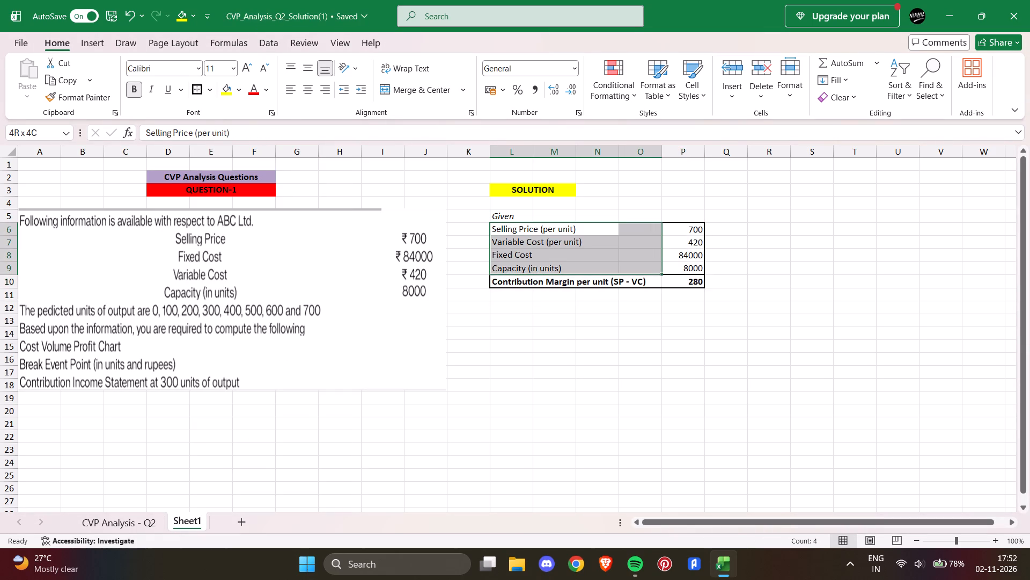
left_click_drag(649, 273, 649, 280)
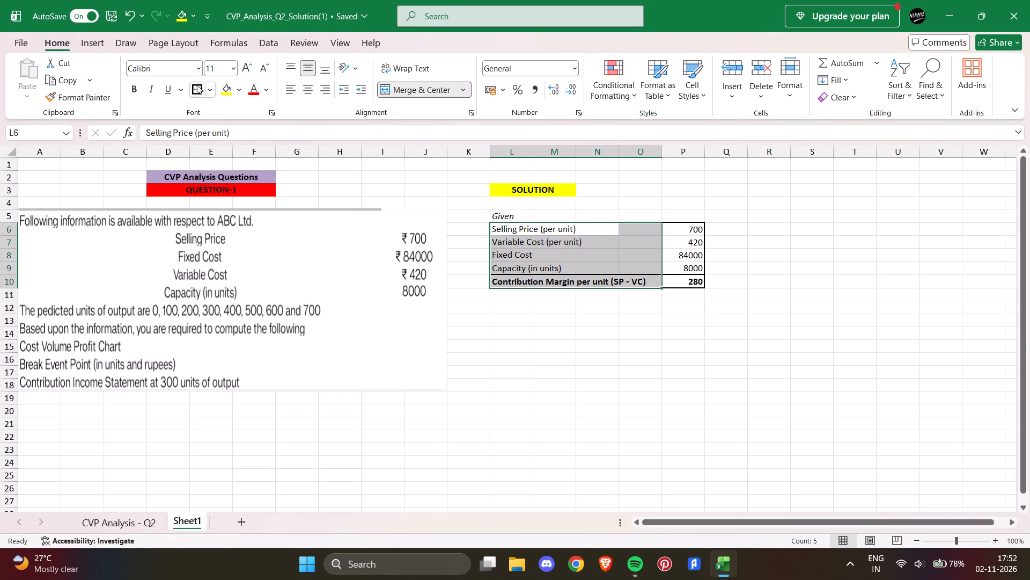
left_click_drag(197, 85, 201, 92)
Center the Given values in P6:P10 horizontally and align them to the middle vertically.
left_click_drag(679, 229, 686, 278)
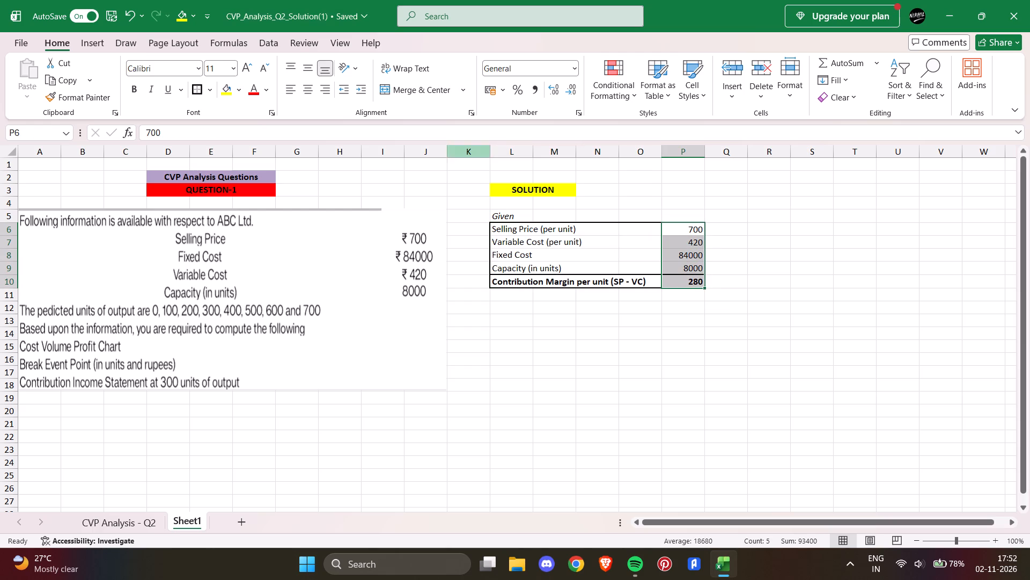
left_click(306, 90)
left_click(307, 69)
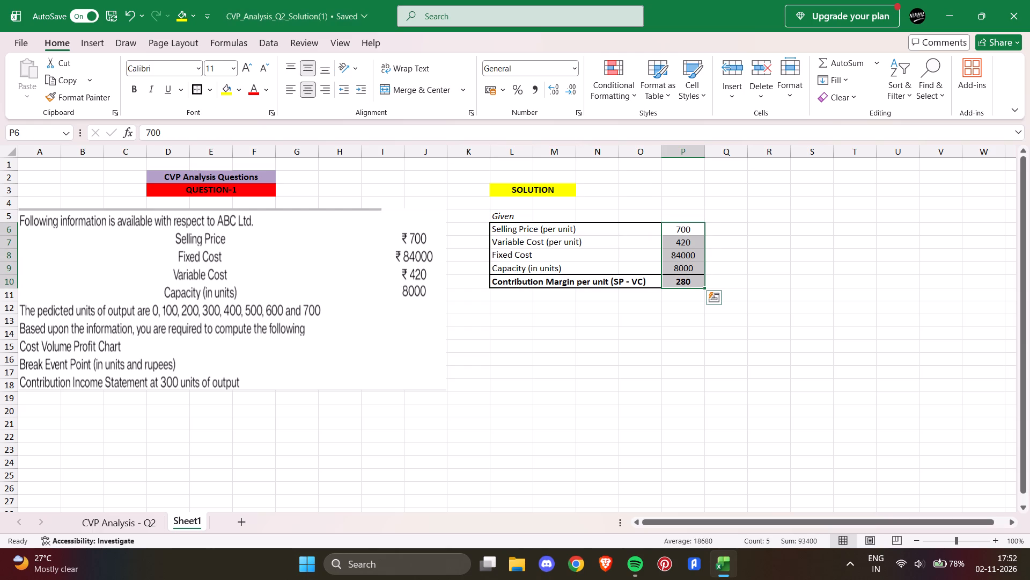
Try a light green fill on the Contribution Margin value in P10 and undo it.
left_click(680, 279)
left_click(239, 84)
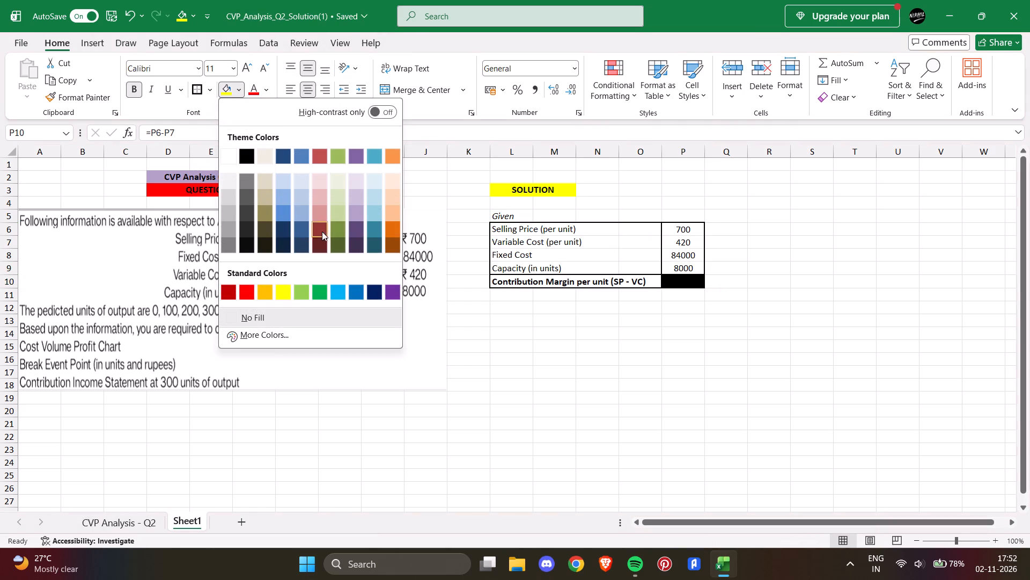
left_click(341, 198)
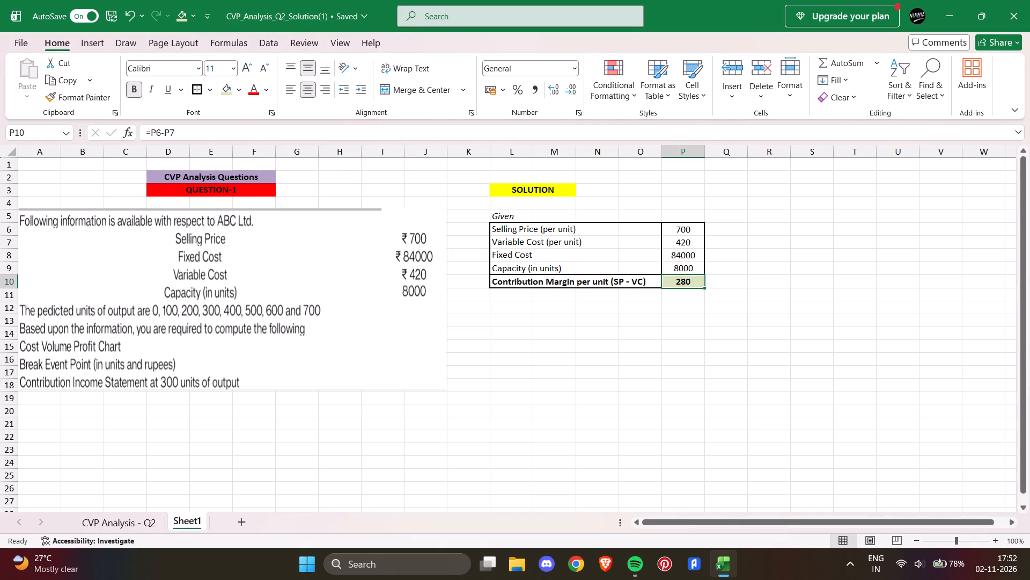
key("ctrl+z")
Copy the heading text "Requirement 2: Break Even Point" from CVP Analysis - Q2 into cell L12 of Sheet1.
left_click(509, 304)
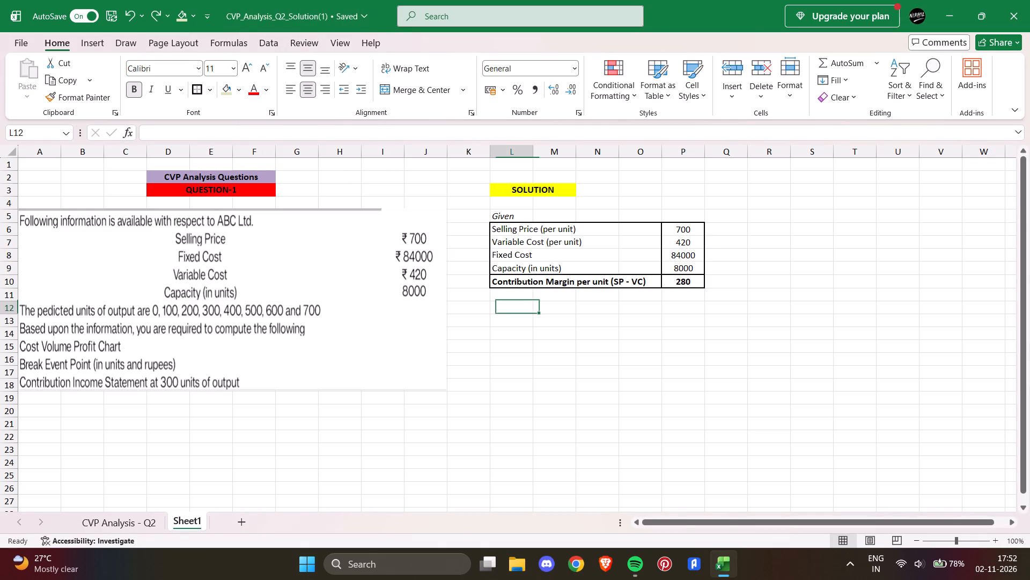
left_click(134, 523)
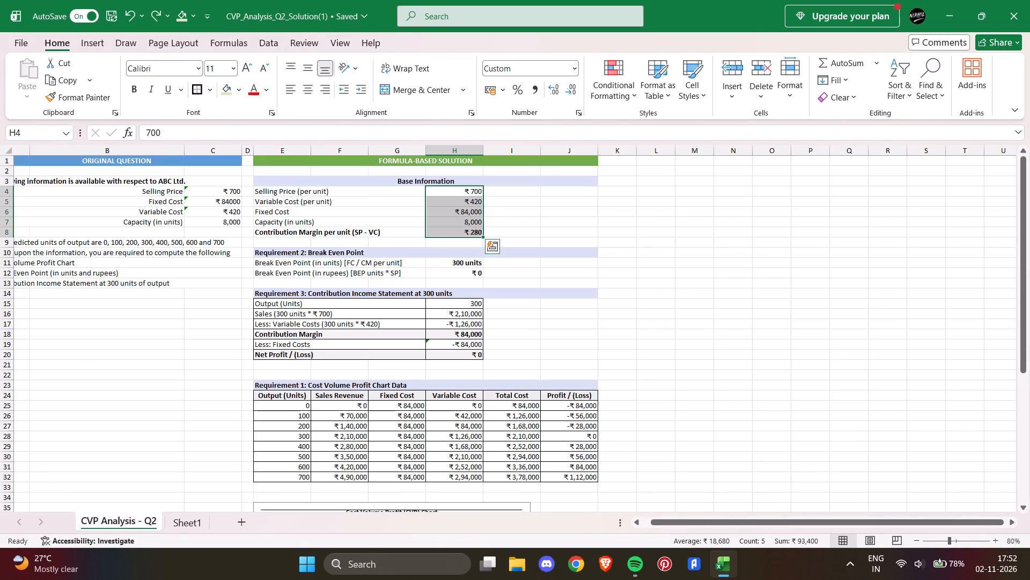
left_click(276, 255)
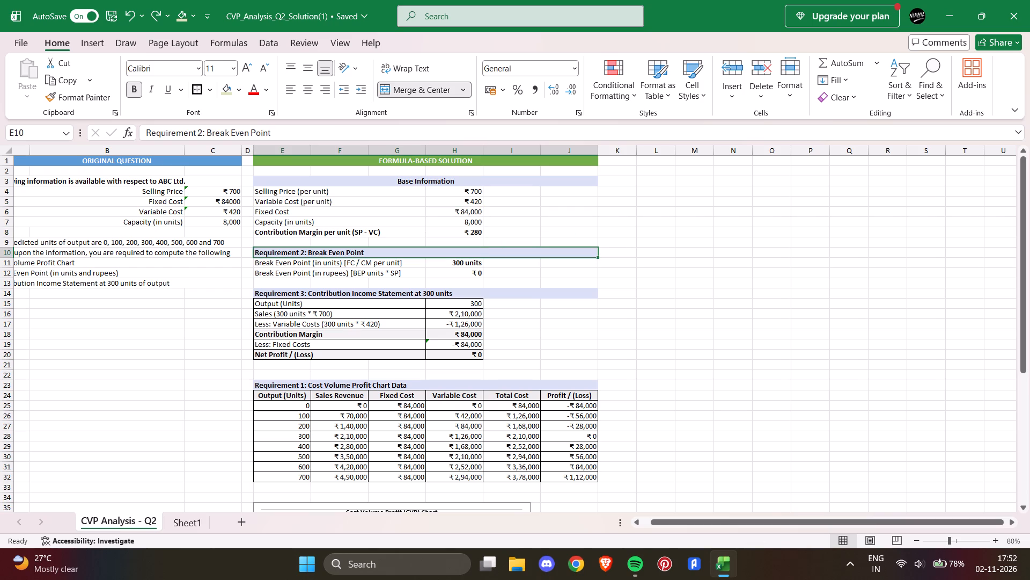
scroll(345, 322, "right", 3)
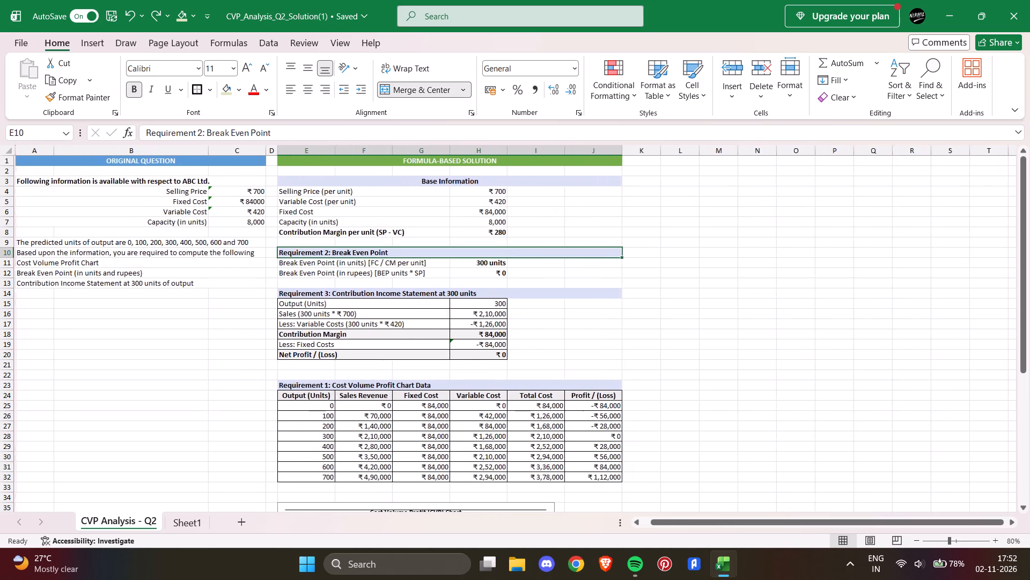
scroll(421, 309, "left", 1)
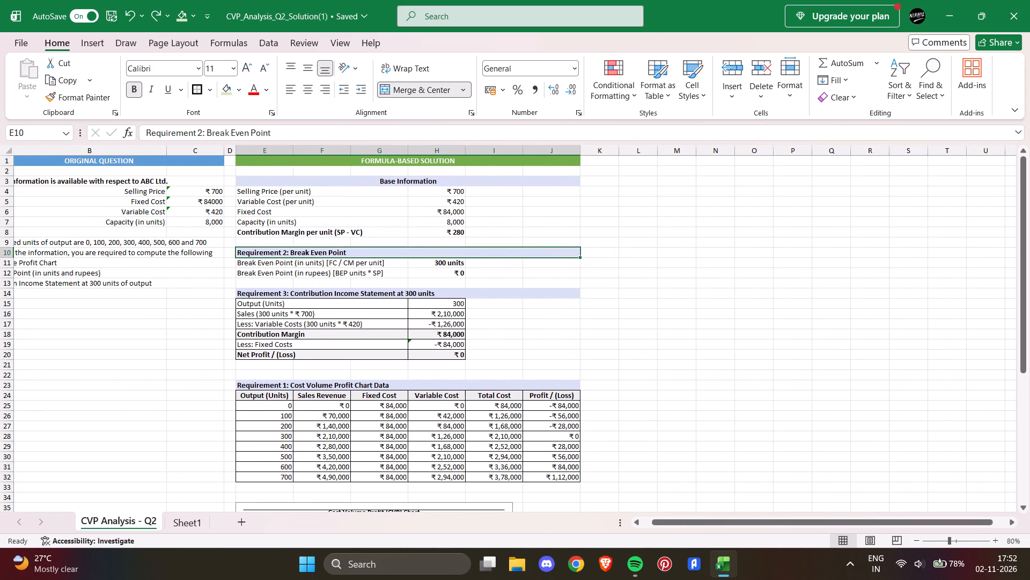
left_click_drag(283, 132, 94, 143)
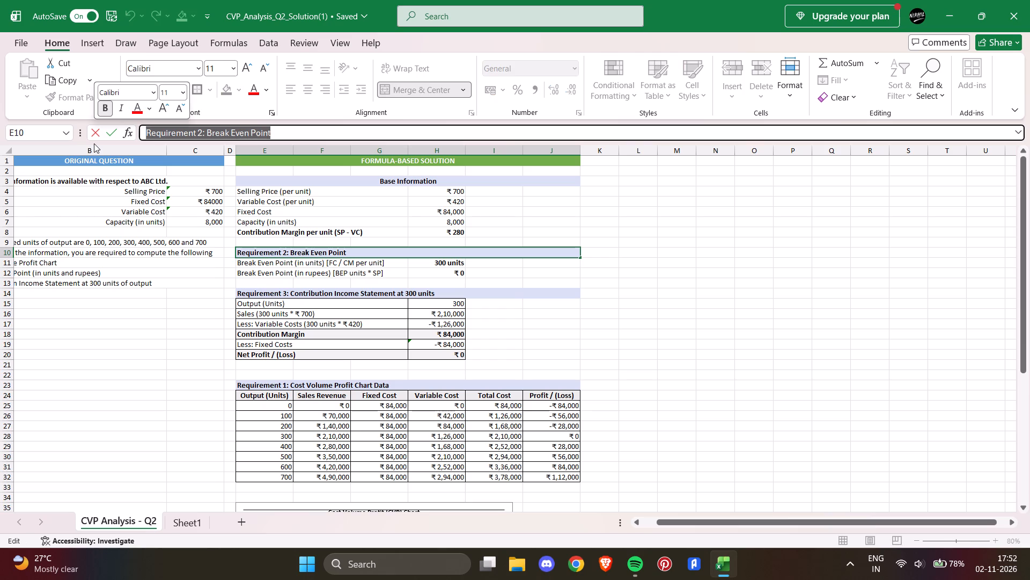
key("ctrl+c")
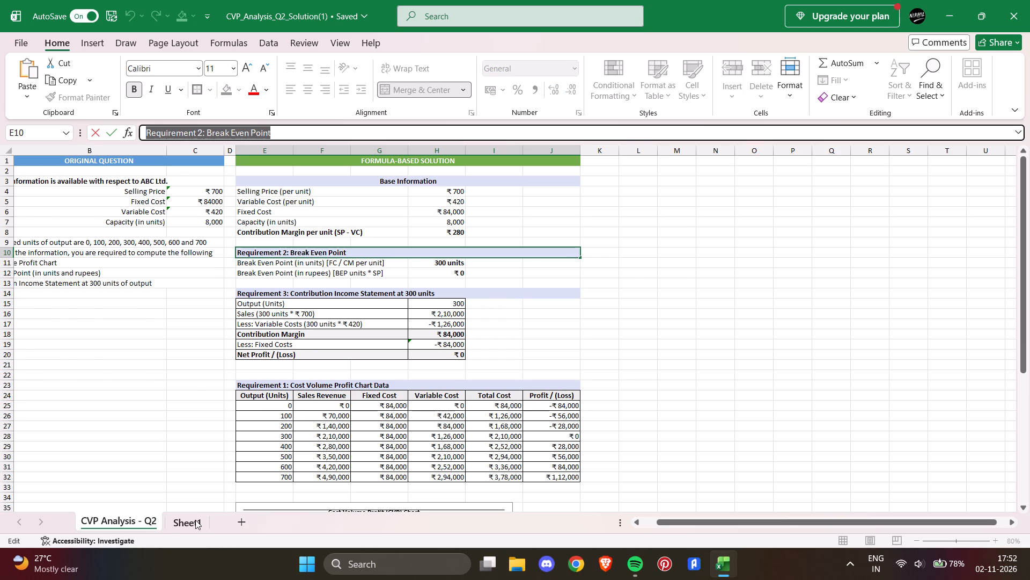
left_click(195, 520)
key("ctrl+v")
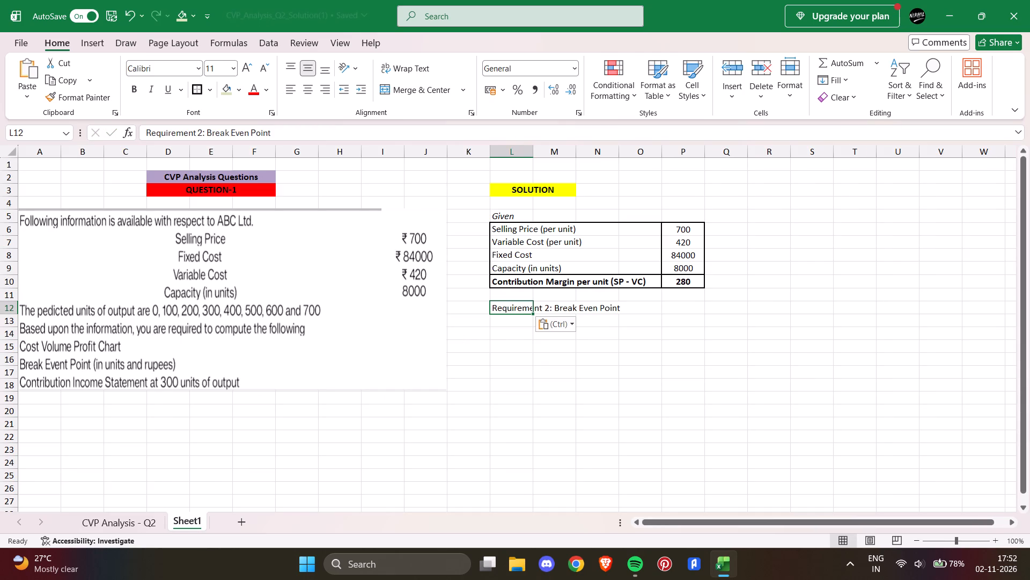
Remove the "Requirement 2:" prefix from the heading in L12, leaving only "Break Even Point".
left_click(204, 129)
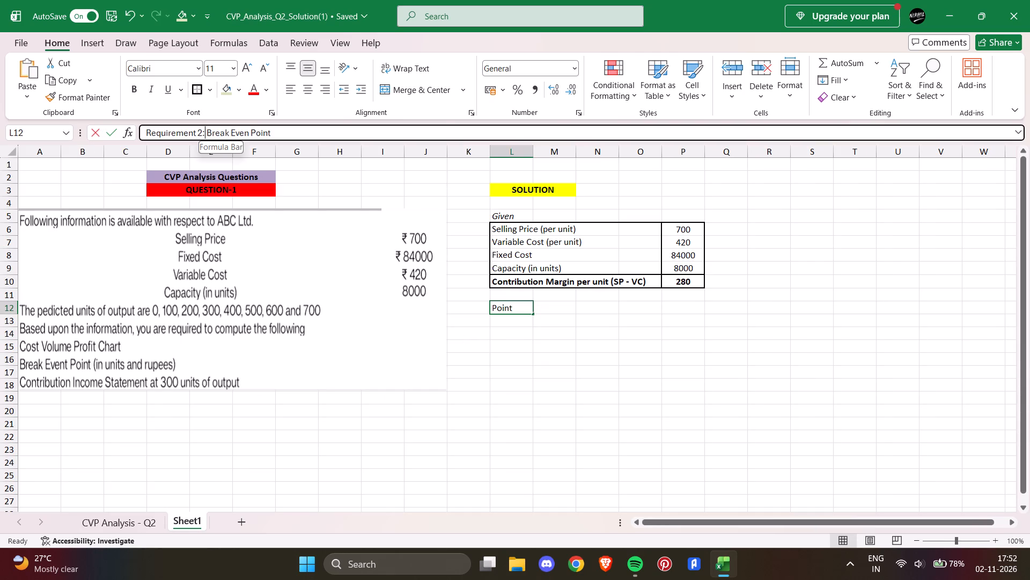
key("BackSpace")
key("BackSpace")
key("BackSpace")
key("BackSpace")
key("BackSpace")
key("BackSpace")
key("BackSpace")
key("BackSpace")
key("BackSpace")
key("BackSpace")
key("BackSpace")
key("BackSpace")
key("BackSpace")
key("BackSpace")
key("BackSpace")
key("BackSpace")
key("BackSpace")
key("BackSpace")
key("BackSpace")
key("BackSpace")
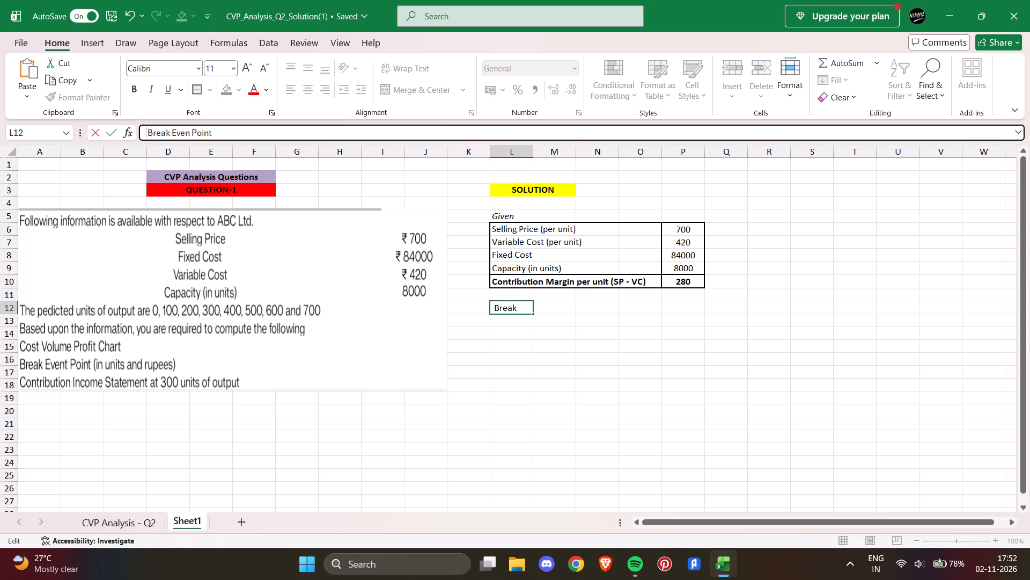
key("Right")
key("BackSpace")
key("BackSpace")
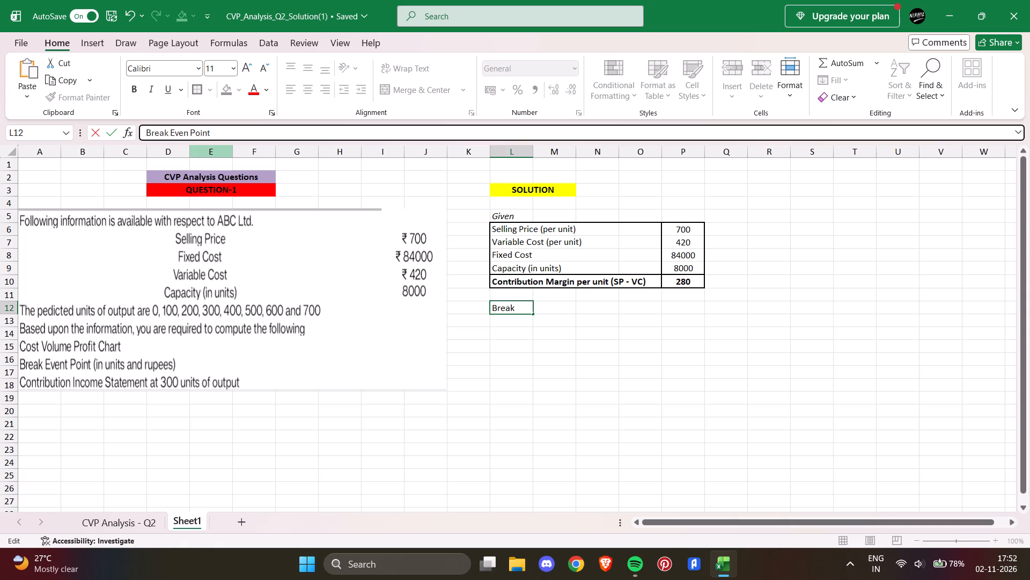
left_click(509, 318)
Copy the two Break Even Point labels, in units and in rupees, from CVP Analysis - Q2 into L13:L14 of Sheet1.
left_click(122, 525)
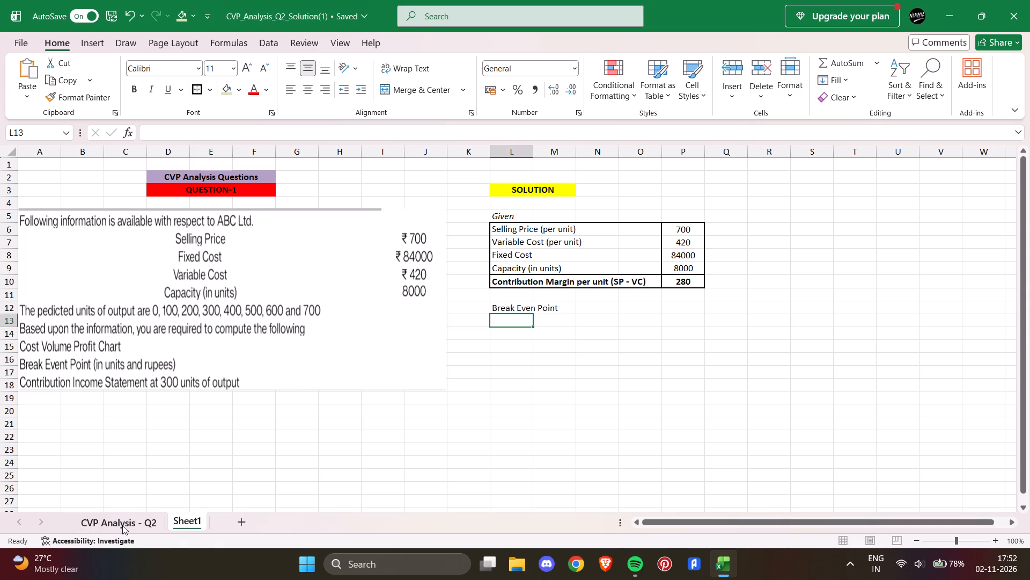
left_click_drag(246, 262, 281, 274)
key("ctrl+c")
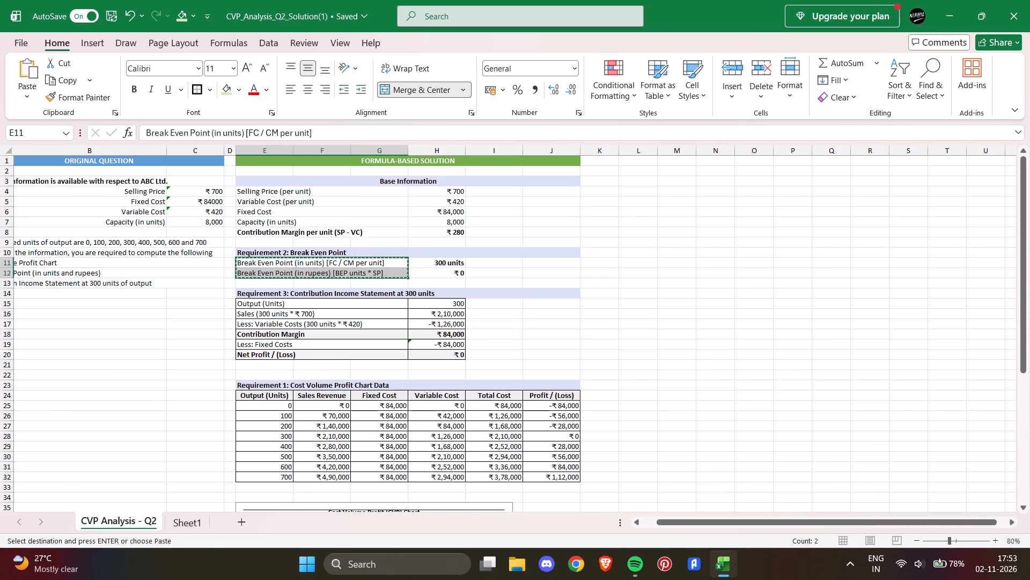
left_click(181, 521)
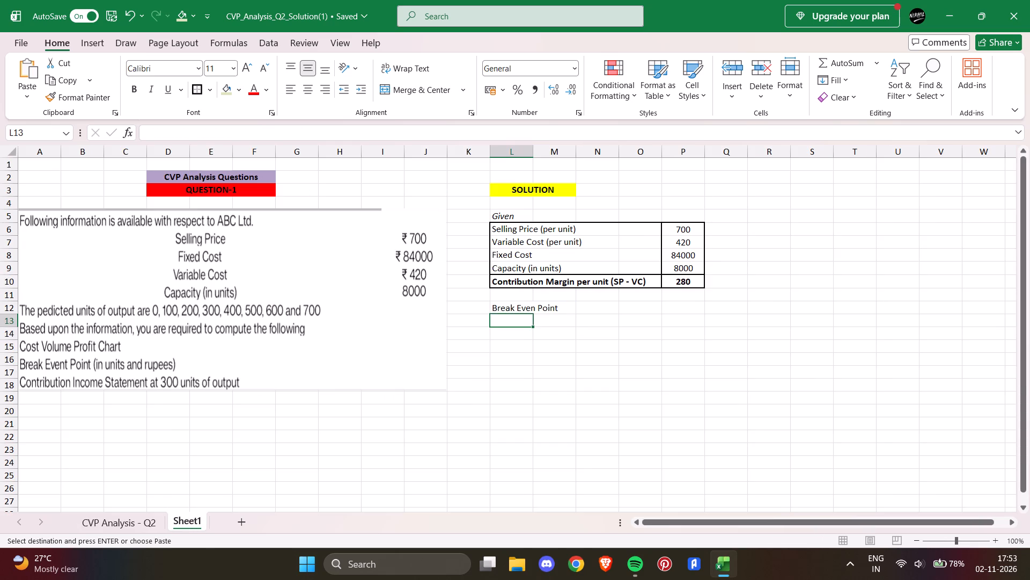
key("ctrl+v")
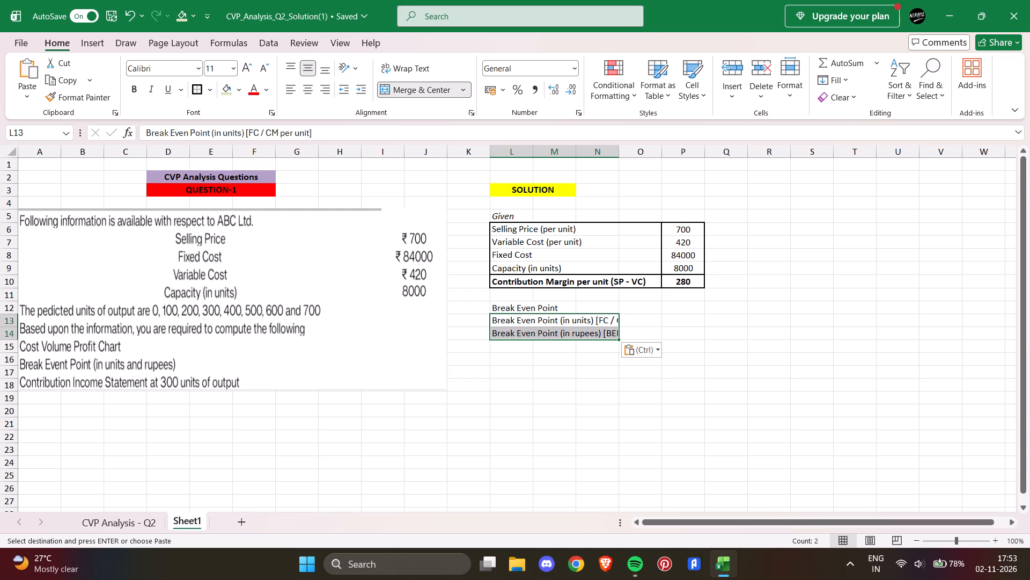
Unmerge the two pasted Break Even Point labels in rows 13 and 14 so their full text extends into column O.
left_click(668, 325)
left_click(532, 320)
left_click_drag(535, 322, 663, 324)
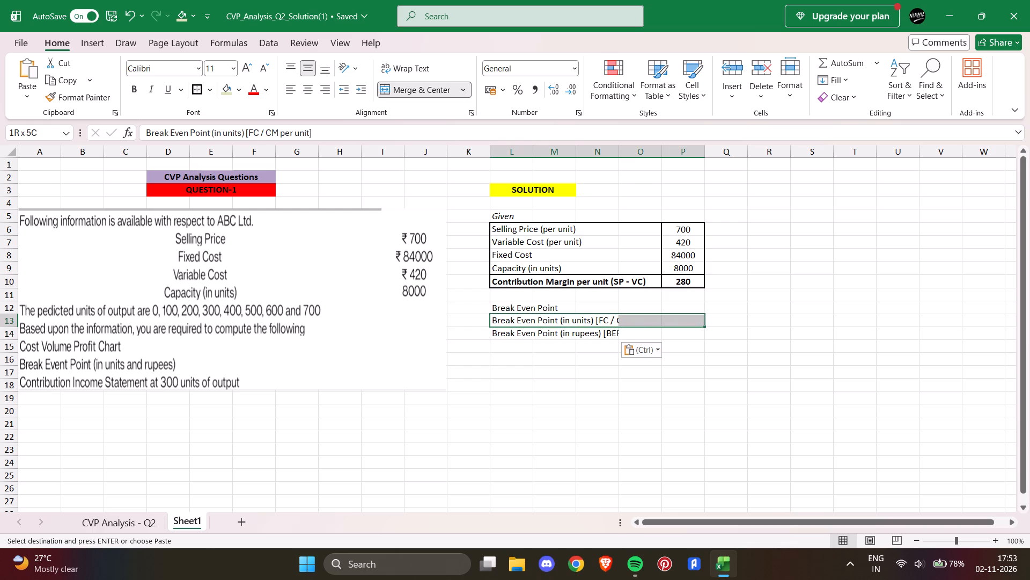
left_click_drag(514, 324, 628, 323)
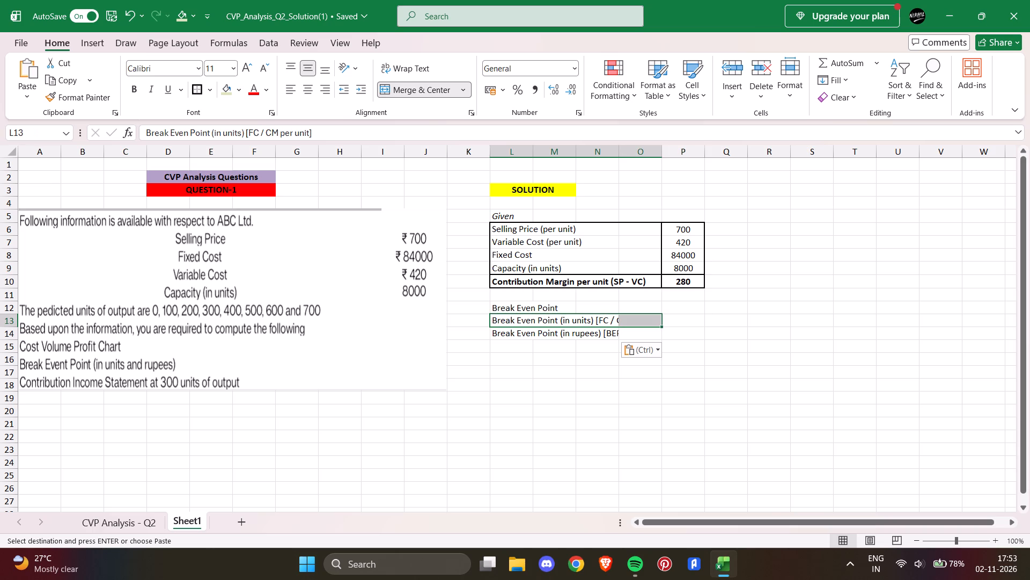
double_click(395, 92)
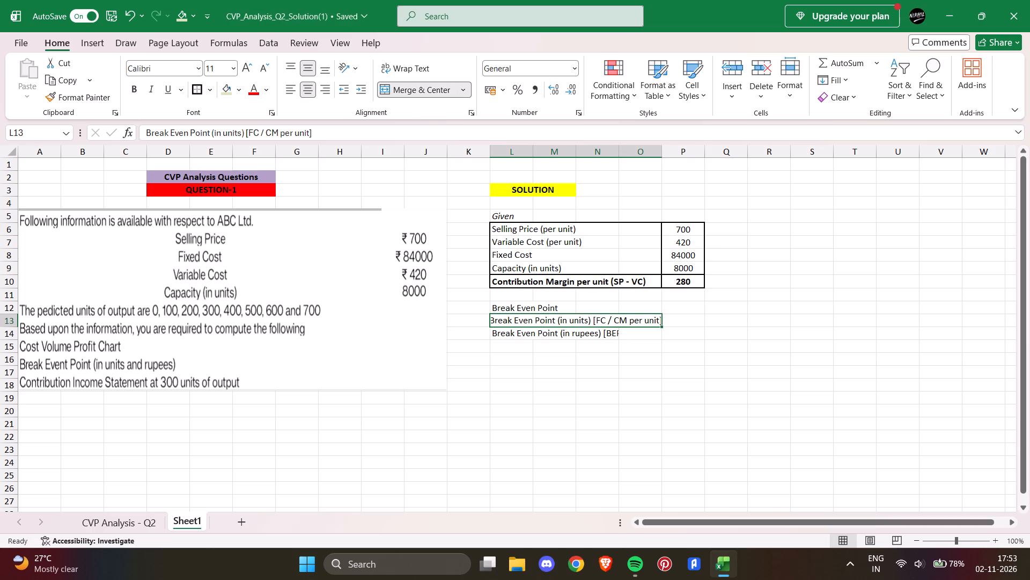
left_click(662, 364)
left_click_drag(498, 333, 621, 334)
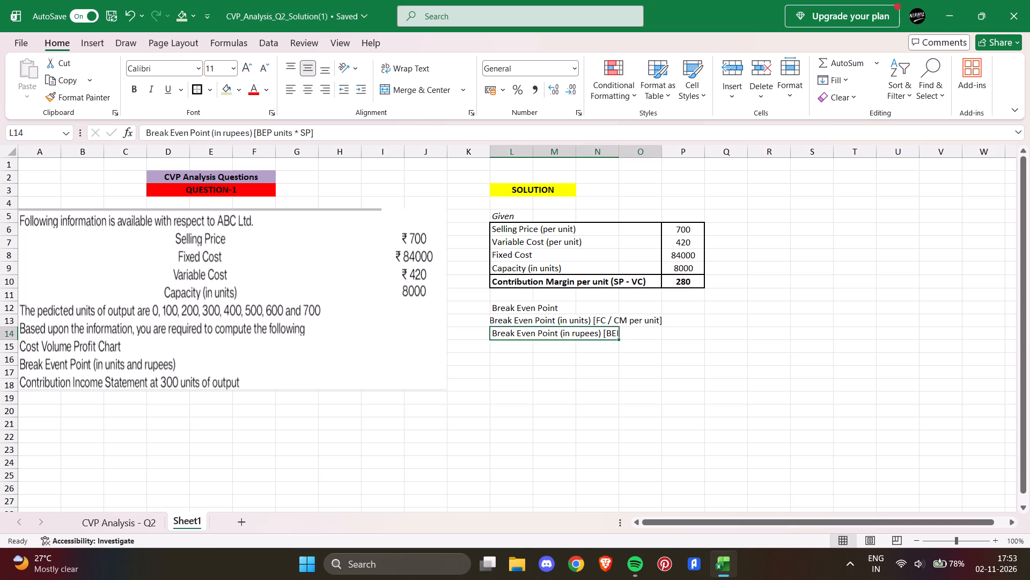
left_click_drag(621, 334, 628, 335)
left_click(428, 96)
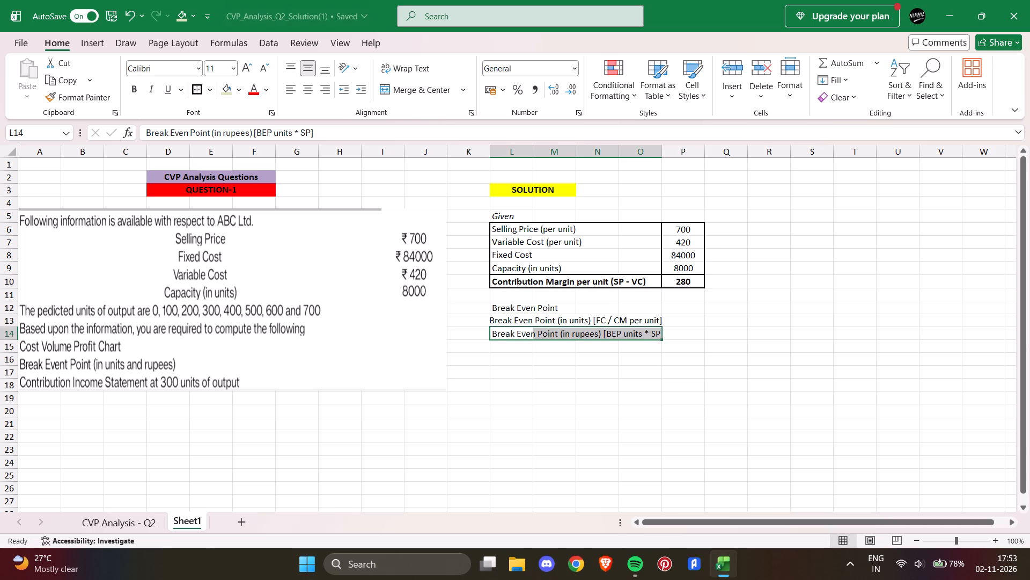
left_click(521, 357)
left_click(510, 320)
left_click(428, 85)
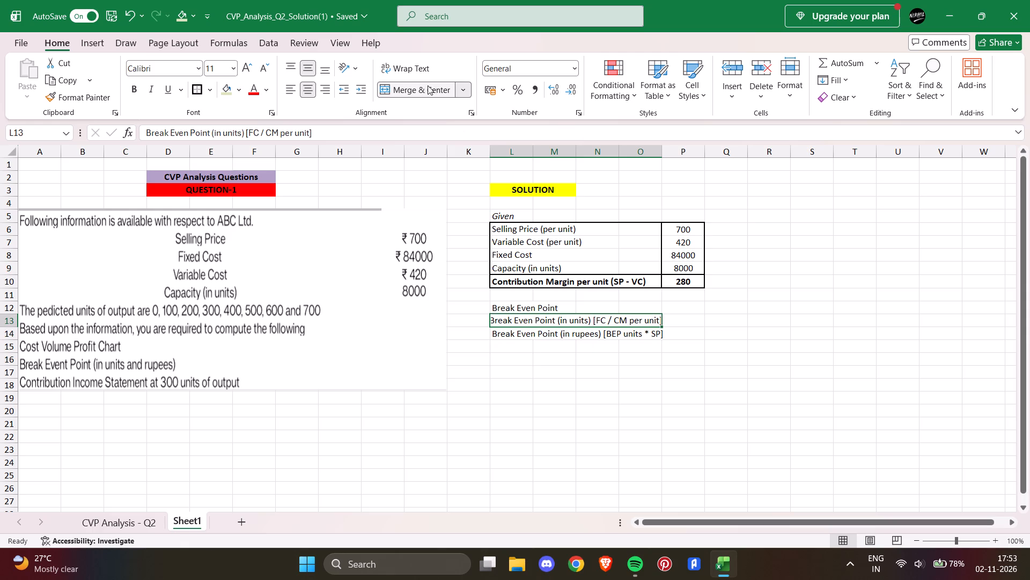
left_click(578, 386)
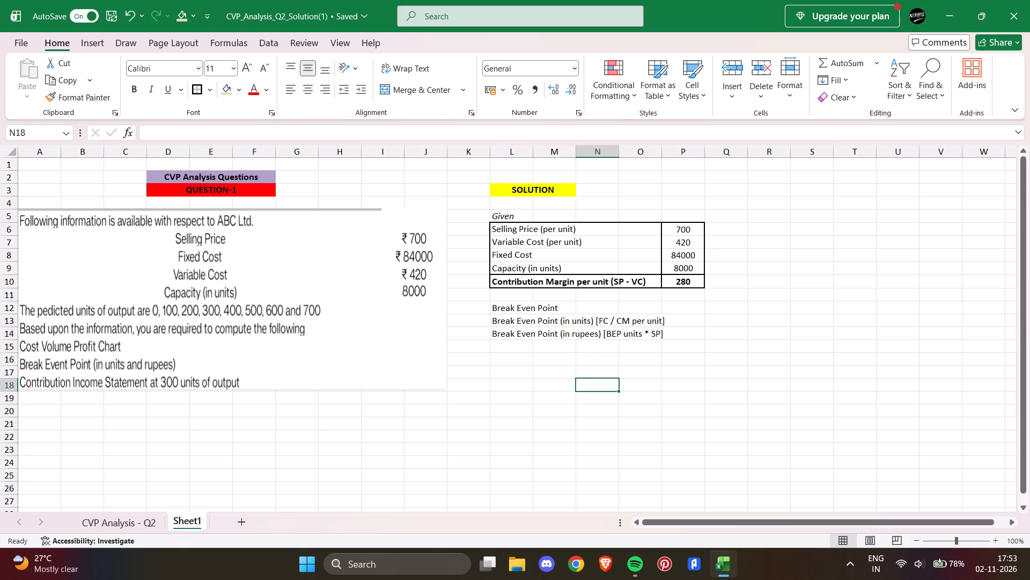
Delete the space before "[FC / CM per unit]" in the L13 label to shorten it.
left_click(599, 323)
left_click(594, 322)
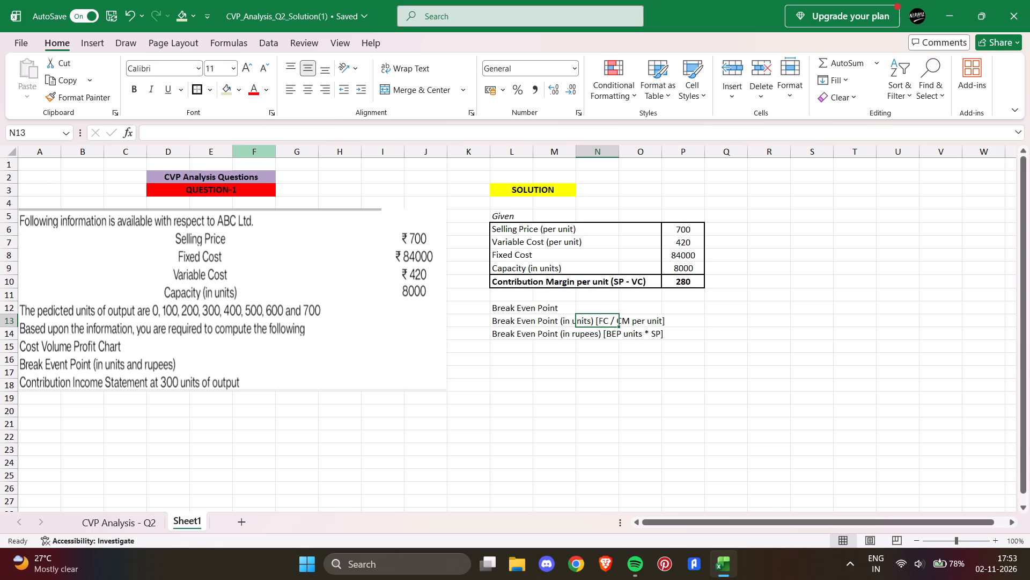
left_click(512, 321)
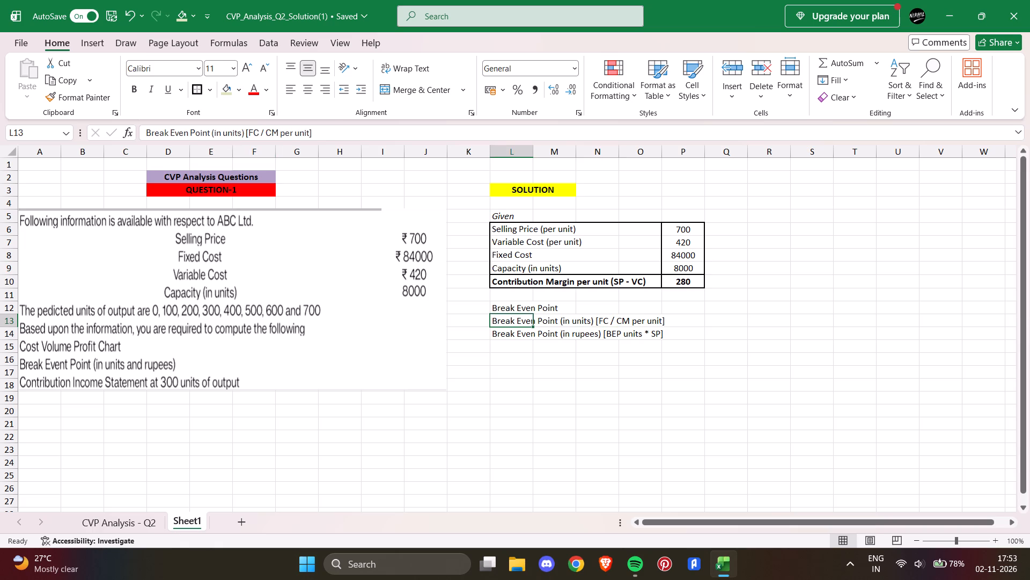
left_click(245, 129)
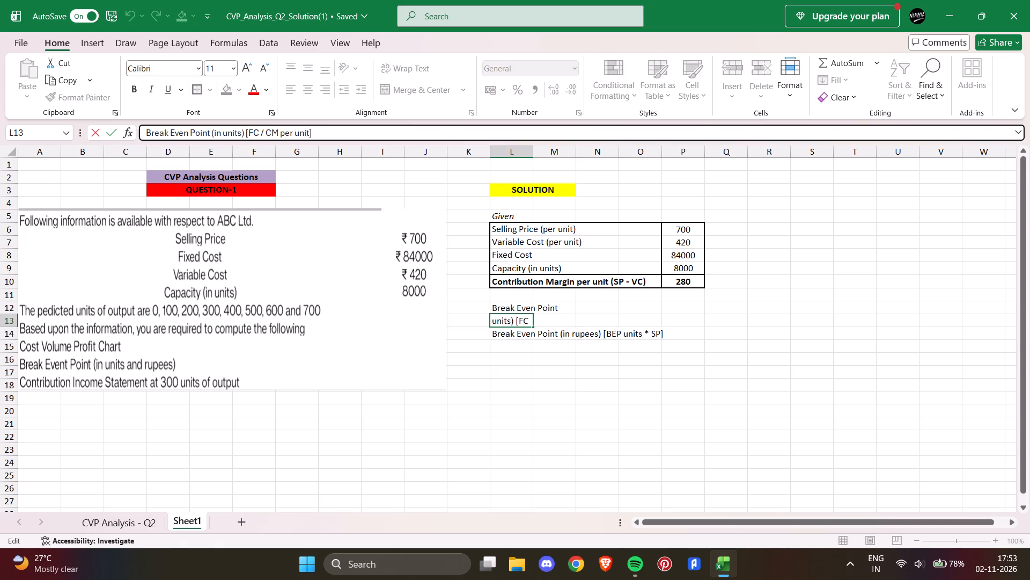
key("BackSpace")
left_click(579, 400)
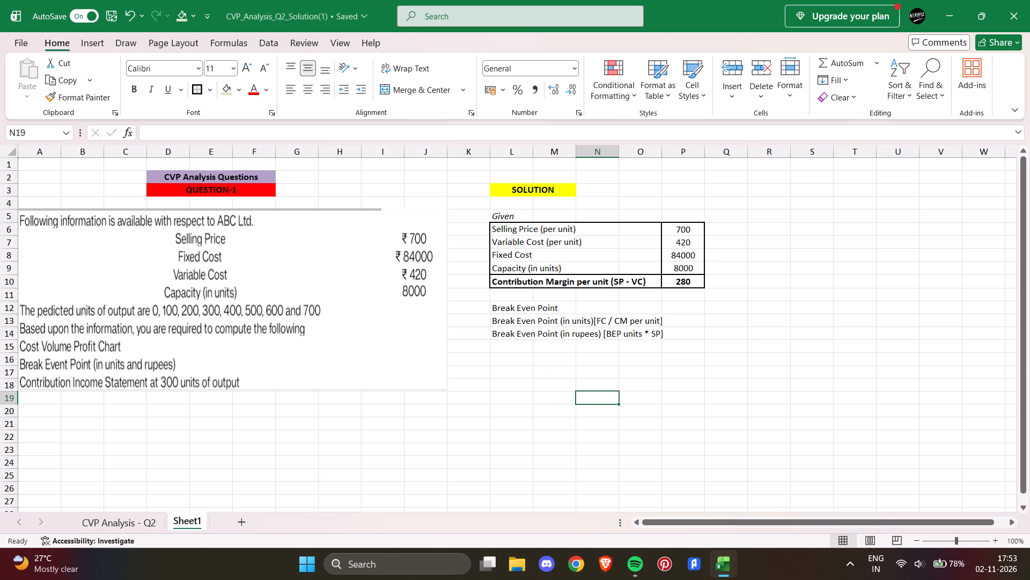
Enter the break-even values 300 for units in P13 and 0 for rupees in P14.
left_click(679, 321)
left_click_drag(690, 340, 691, 353)
left_click(679, 321)
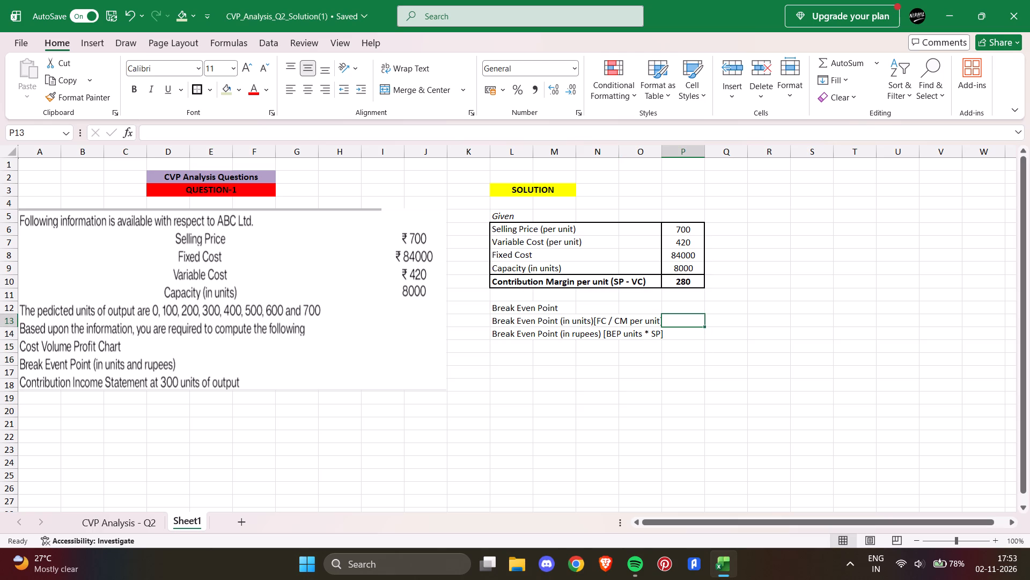
type("300")
key("Return")
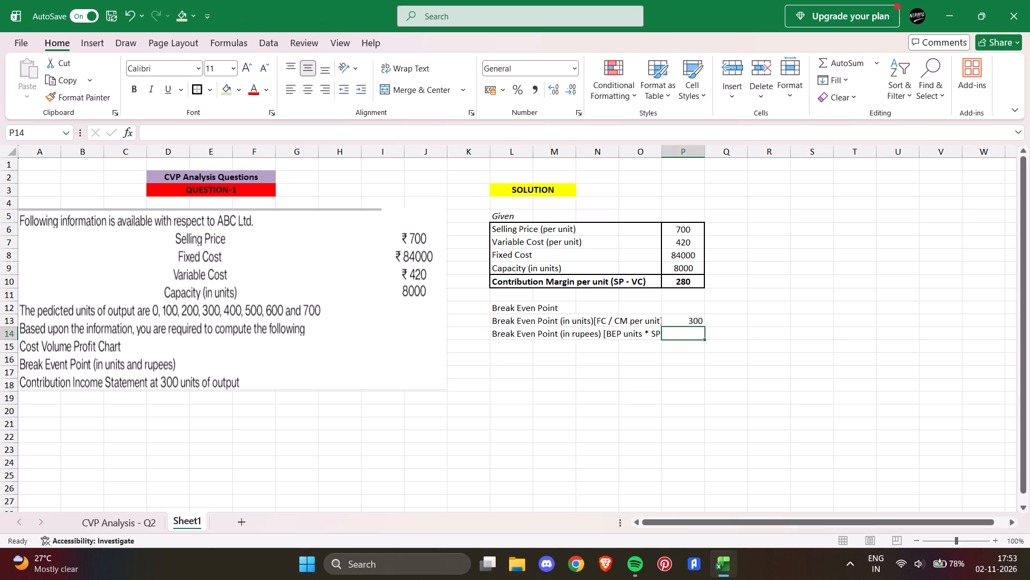
key("0")
left_click(754, 358)
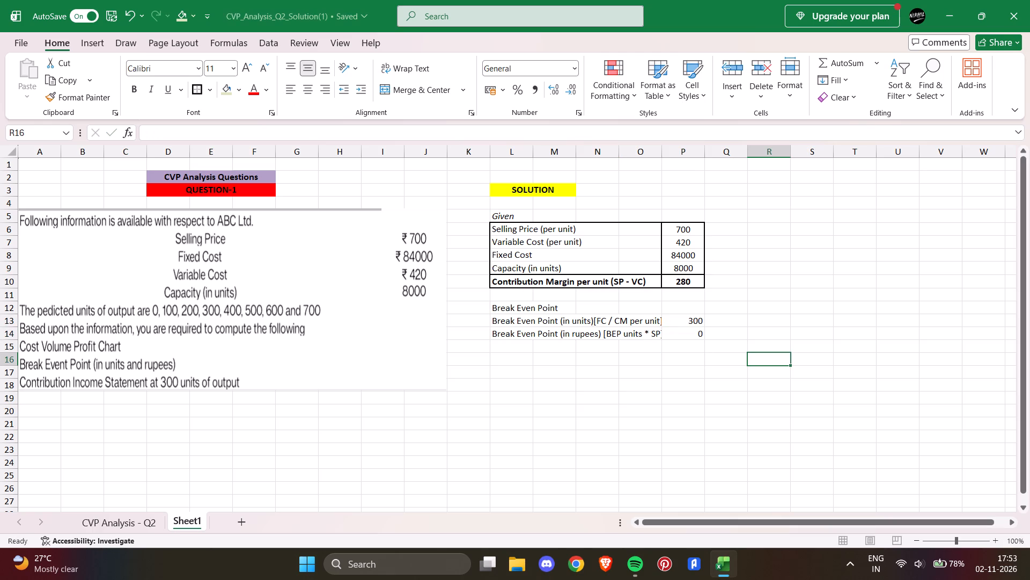
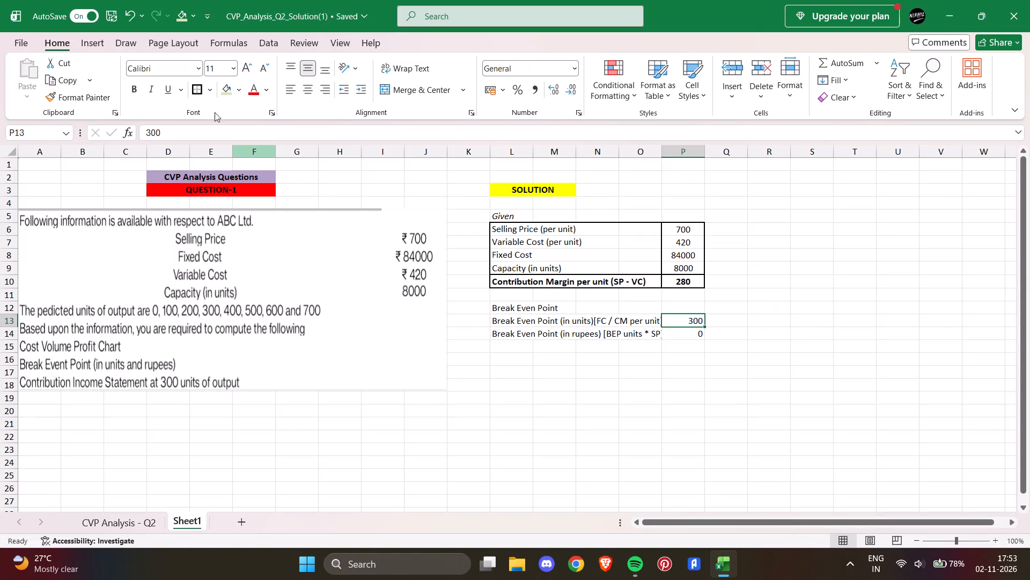
Make the break-even values in P13 and P14 bold.
left_click(141, 86)
key("Down")
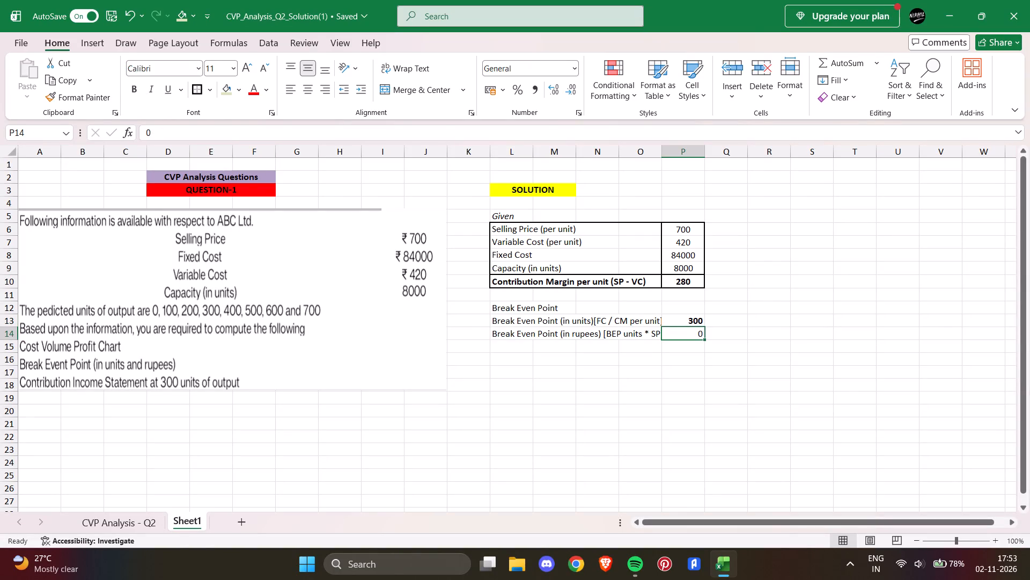
left_click(141, 97)
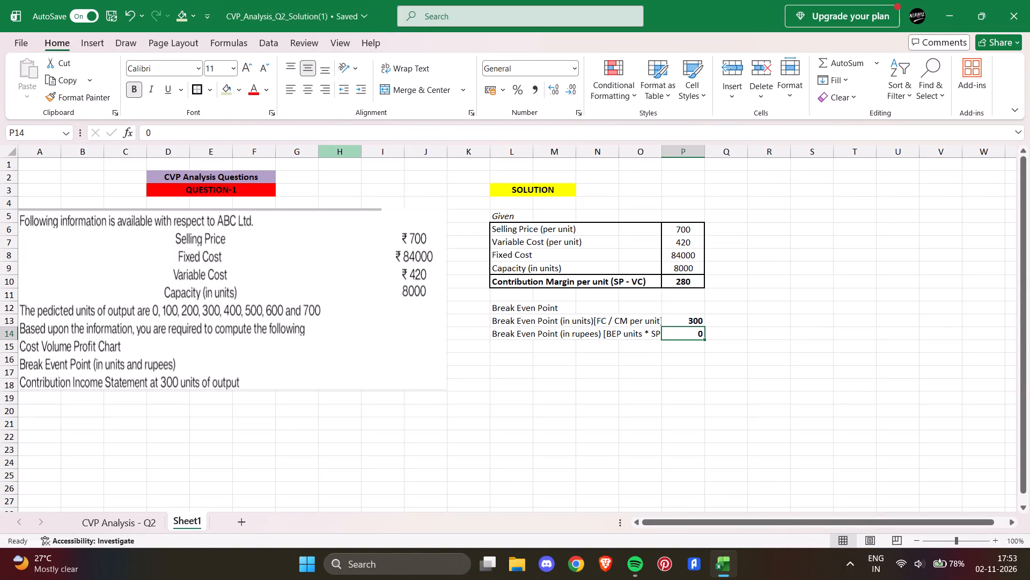
Format the Break Even Point heading across L12:M12 with yellow fill, bold text, and merge and centre.
left_click(535, 310)
left_click_drag(510, 309, 546, 306)
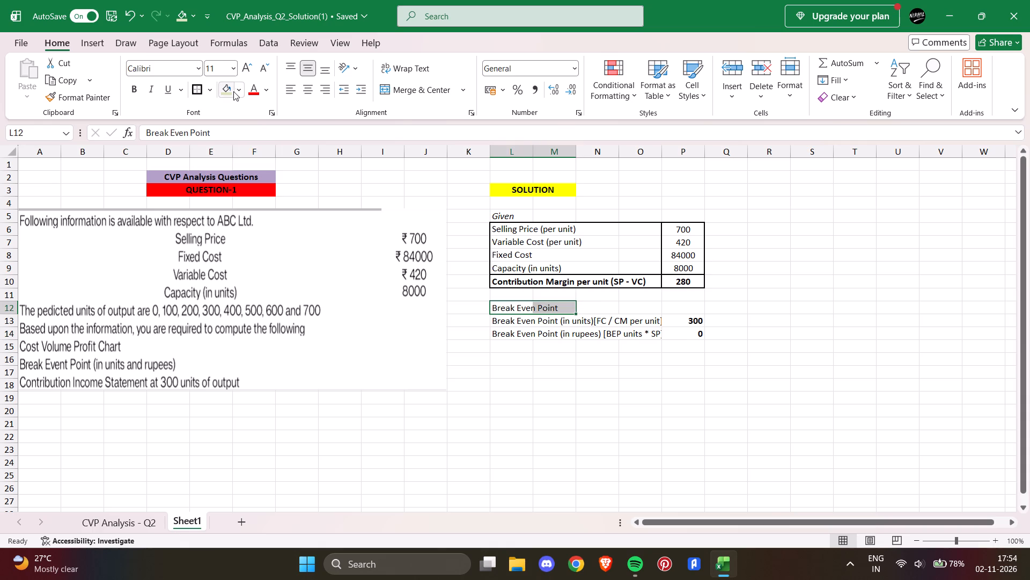
left_click(239, 90)
left_click(284, 287)
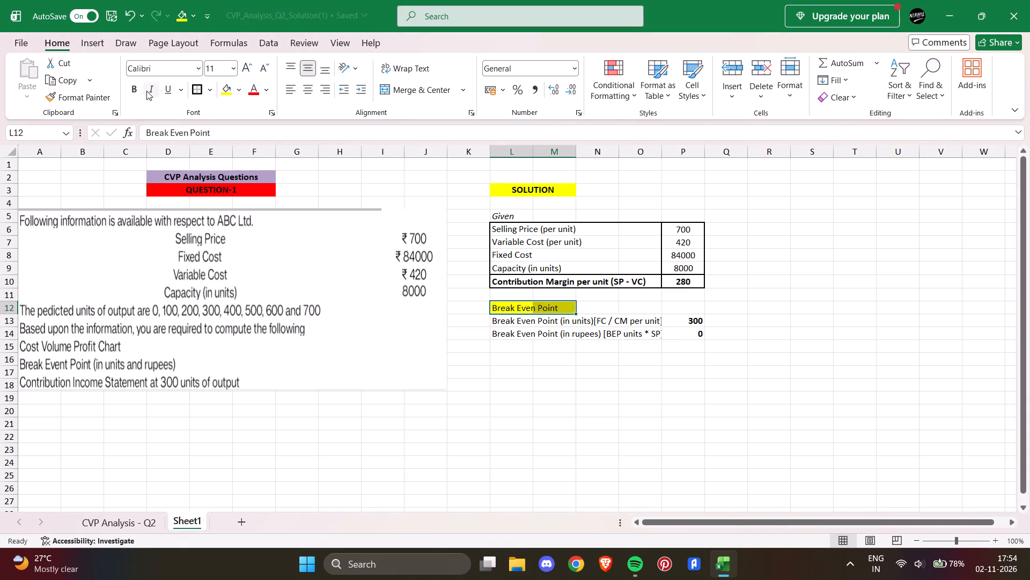
left_click(136, 89)
left_click(400, 87)
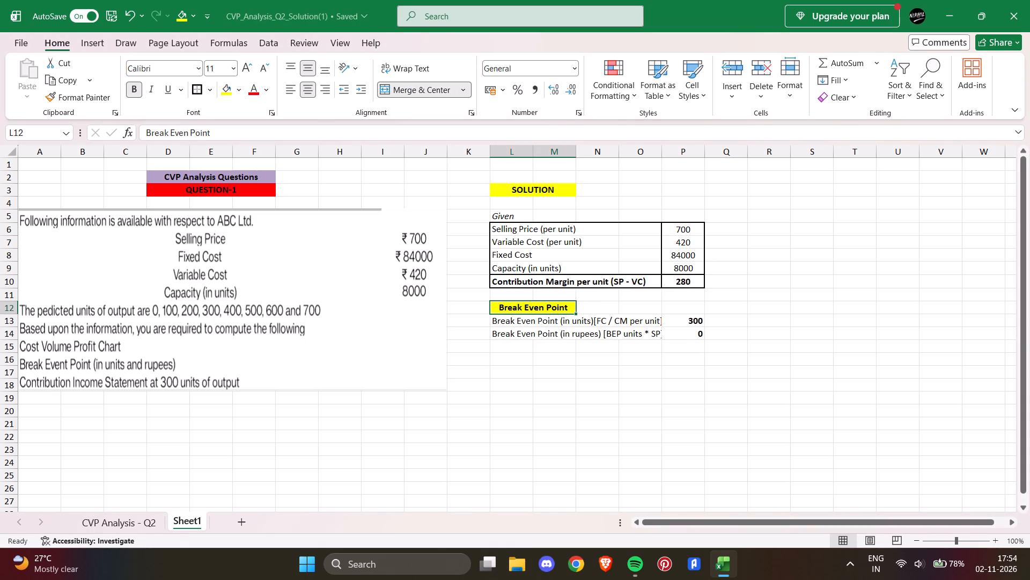
Add thick outside borders around the break-even block L13:P14 and around its label area L13:O14.
left_click_drag(500, 320, 681, 335)
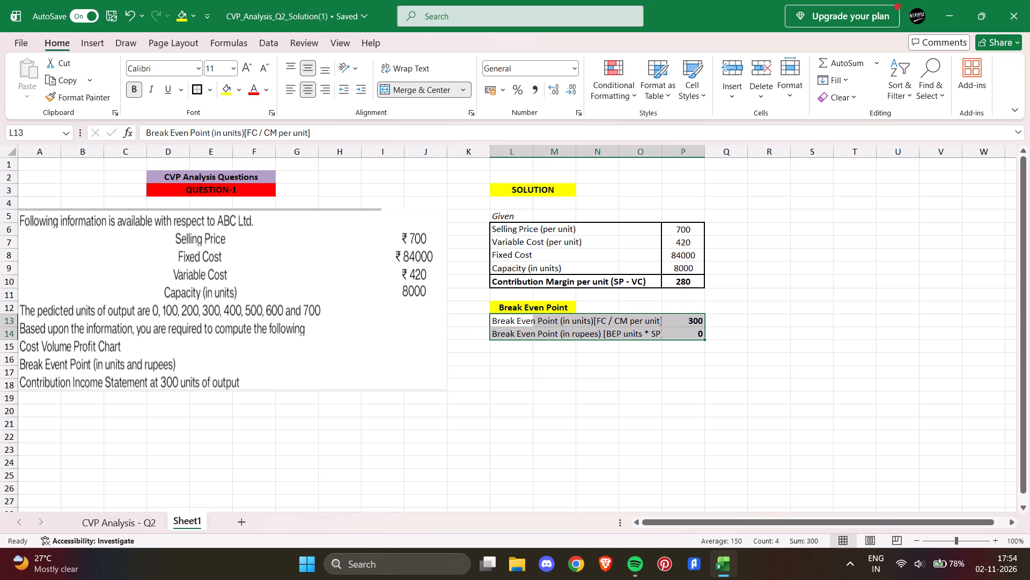
left_click(197, 89)
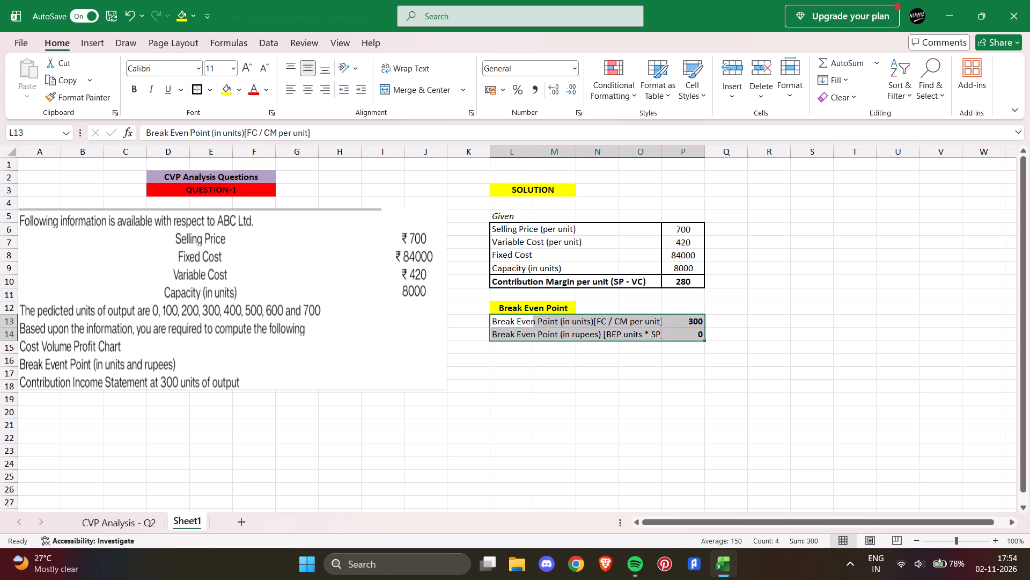
left_click_drag(502, 329, 645, 319)
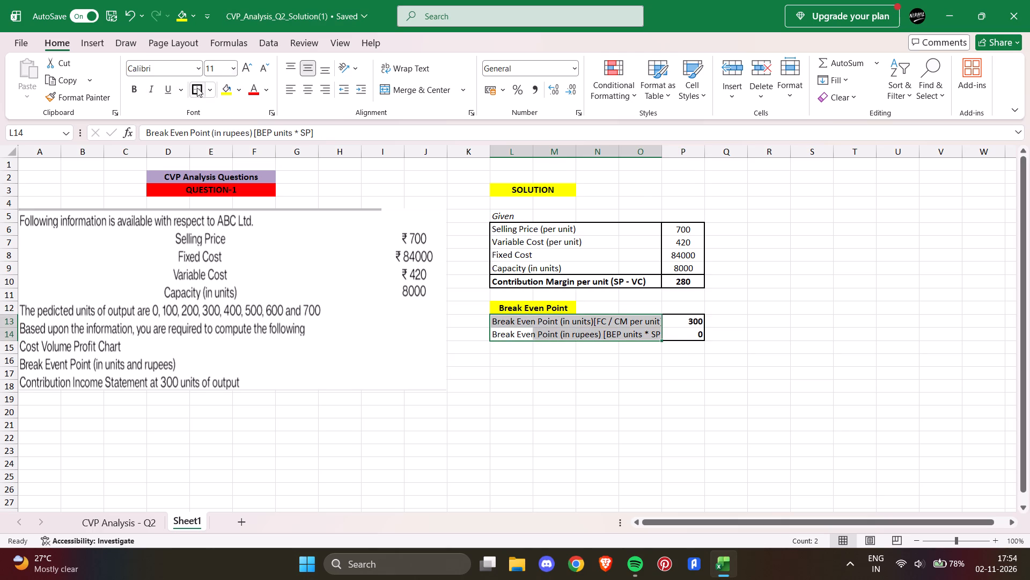
left_click(195, 93)
Centre the break-even values in P13:P14 horizontally.
left_click_drag(688, 320, 688, 330)
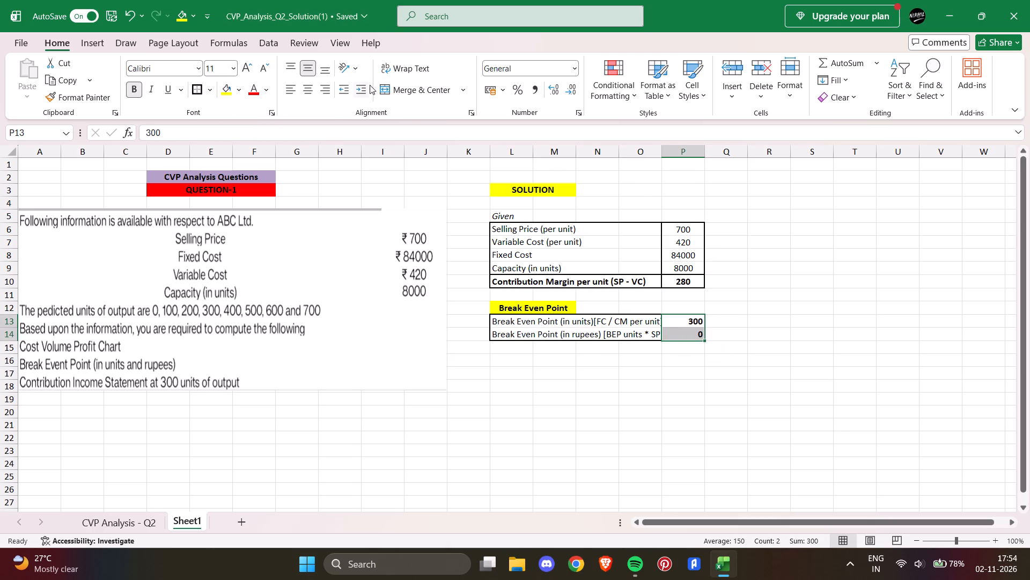
left_click(207, 89)
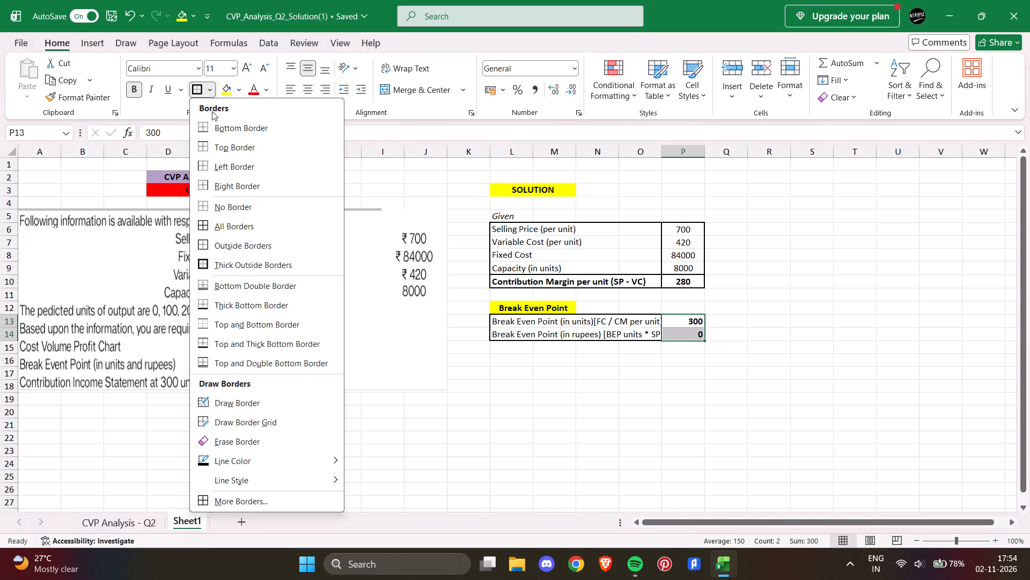
left_click(208, 85)
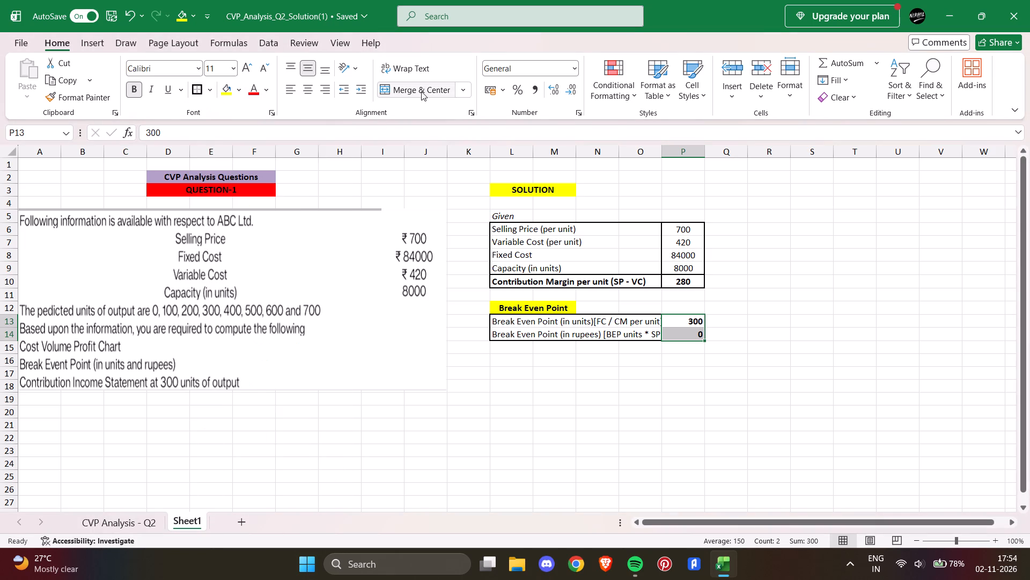
left_click(310, 88)
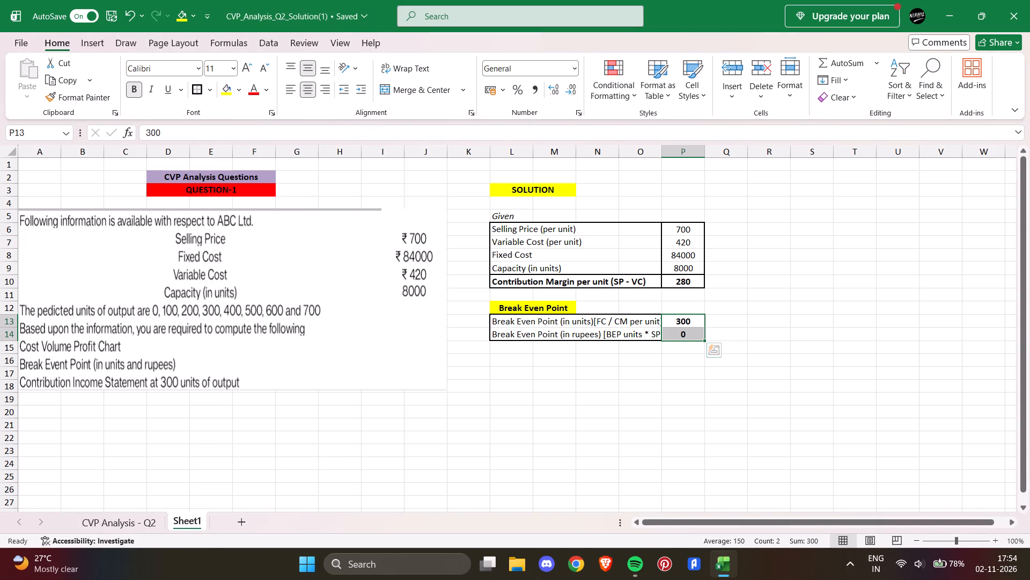
Copy the heading text "Contribution Income Statement at 300 units" from CVP Analysis - Q2 into L16 of Sheet1.
left_click(501, 351)
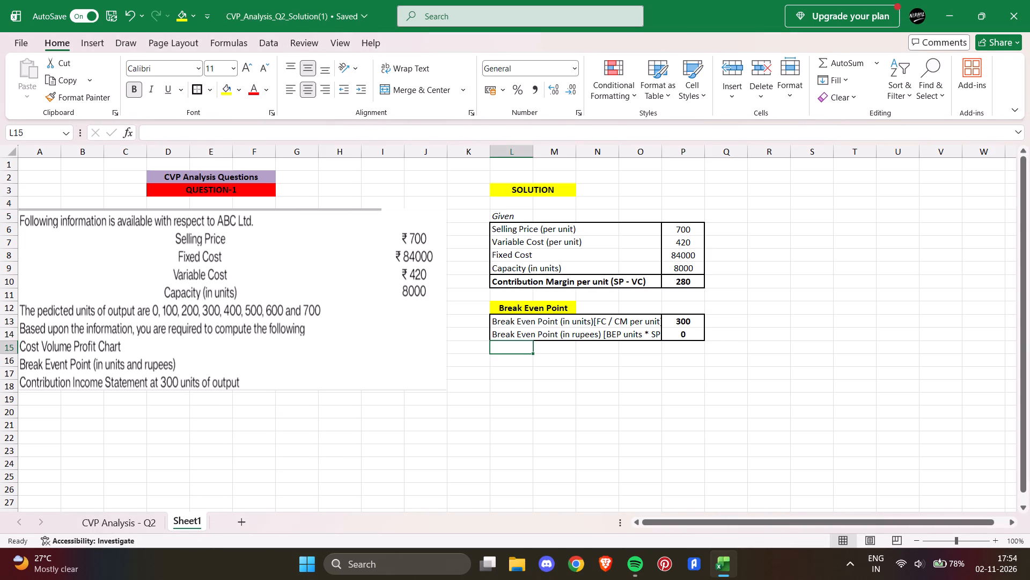
left_click(152, 518)
left_click(361, 292)
left_click_drag(379, 130, 207, 136)
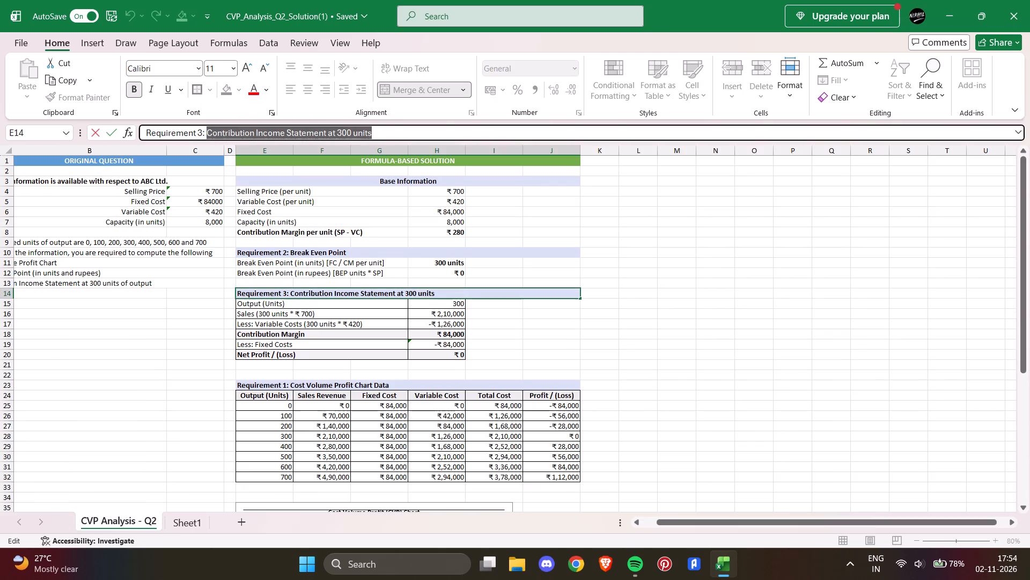
key("ctrl+c")
left_click(187, 519)
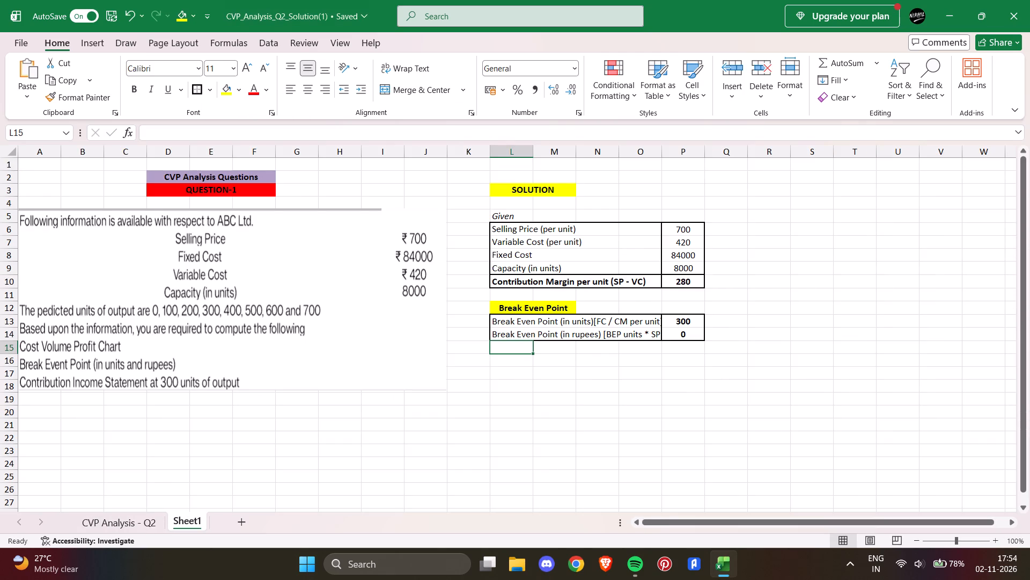
left_click(508, 357)
key("ctrl+v")
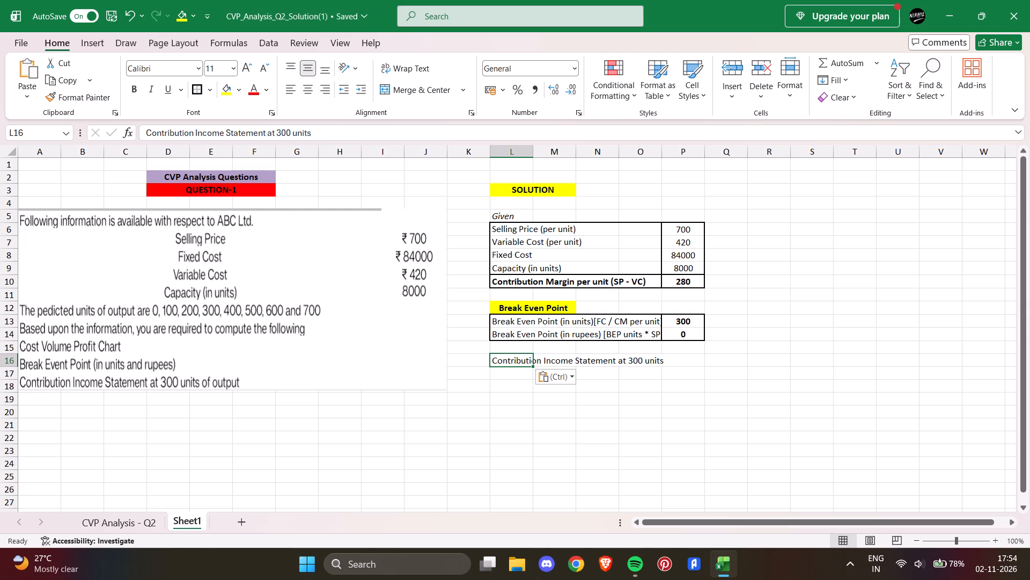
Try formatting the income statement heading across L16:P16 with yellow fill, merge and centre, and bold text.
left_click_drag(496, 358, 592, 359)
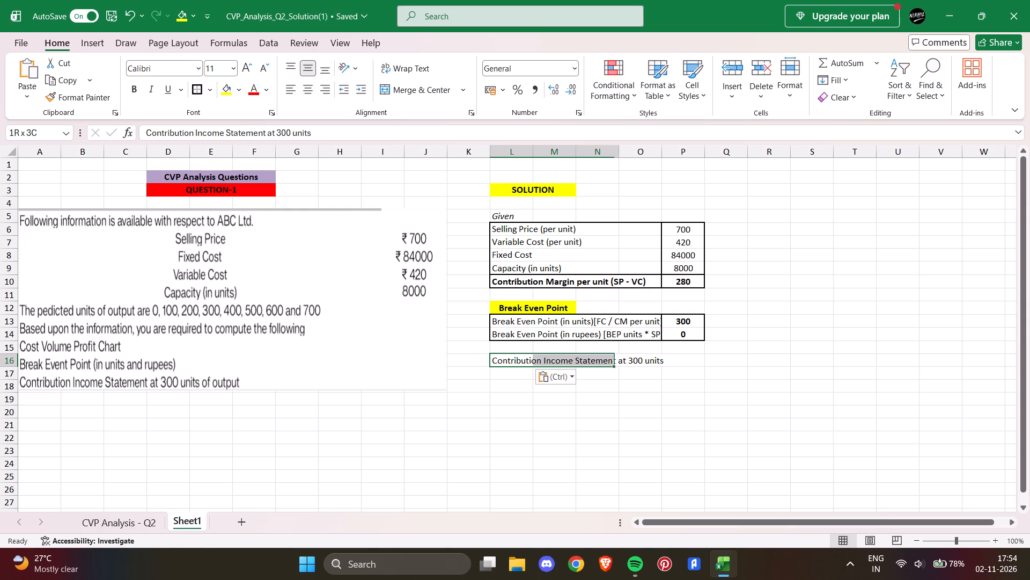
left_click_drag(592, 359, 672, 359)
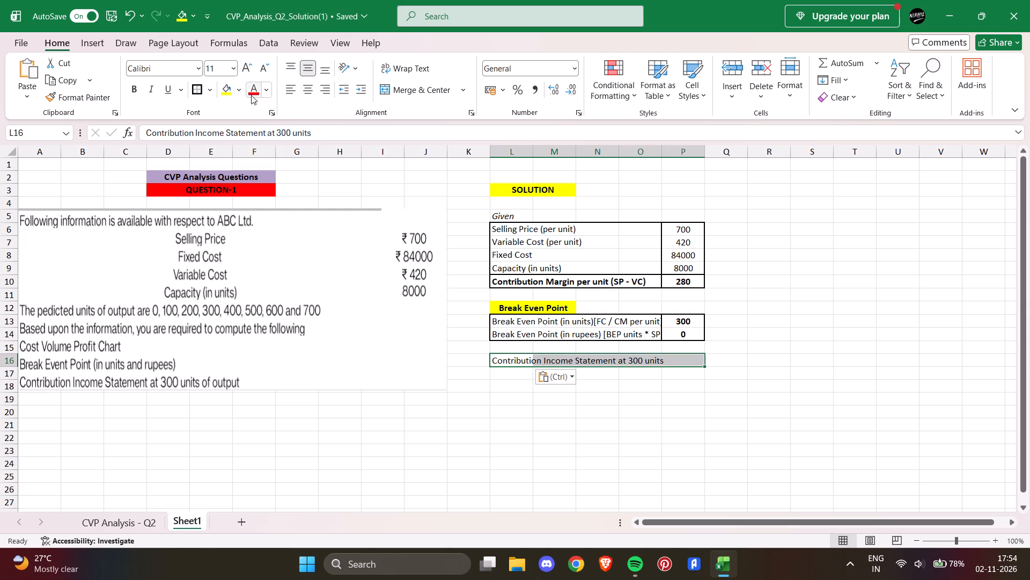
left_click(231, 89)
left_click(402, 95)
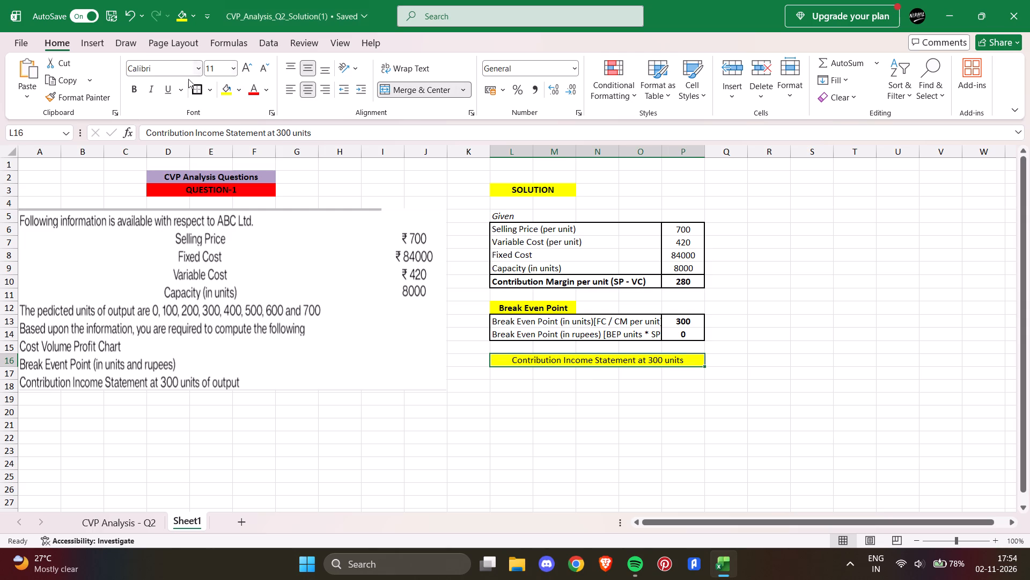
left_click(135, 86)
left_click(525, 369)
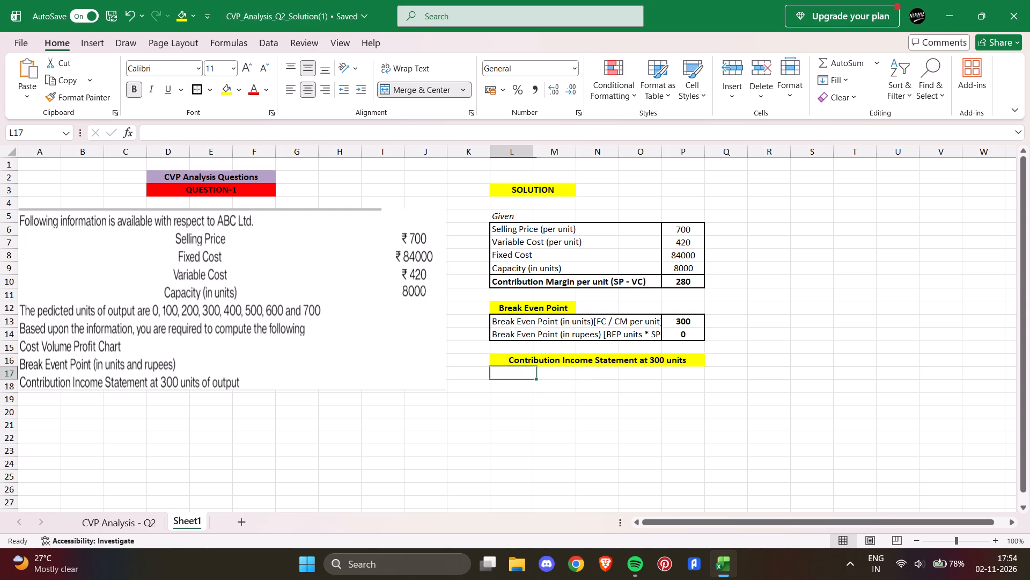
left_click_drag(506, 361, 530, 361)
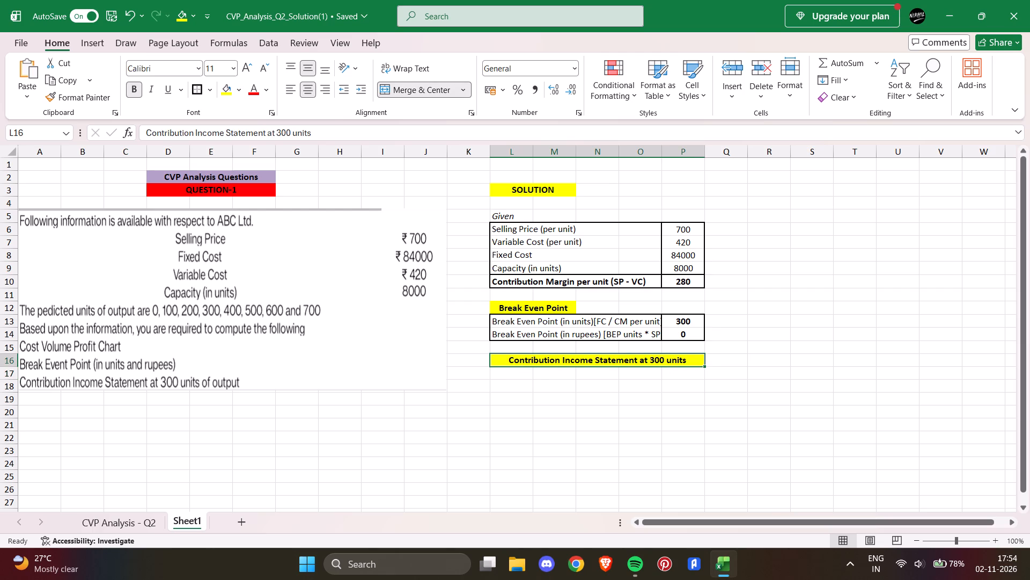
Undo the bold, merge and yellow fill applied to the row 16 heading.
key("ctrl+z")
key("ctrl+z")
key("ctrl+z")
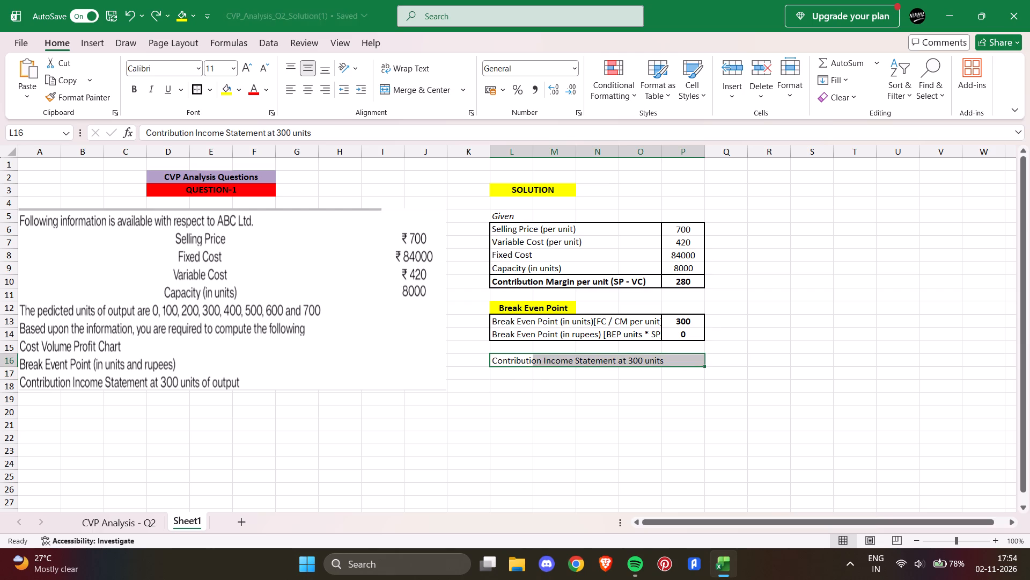
Format the Contribution Income Statement heading across L16:O16 with yellow fill, merge and centre, and bold text.
left_click_drag(504, 359, 634, 358)
left_click(237, 87)
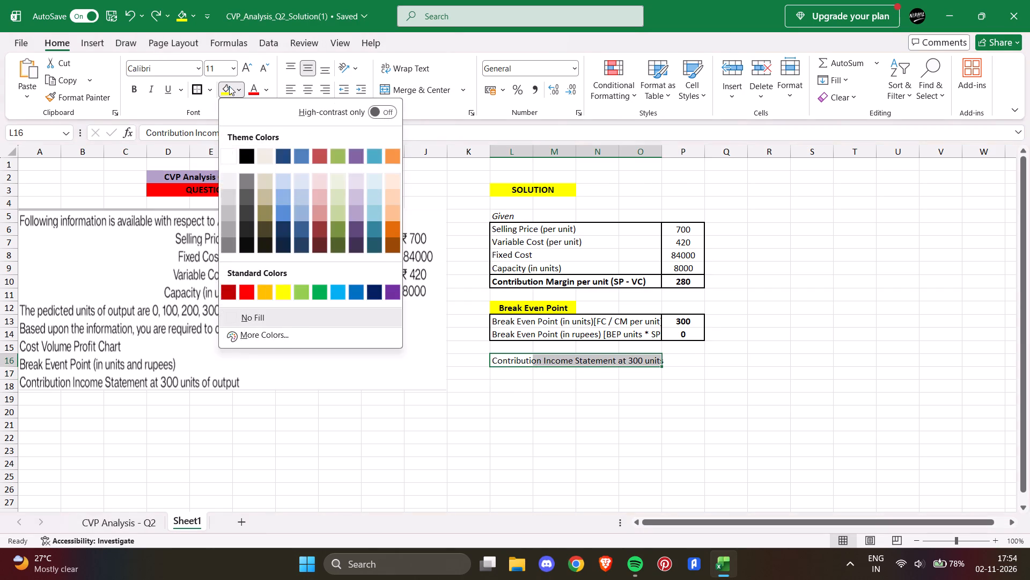
left_click(223, 88)
left_click(409, 93)
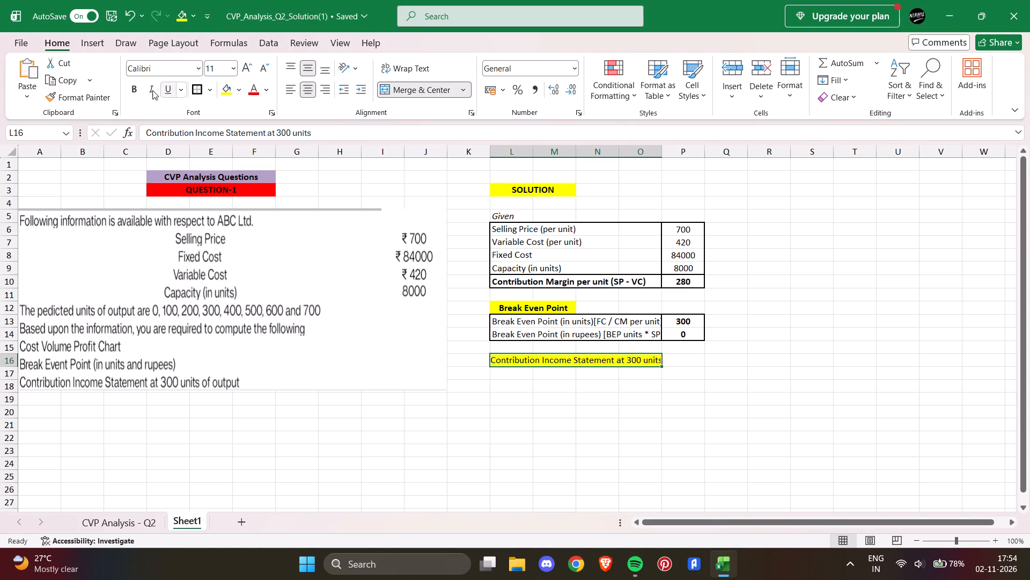
left_click(139, 90)
left_click(625, 407)
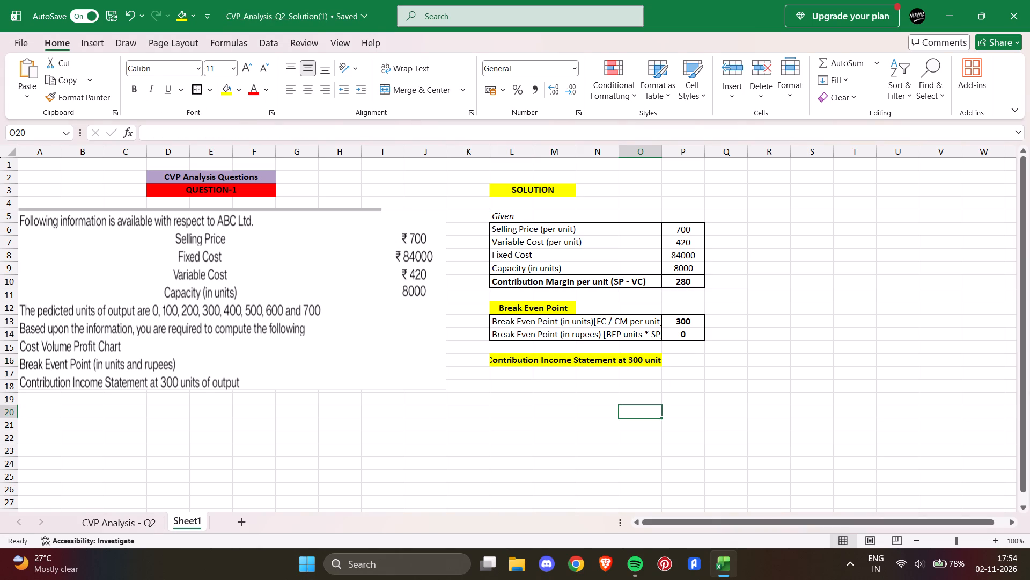
Set the font size of the row 16 Contribution Income Statement heading to 10.
left_click(500, 361)
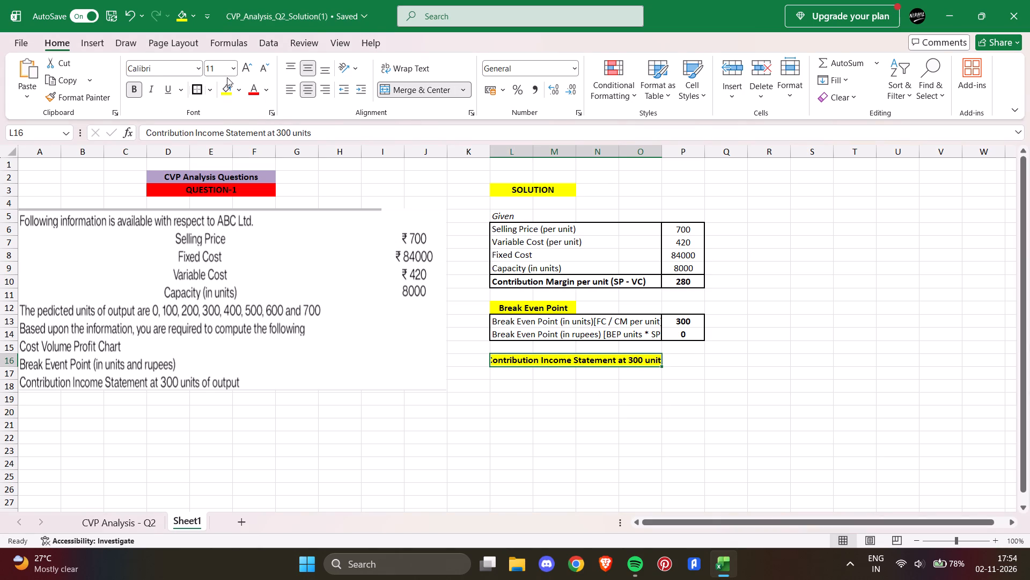
left_click(233, 72)
left_click(226, 118)
left_click(508, 379)
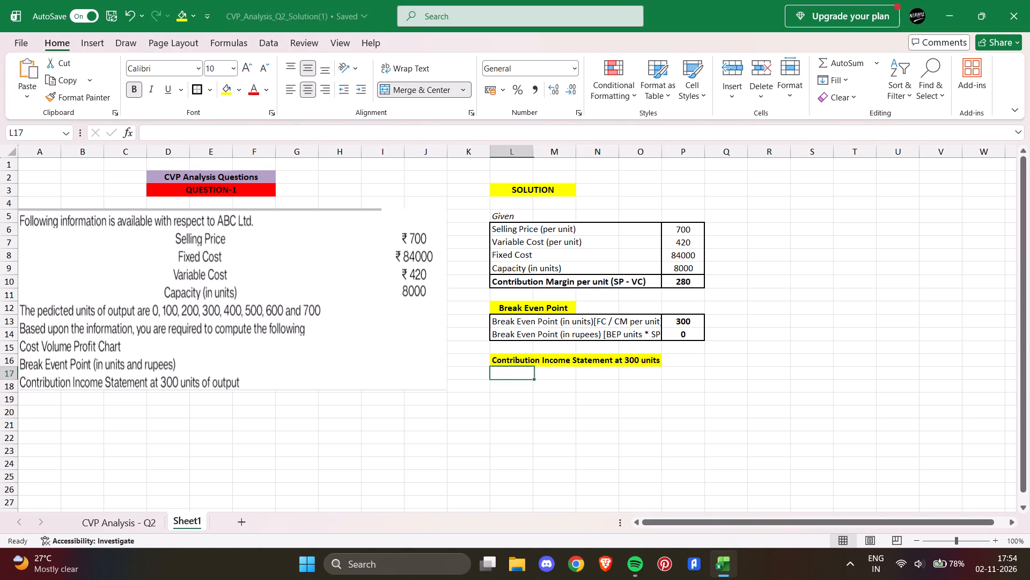
Copy the six income statement labels, Output (Units) through Net Profit / (Loss), from CVP Analysis - Q2 into Sheet1 starting at L17.
left_click(131, 518)
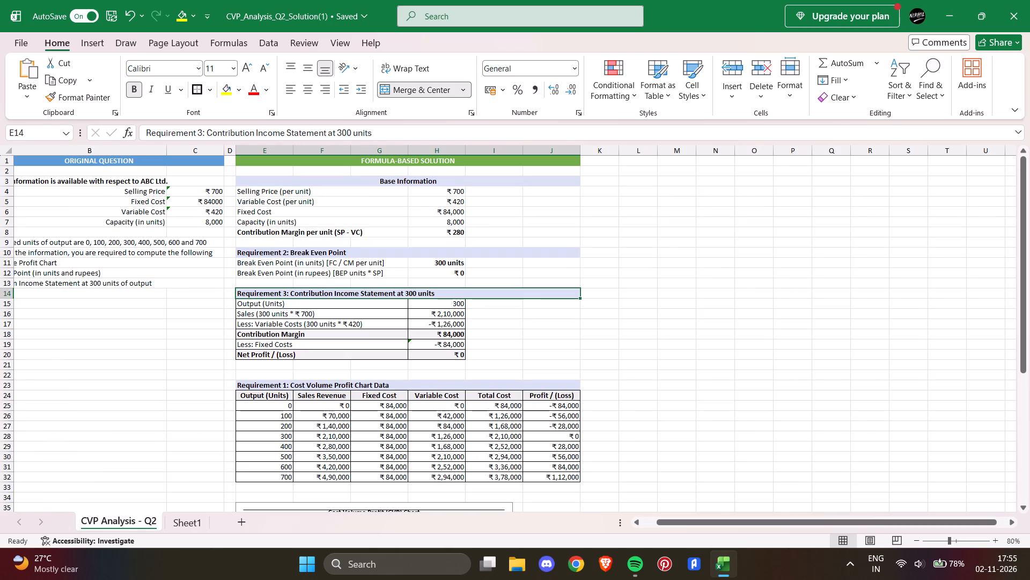
left_click_drag(248, 304, 289, 349)
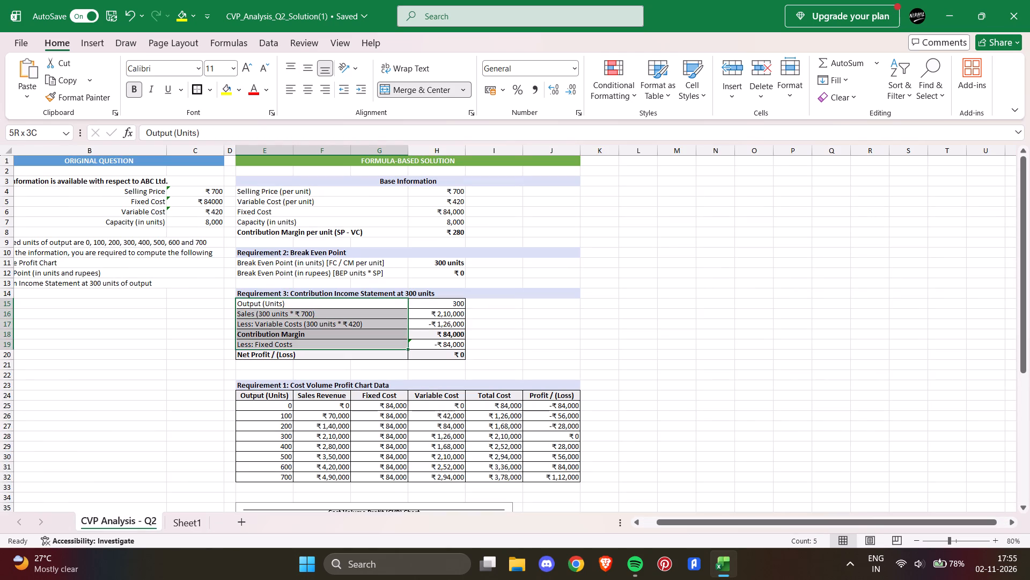
left_click_drag(289, 349, 289, 354)
key("ctrl+c")
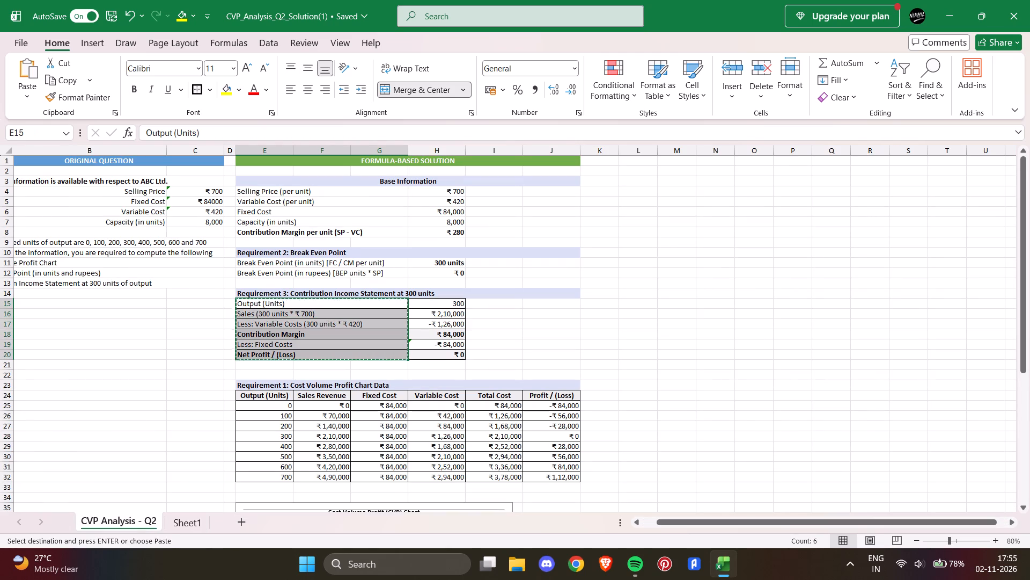
left_click(197, 525)
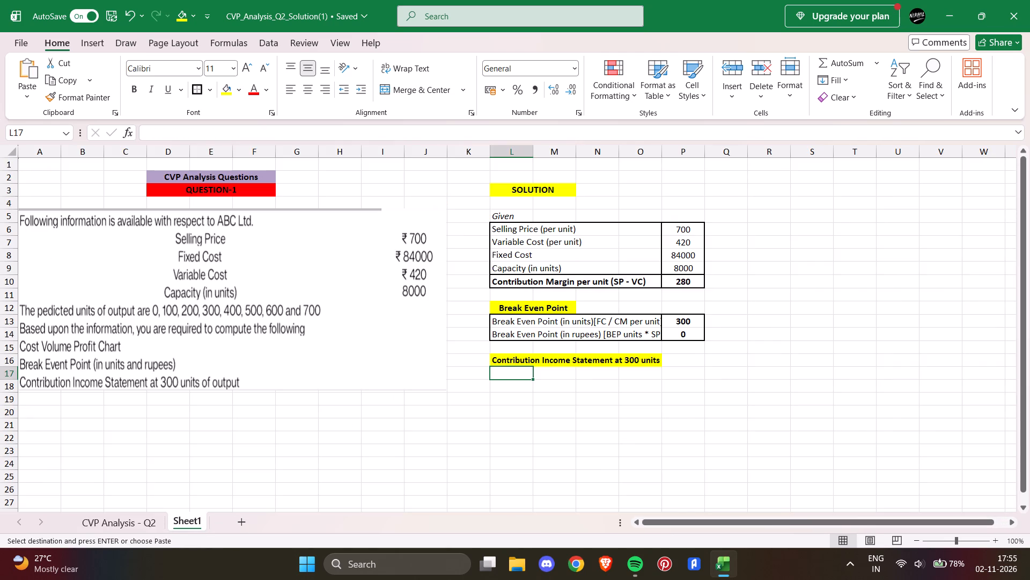
key("ctrl+v")
left_click(646, 381)
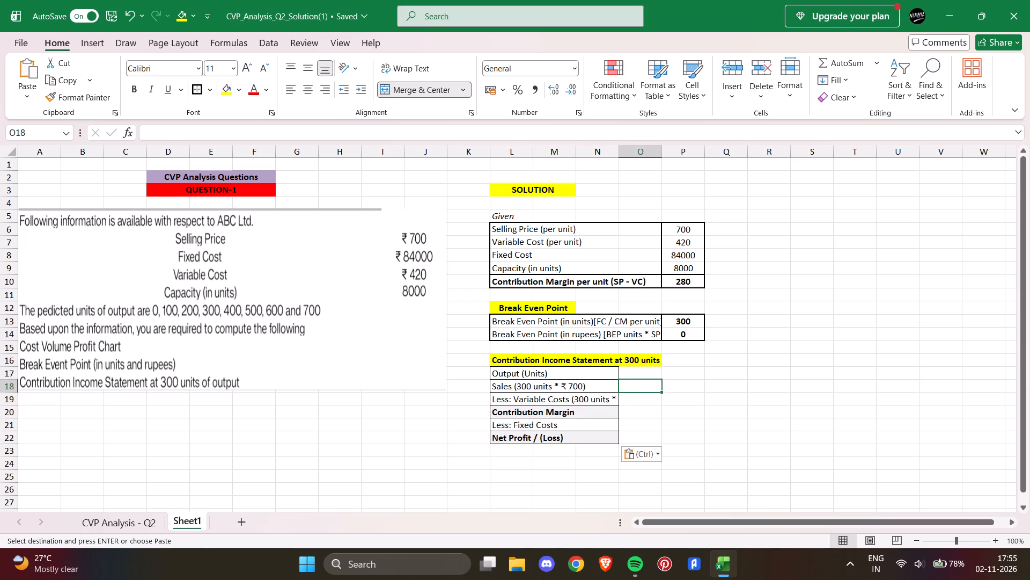
Unmerge the "Less: Variable Costs" label in row 19 so its full text extends into column O.
left_click_drag(518, 404, 610, 399)
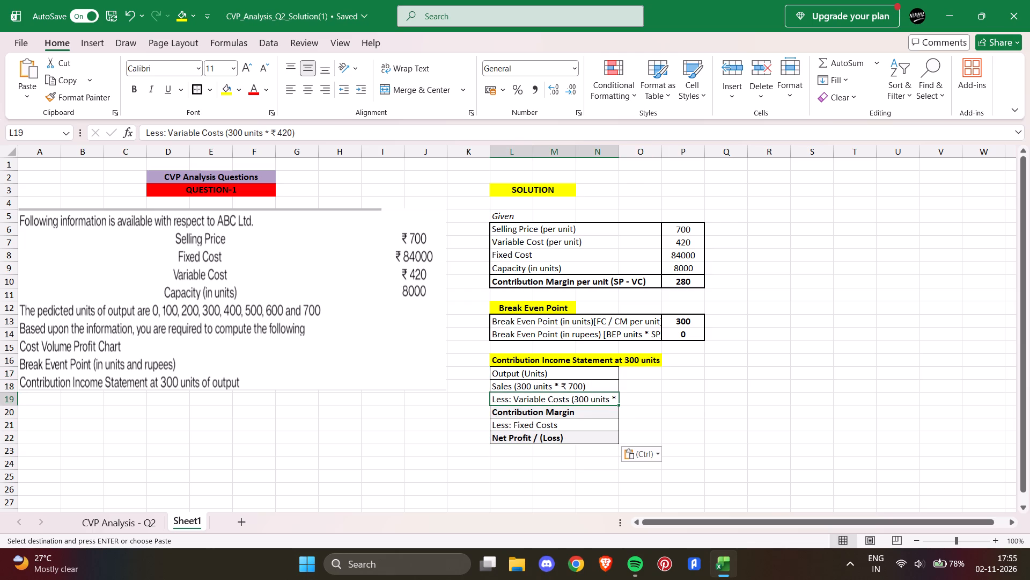
left_click_drag(610, 399, 621, 400)
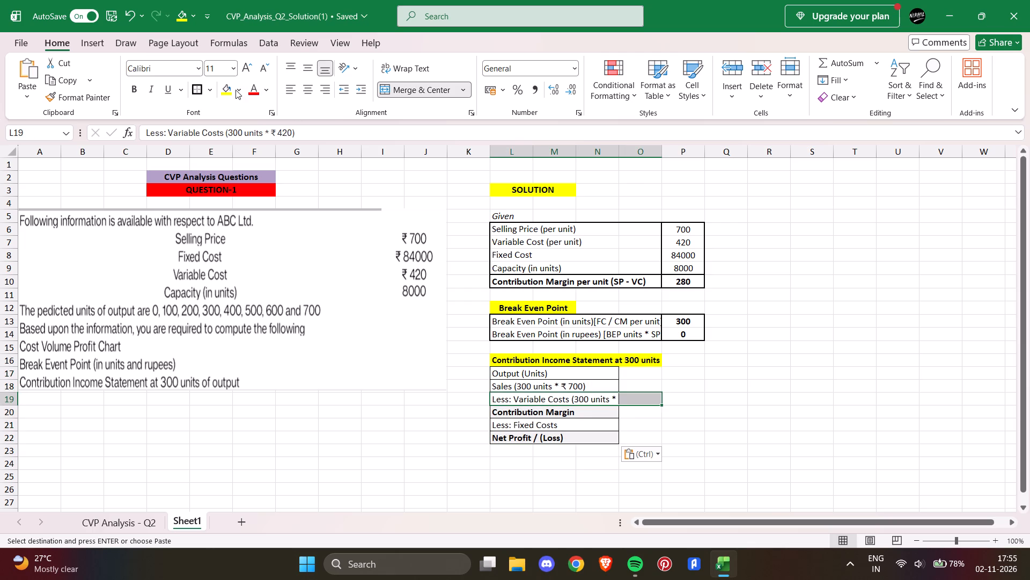
left_click(416, 89)
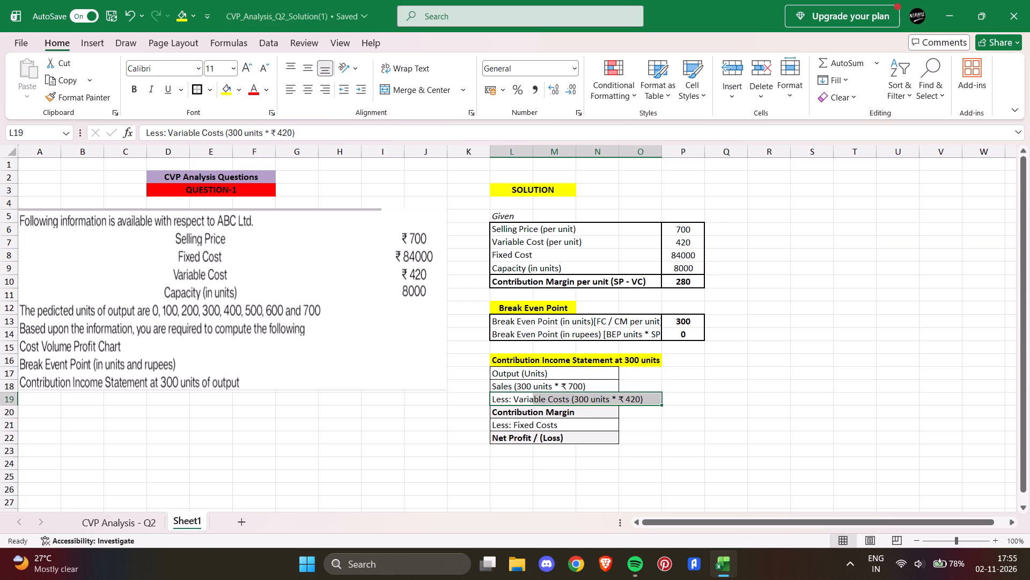
Remove the fill colour from the Contribution Margin and Net Profit / (Loss) labels in rows 20 and 22.
left_click(644, 436)
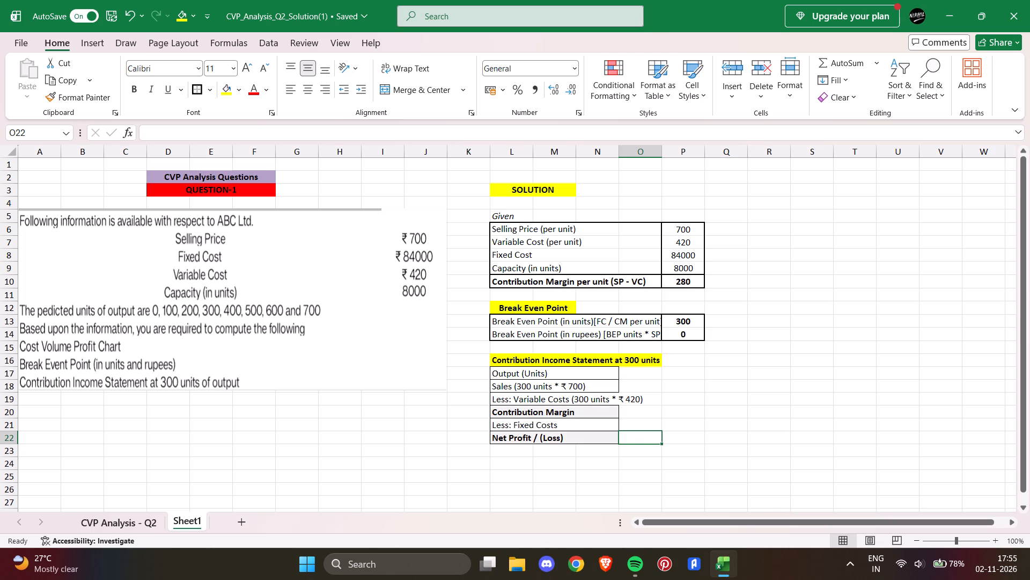
left_click(561, 413)
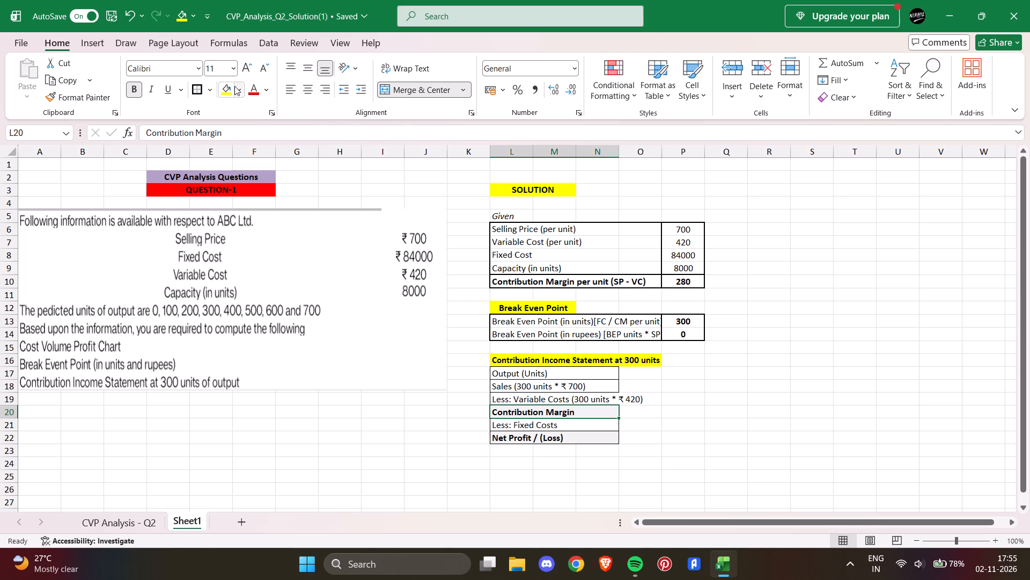
left_click(234, 86)
left_click(257, 307)
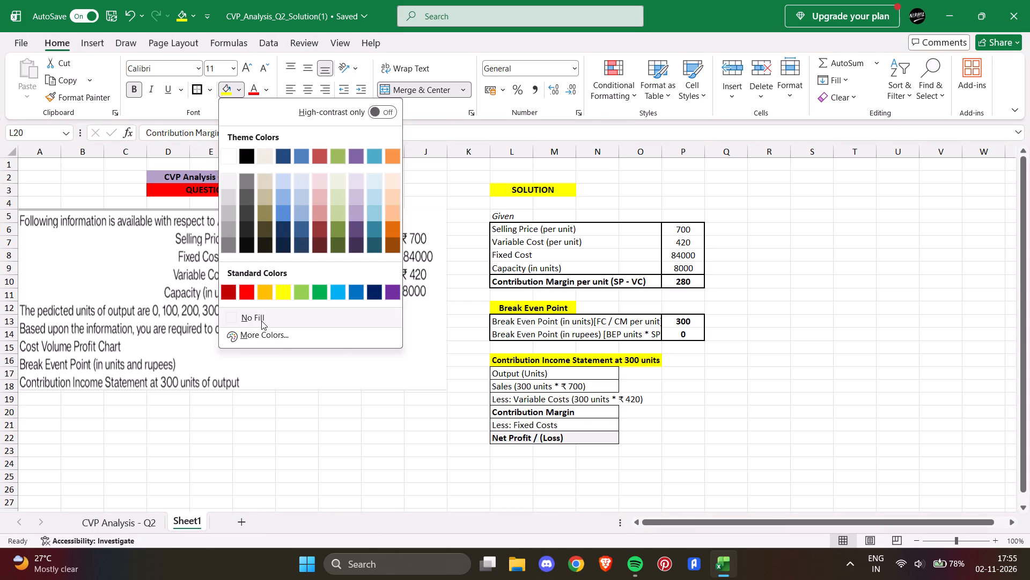
key("Down")
left_click(277, 317)
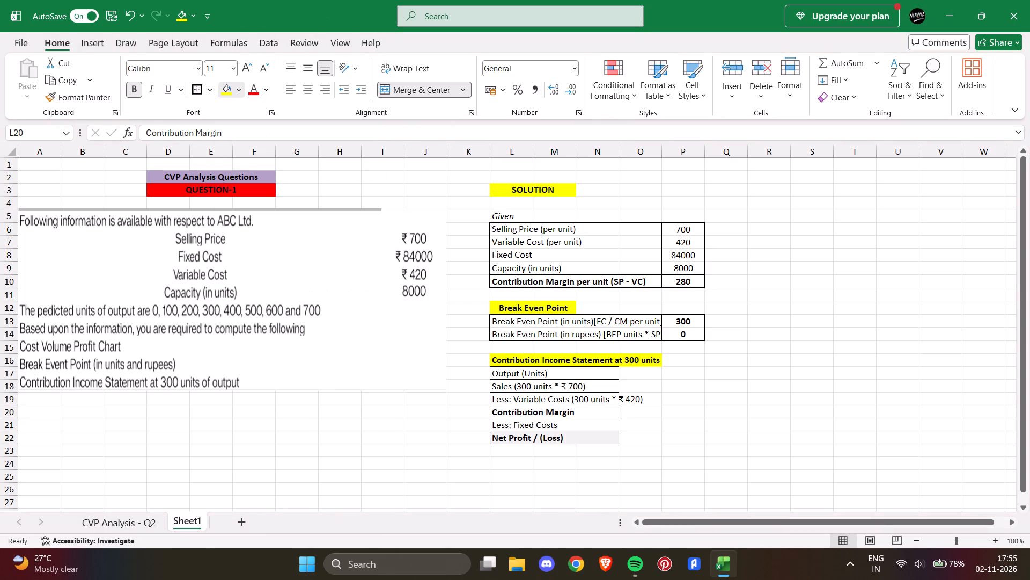
key("Down")
key("Down")
left_click(227, 86)
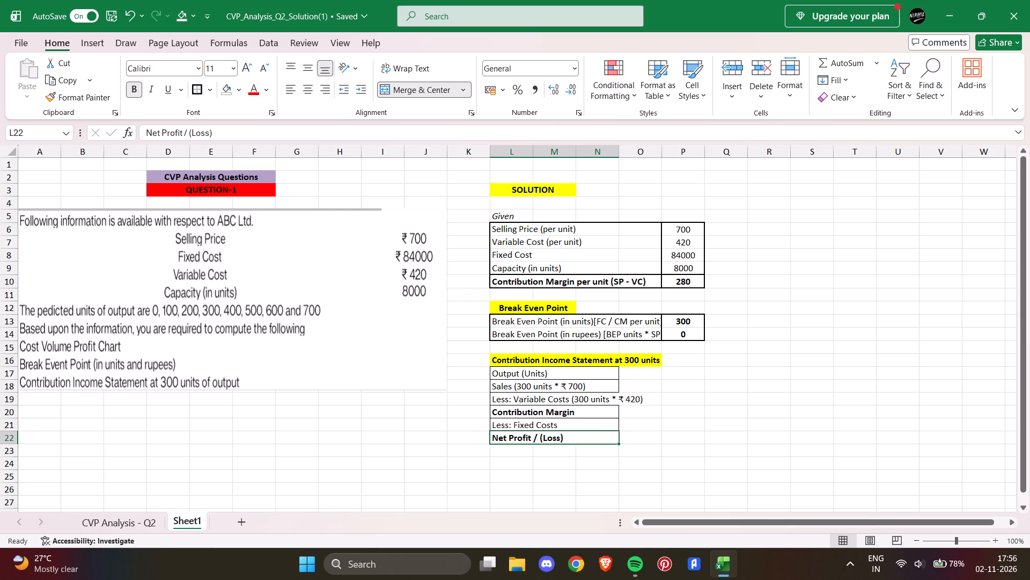
Erase the borders around the income statement labels in L17:N22.
left_click(683, 374)
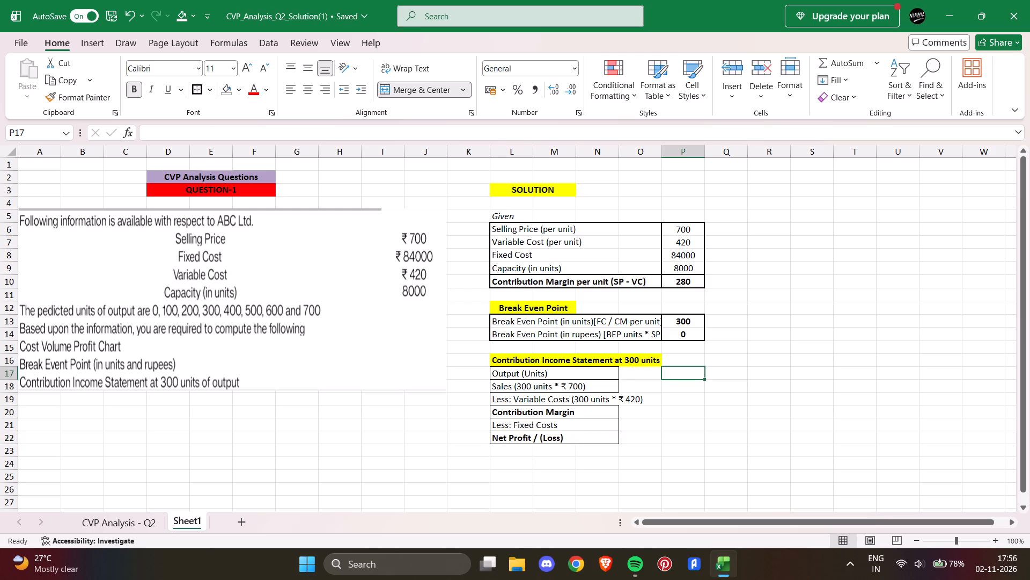
left_click(212, 91)
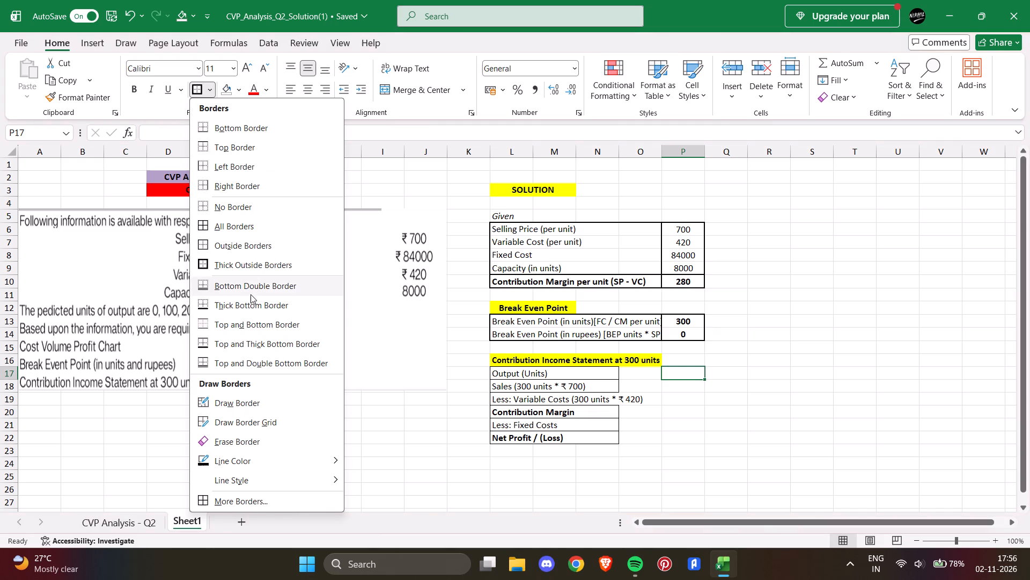
left_click(266, 436)
left_click_drag(591, 487, 536, 378)
left_click_drag(632, 400, 605, 371)
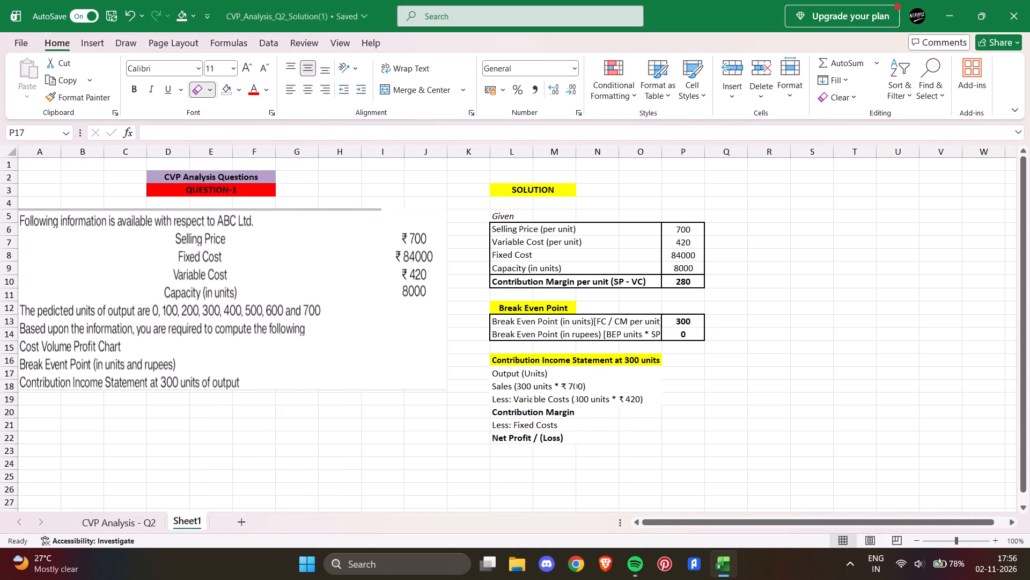
left_click_drag(605, 371, 513, 366)
left_click(242, 92)
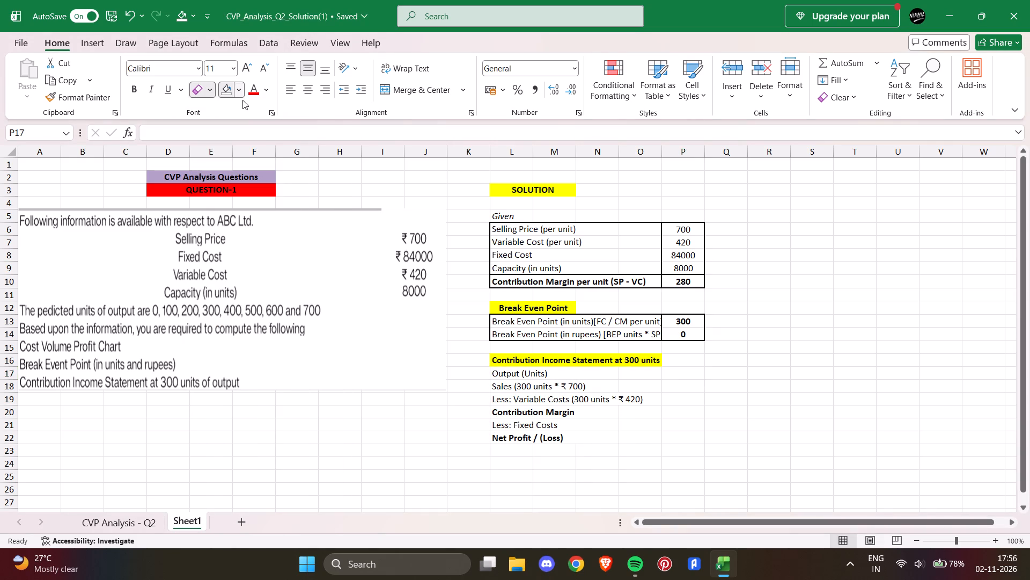
left_click(214, 86)
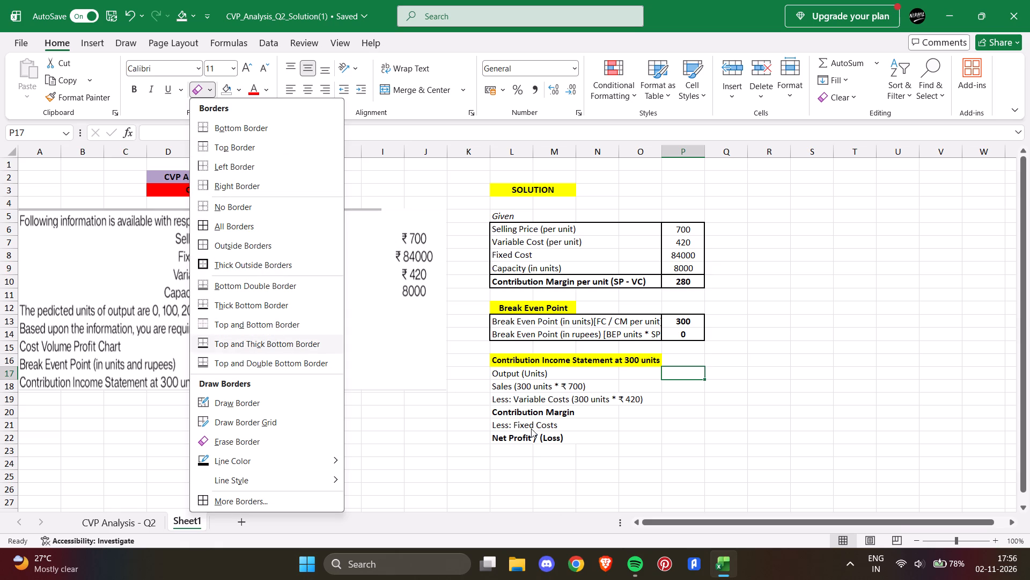
Set the display brightness to 50 in the Windows quick settings.
left_click(946, 563)
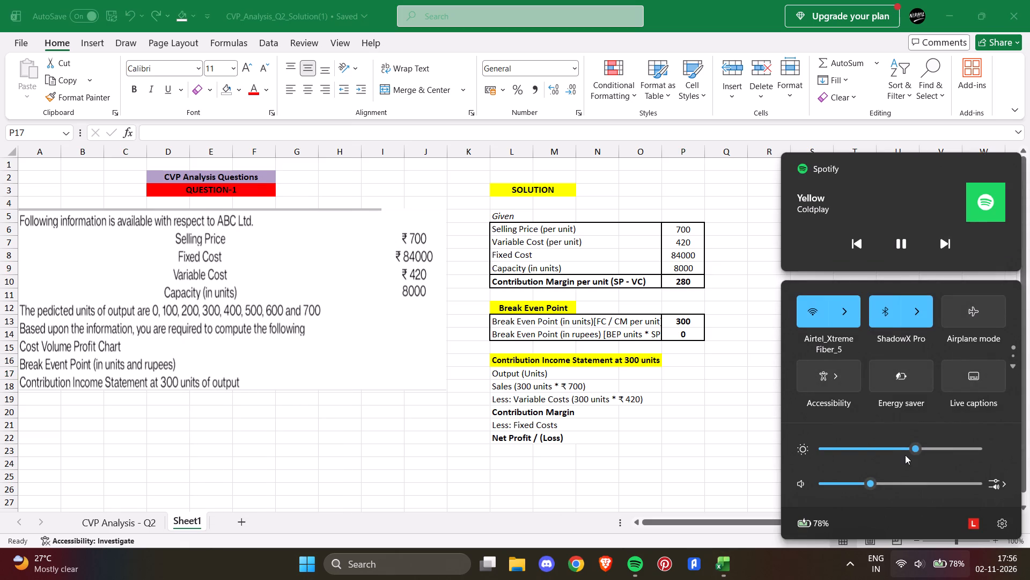
left_click(905, 455)
key("Left")
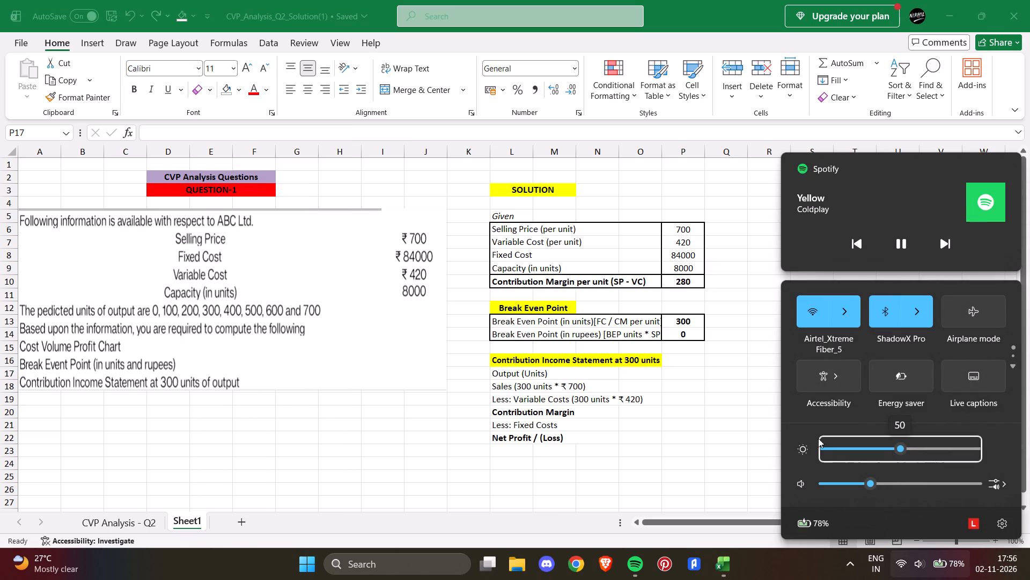
End border erasing and apply No Border to cell P17.
left_click(205, 88)
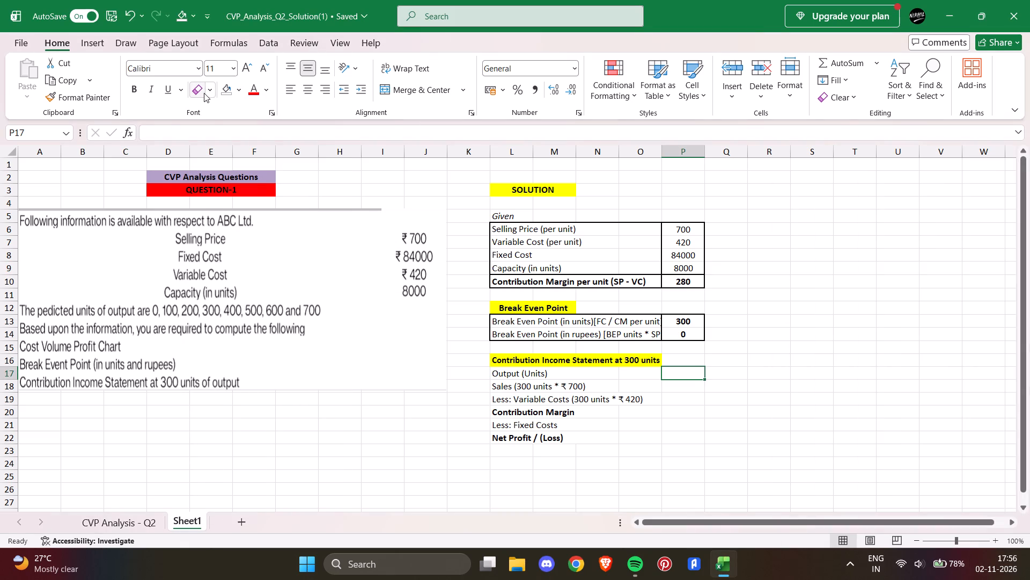
left_click(204, 93)
left_click(214, 94)
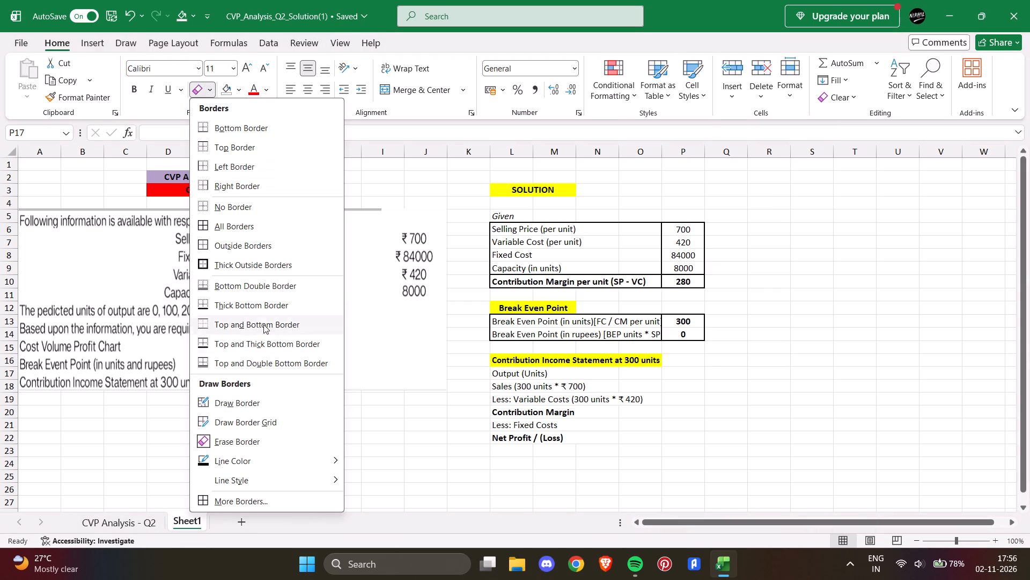
left_click(247, 207)
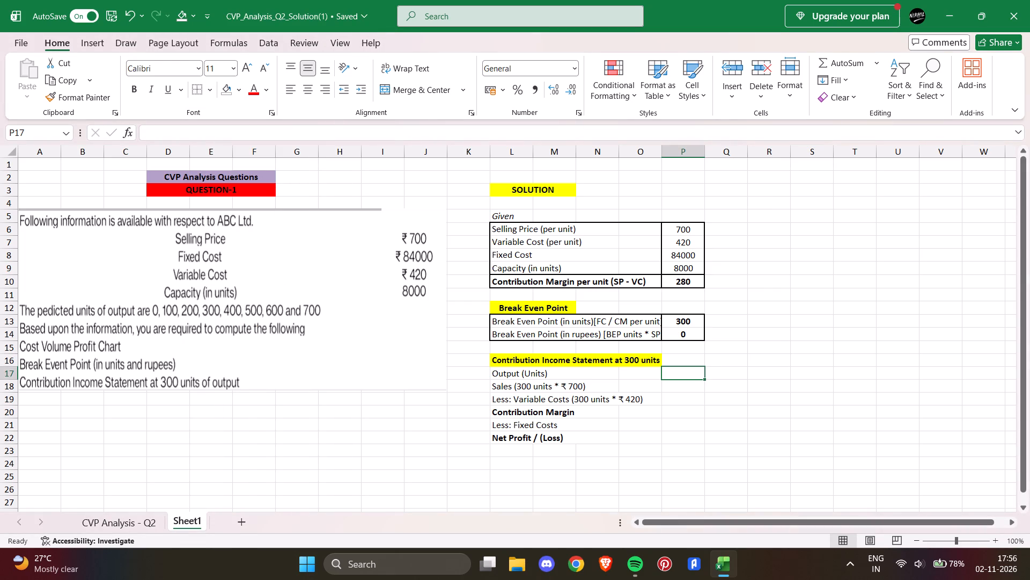
Enter the income statement values 300, 210000, -126000, 84000, -84000 and 0 down P17:P22.
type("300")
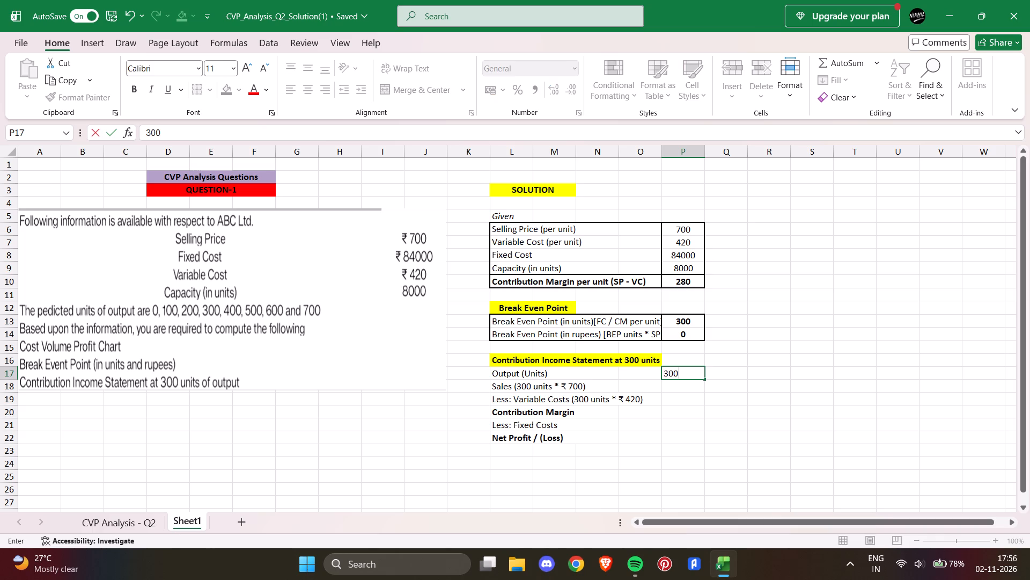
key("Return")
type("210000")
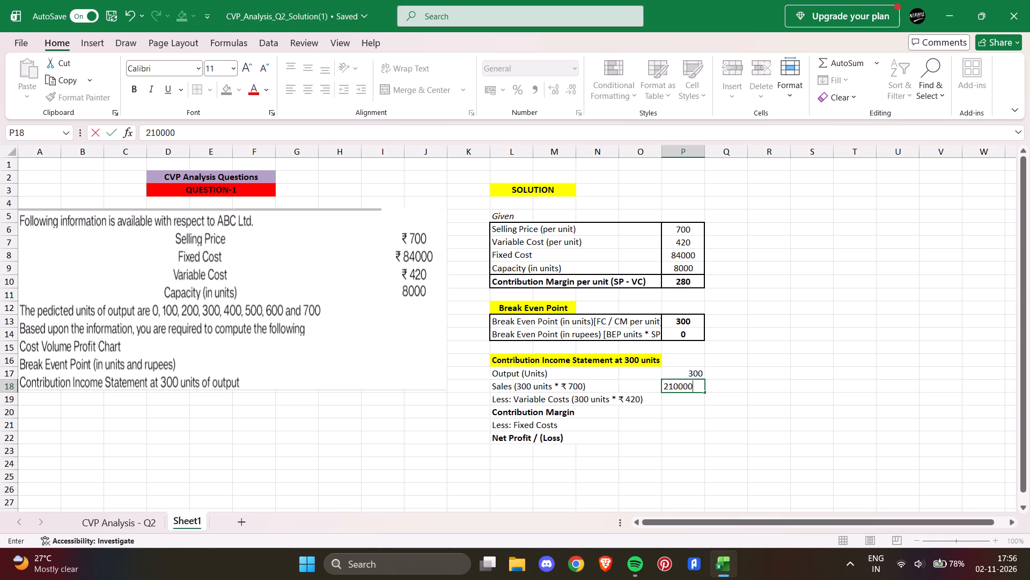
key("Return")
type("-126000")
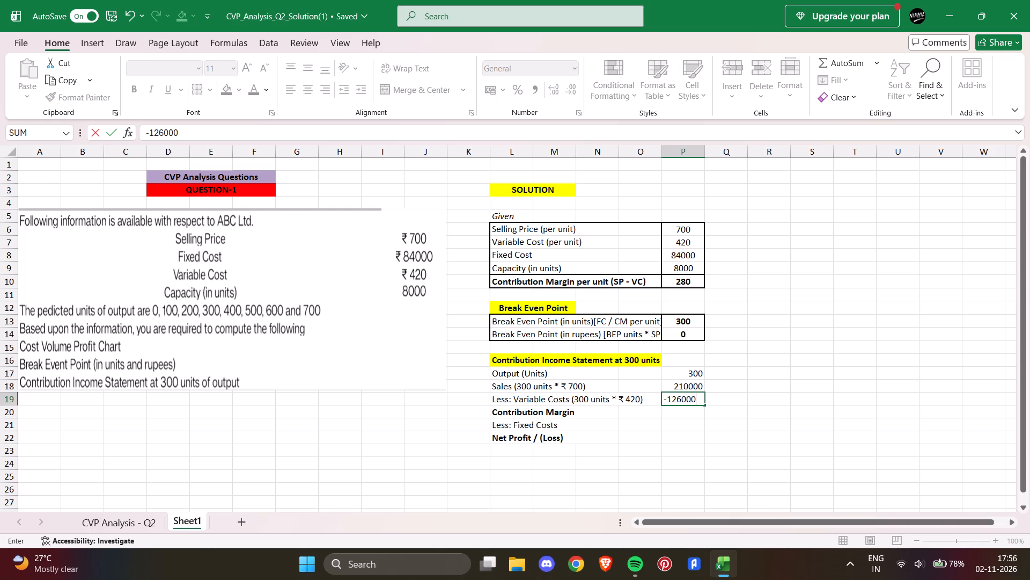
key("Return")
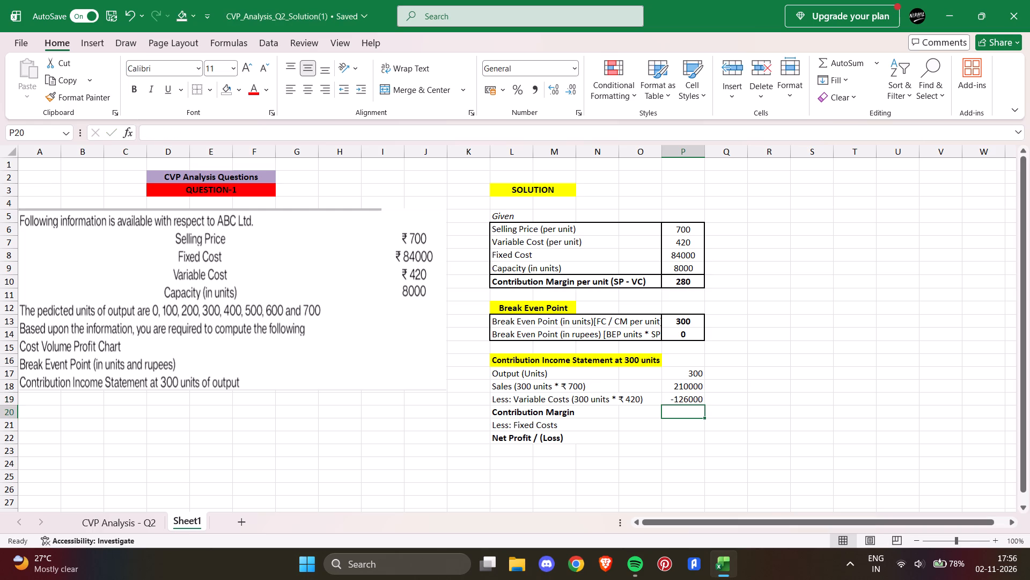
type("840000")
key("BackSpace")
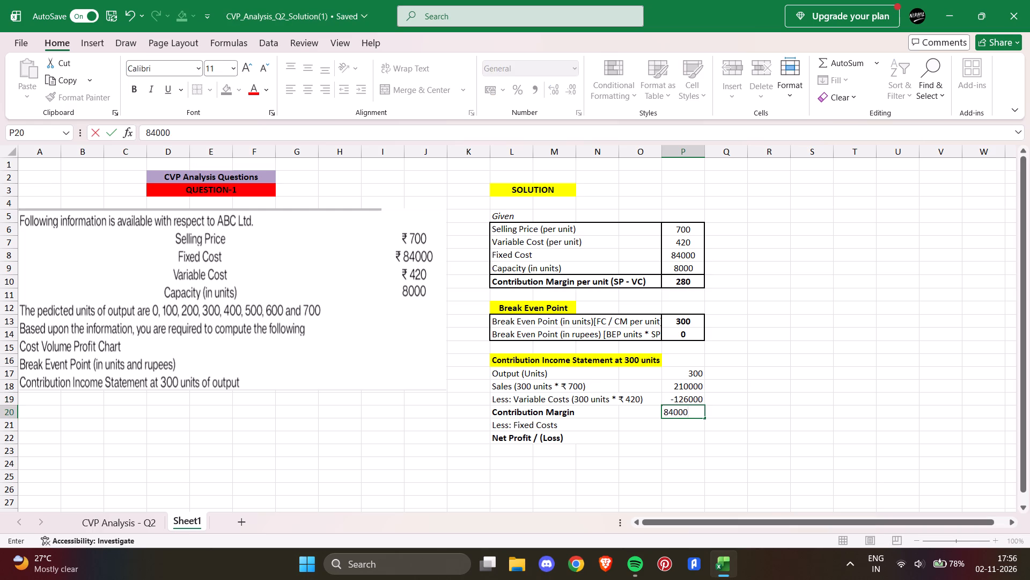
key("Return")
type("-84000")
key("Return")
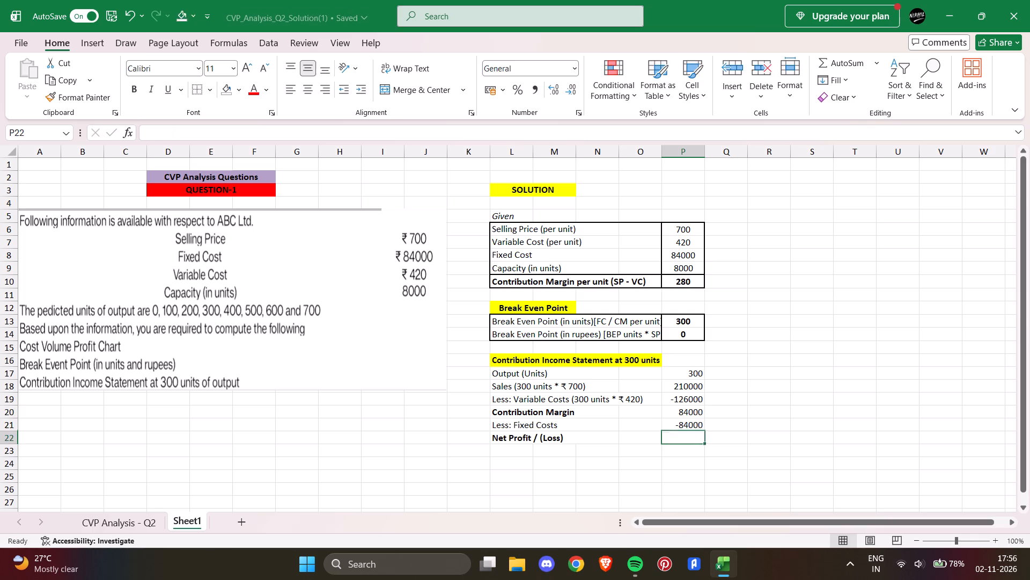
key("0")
left_click(732, 421)
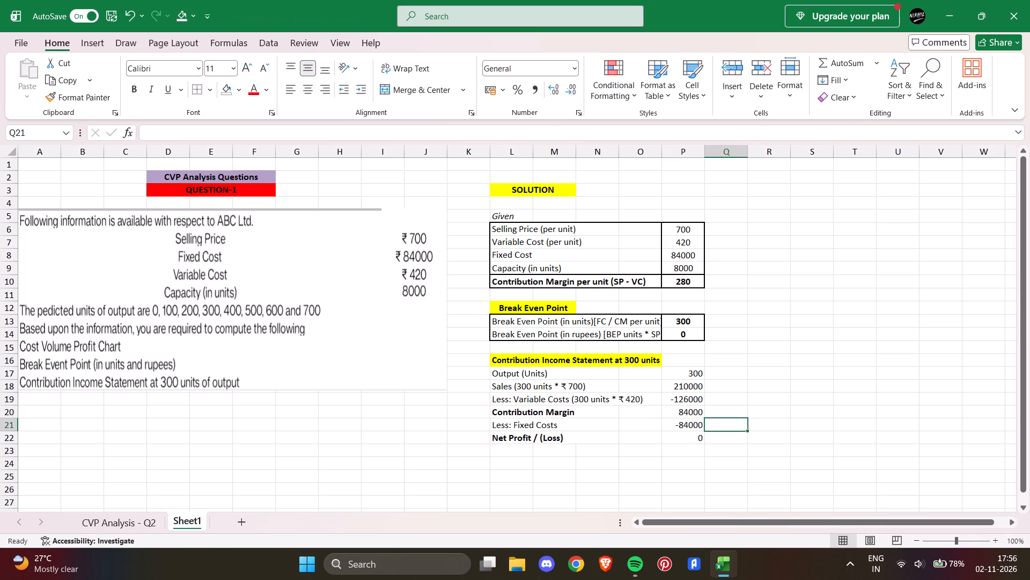
Bold the Contribution Margin and Net Profit / (Loss) values in P20 and P22.
left_click(682, 413)
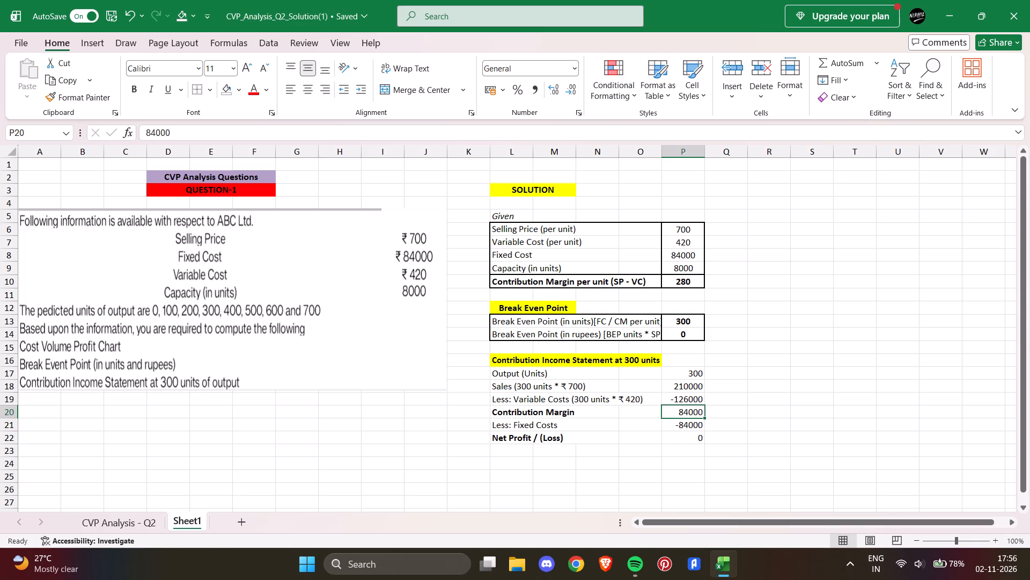
left_click(138, 87)
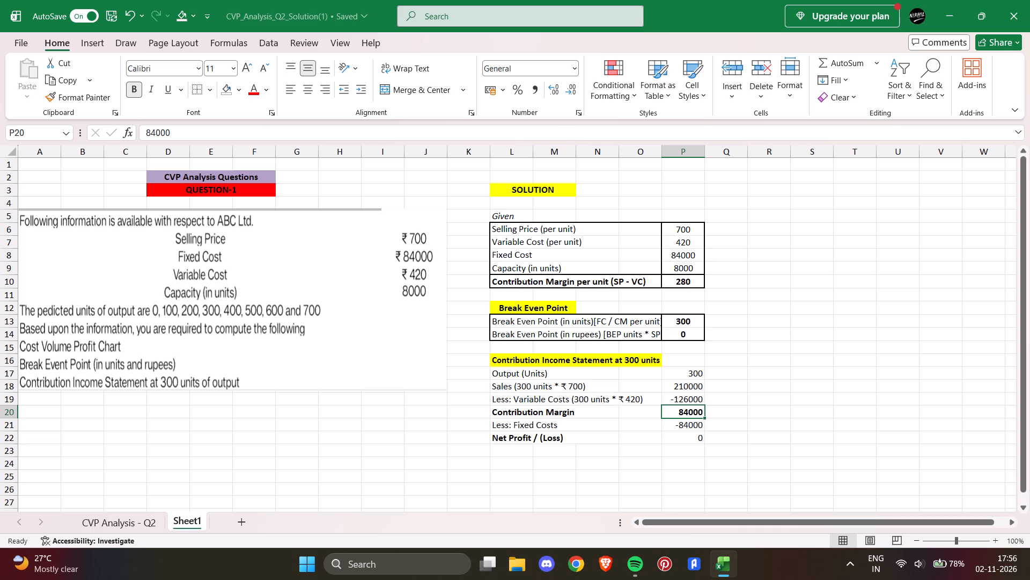
left_click(688, 433)
left_click(140, 90)
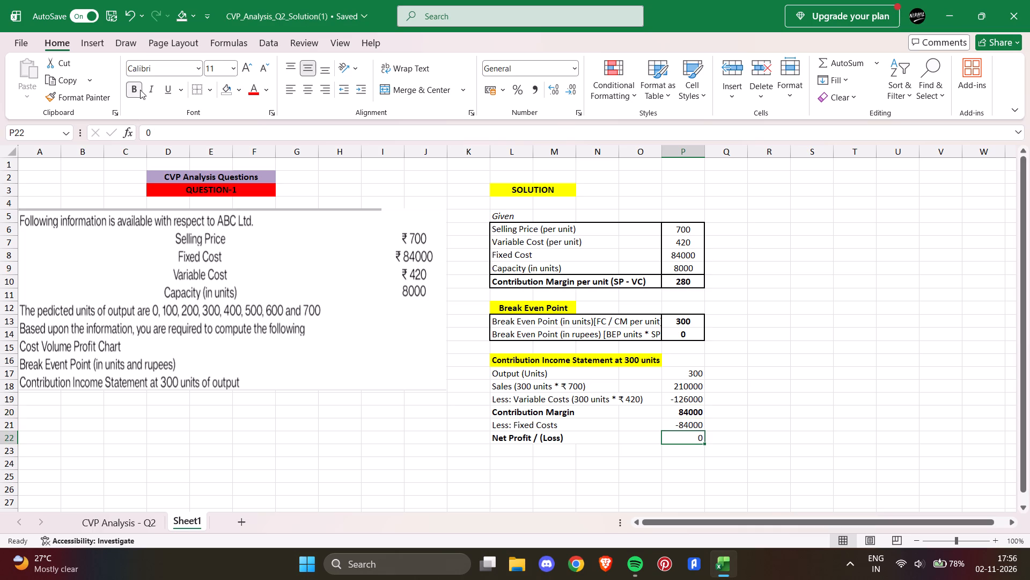
Centre the income statement values in P17:P22 horizontally.
left_click_drag(677, 372, 692, 422)
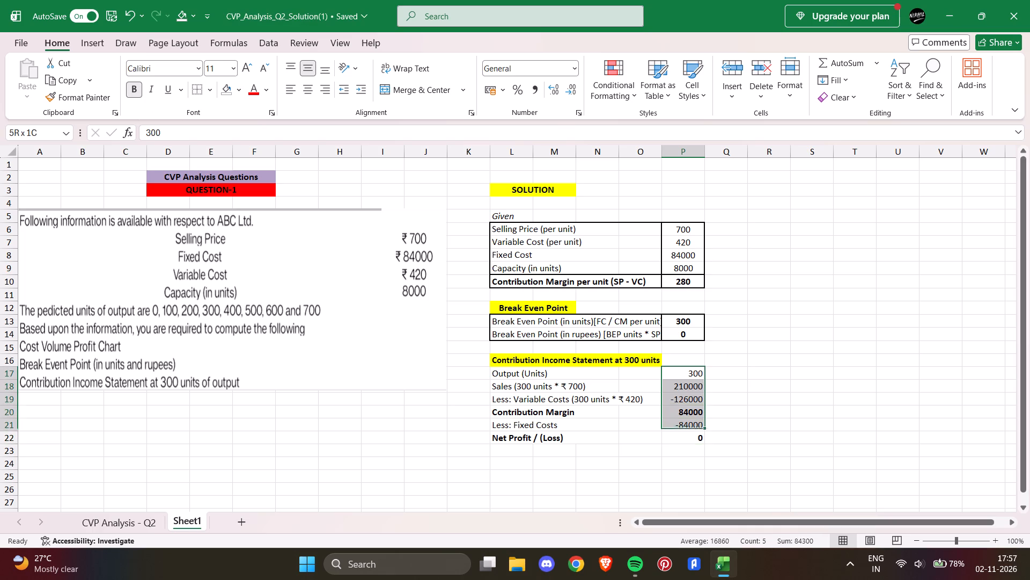
left_click_drag(692, 422, 692, 433)
left_click(308, 88)
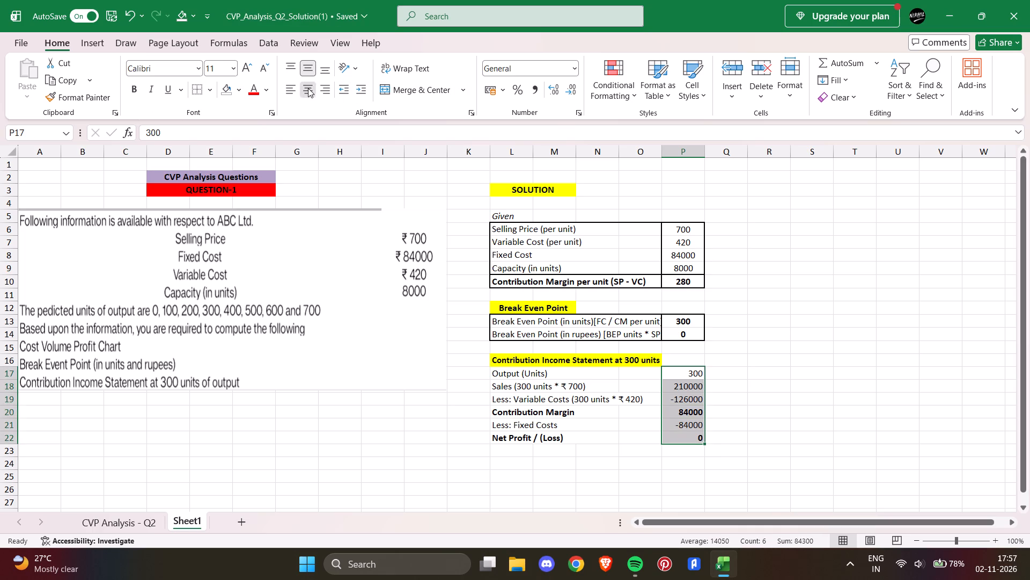
Apply thick outside borders around the whole income statement L17:P22 and around its label block L17:O22.
left_click_drag(500, 370, 678, 437)
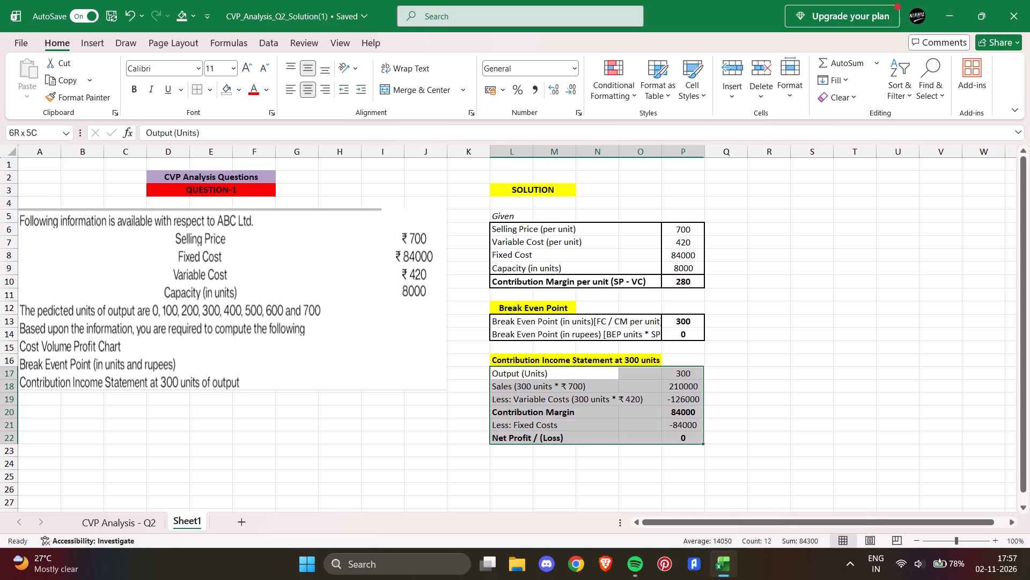
left_click_drag(678, 437, 678, 438)
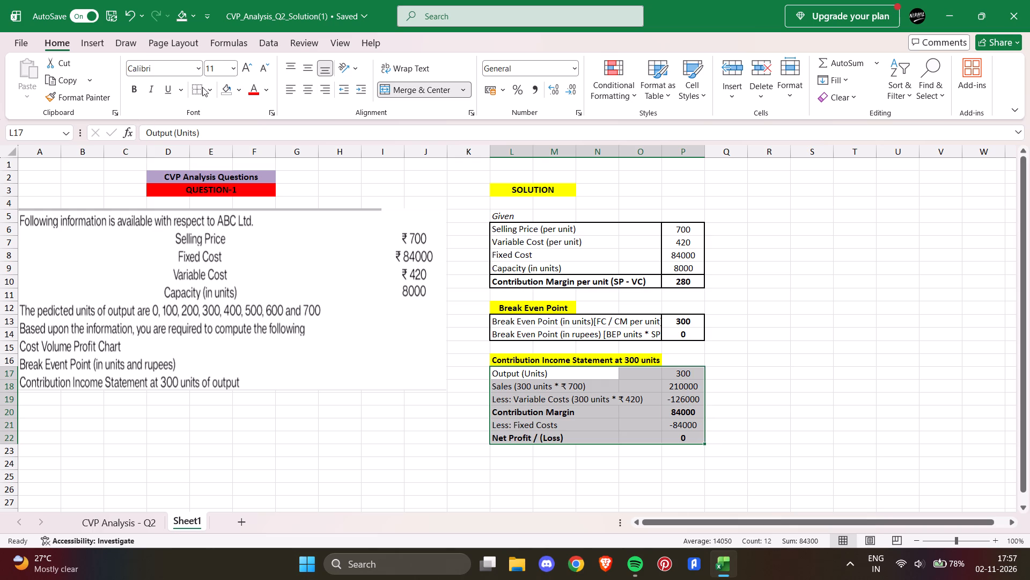
left_click(210, 92)
left_click(254, 269)
left_click_drag(505, 376, 640, 438)
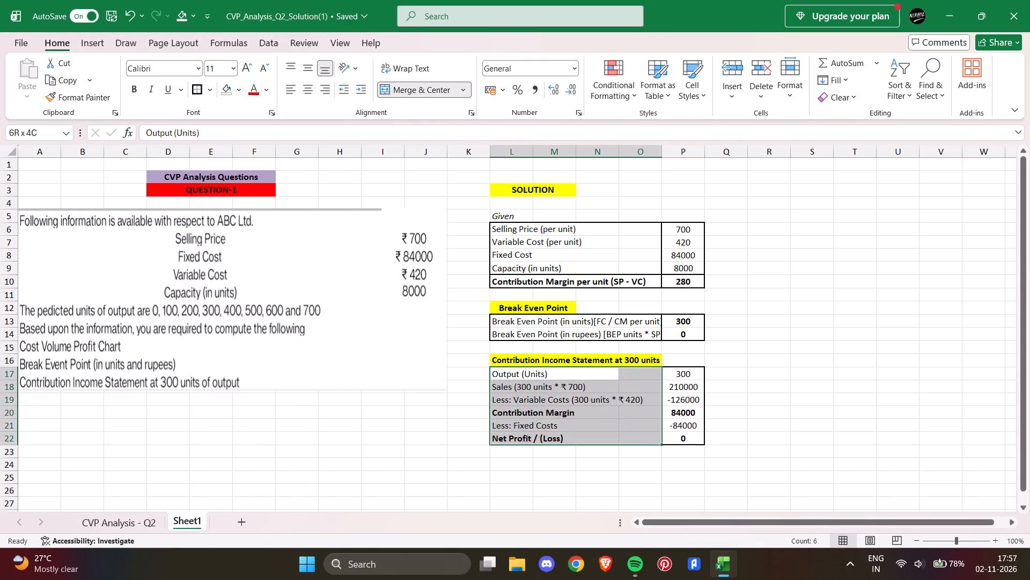
left_click_drag(640, 438, 637, 436)
left_click(200, 90)
left_click(829, 343)
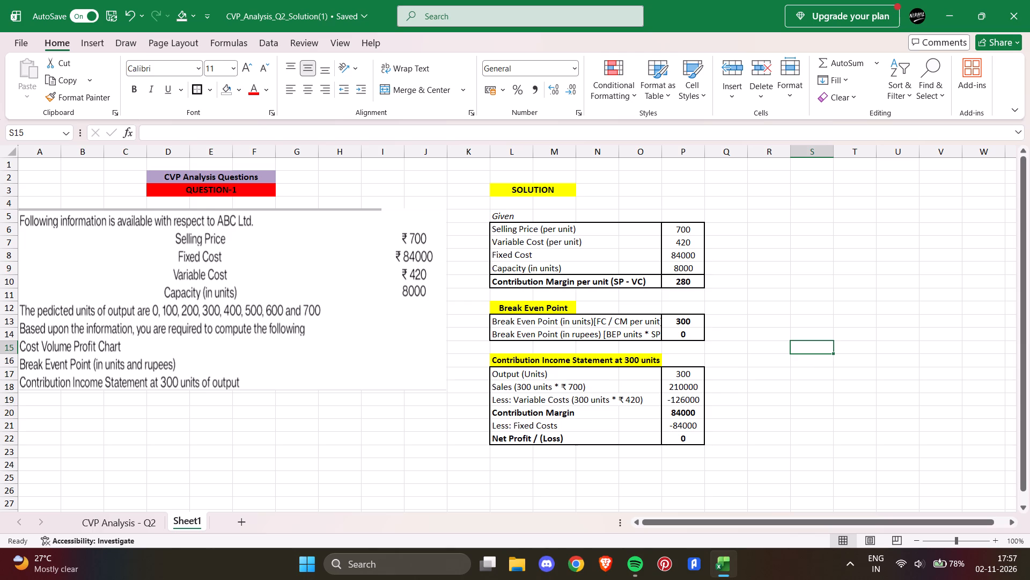
Move the Given data table from L5:P10 to start at cell Q3.
scroll(744, 401, "up", 1)
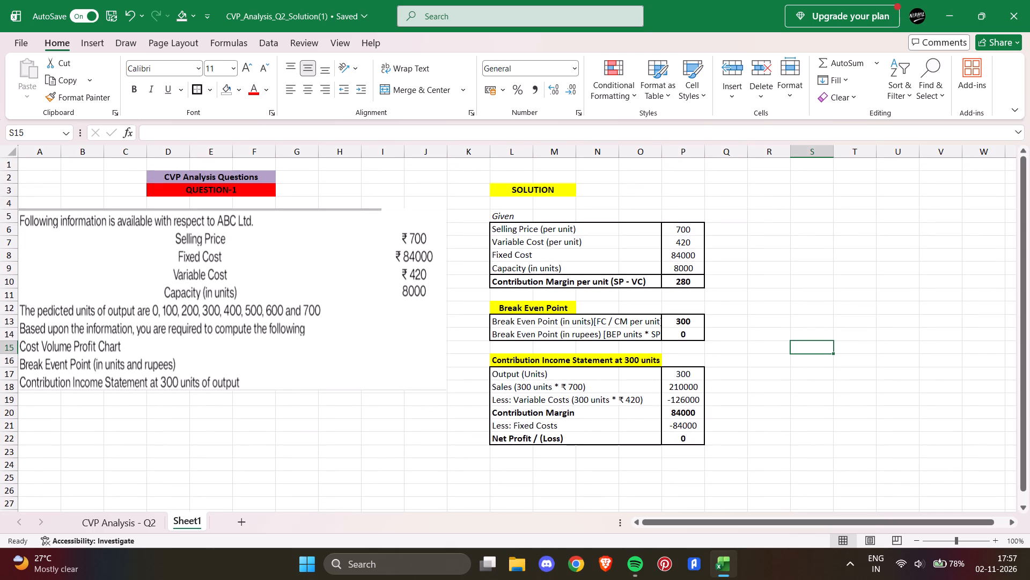
left_click_drag(498, 215, 672, 277)
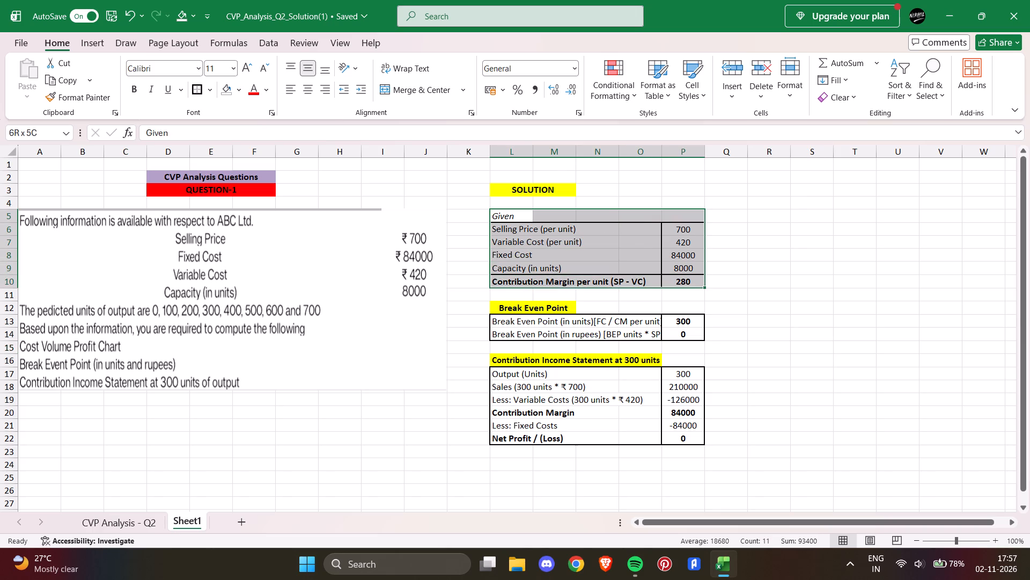
left_click_drag(672, 277, 671, 278)
key("ctrl+x")
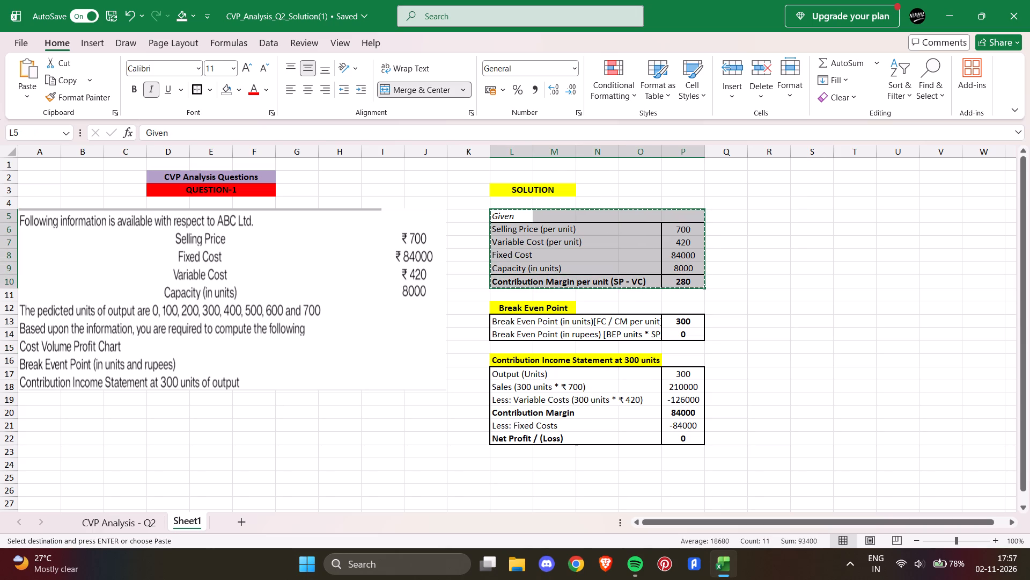
left_click(731, 190)
key("ctrl+v")
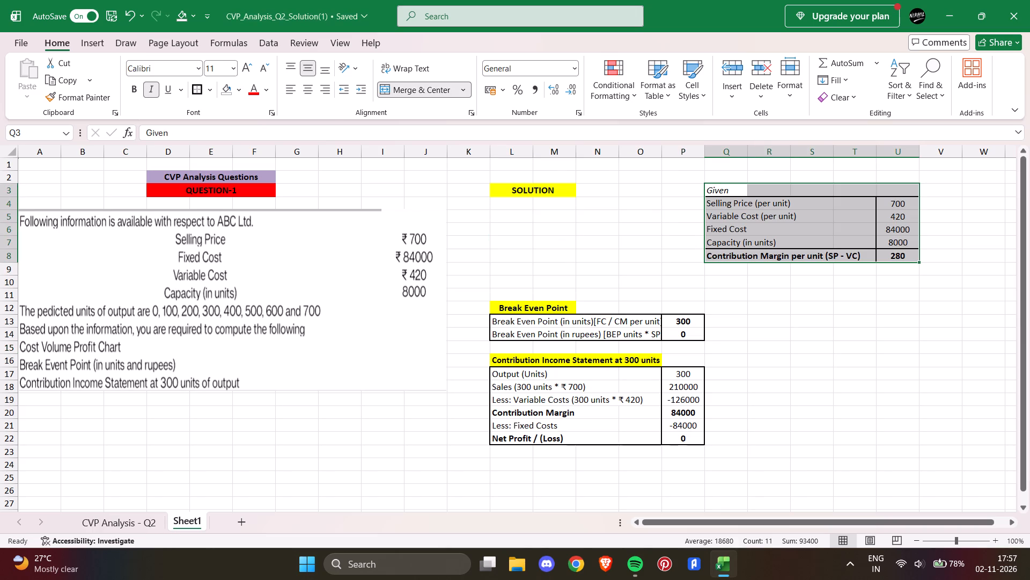
Move the Break Even Point heading and table from L12:P14 to start at cell L5, below the SOLUTION heading.
left_click_drag(504, 308, 674, 335)
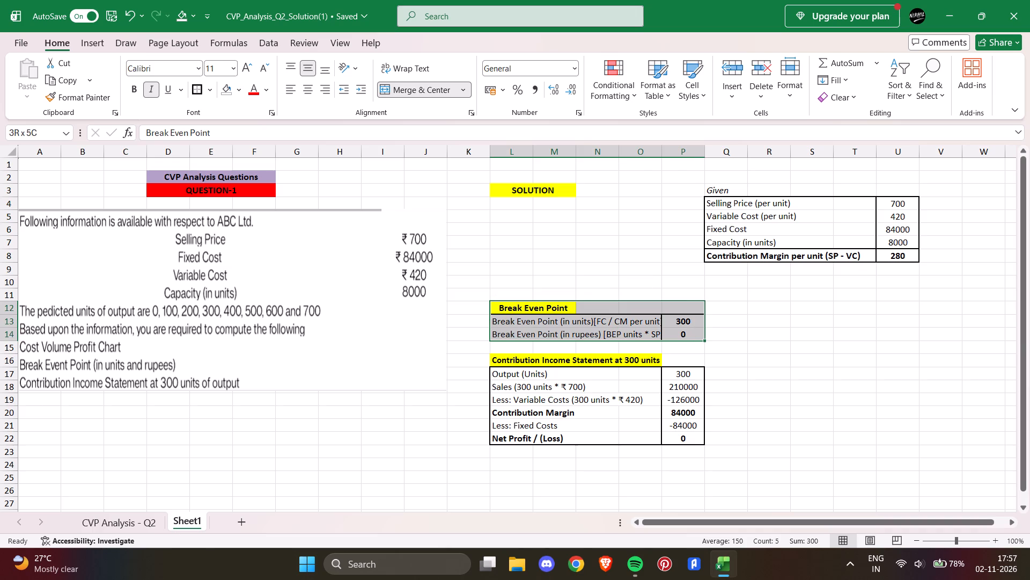
left_click_drag(674, 335, 679, 334)
key("ctrl+x")
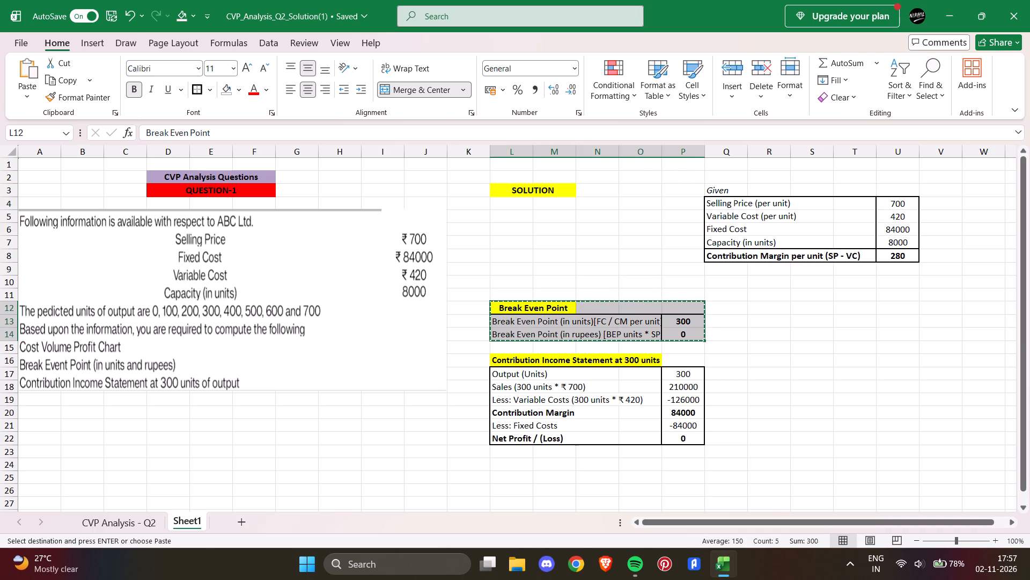
left_click(507, 215)
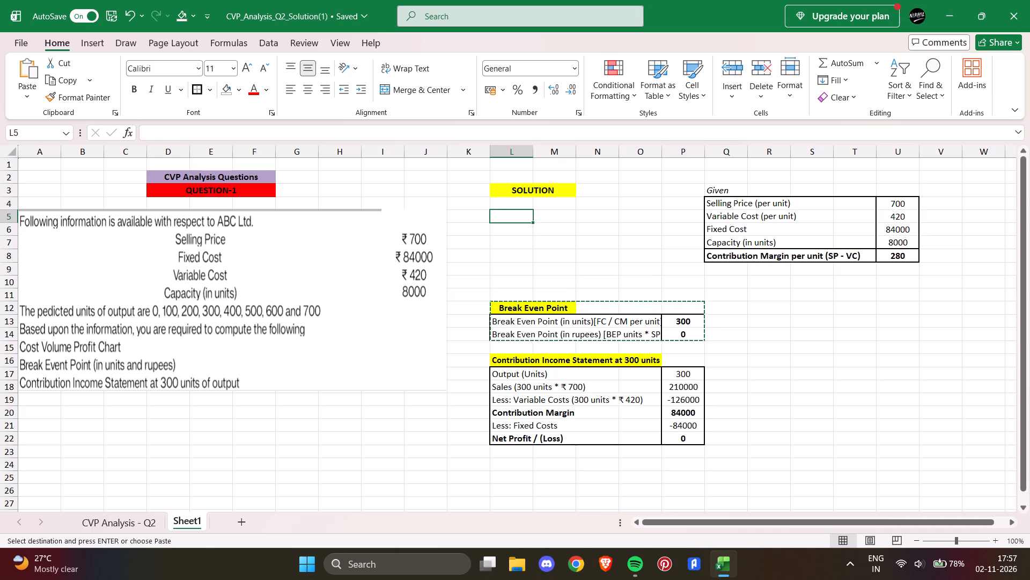
key("ctrl+v")
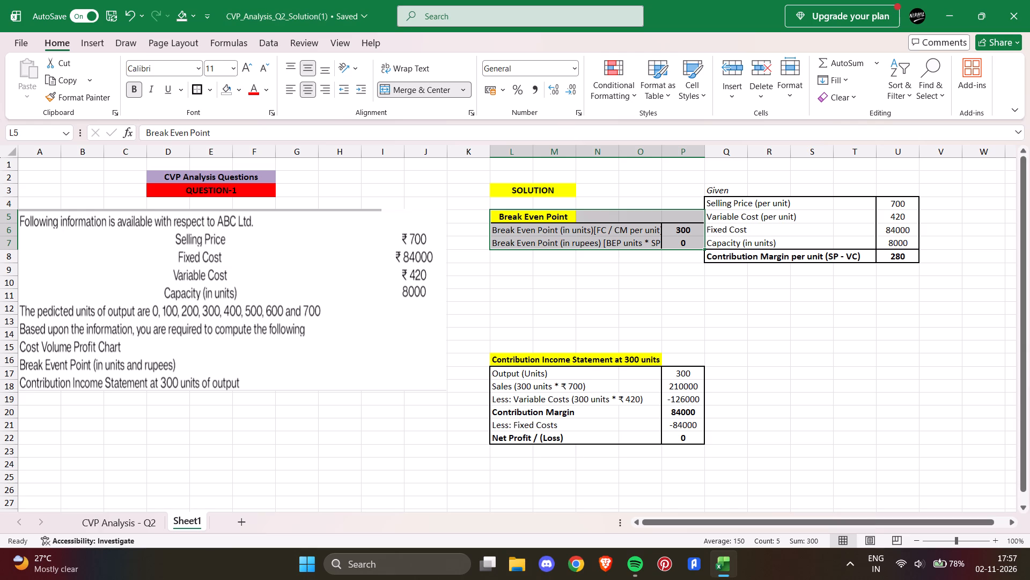
Fill the SOLUTION heading cell with the same light purple as the CVP Analysis Questions title.
left_click(532, 193)
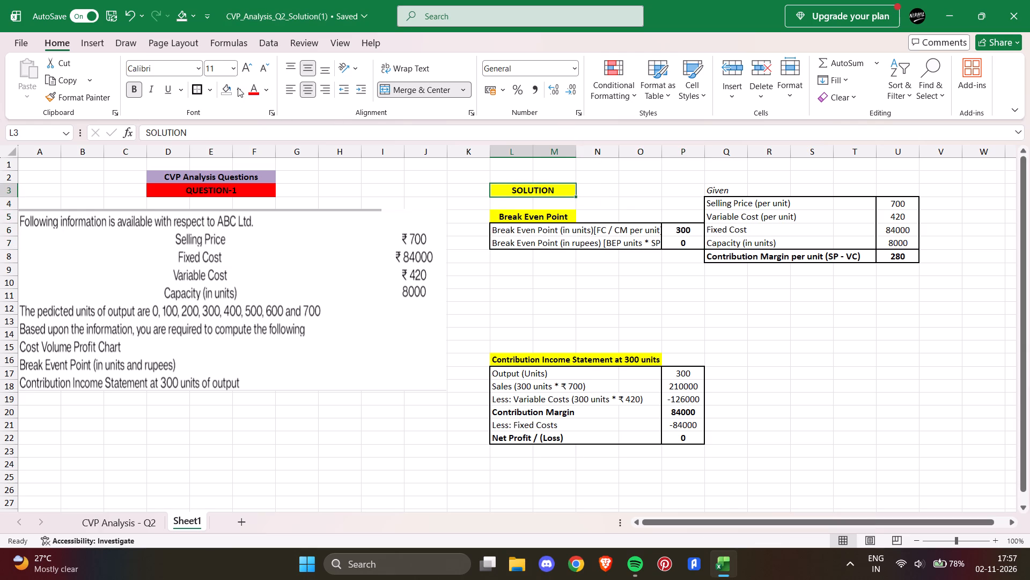
left_click(240, 88)
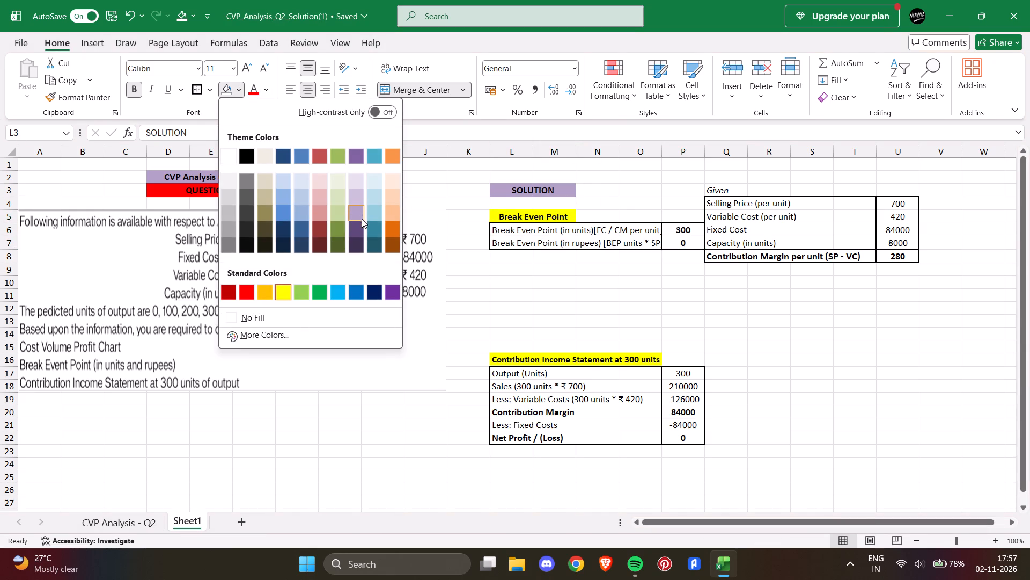
left_click(361, 208)
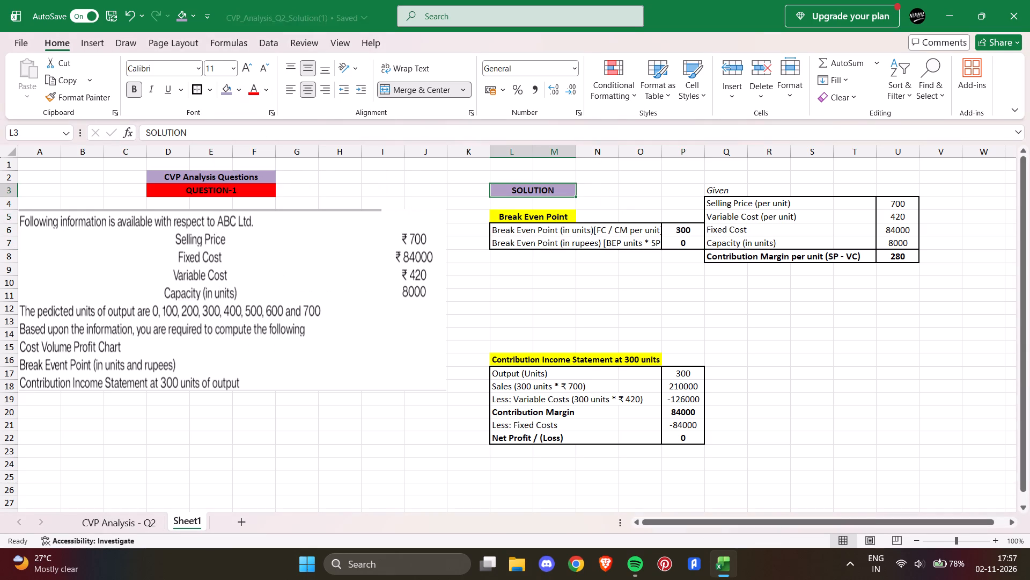
left_click(791, 291)
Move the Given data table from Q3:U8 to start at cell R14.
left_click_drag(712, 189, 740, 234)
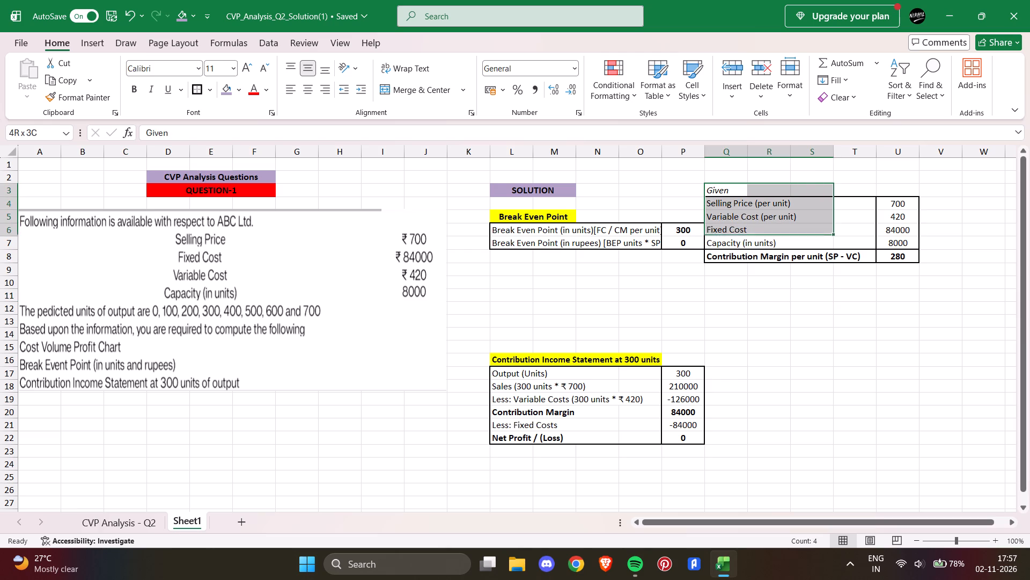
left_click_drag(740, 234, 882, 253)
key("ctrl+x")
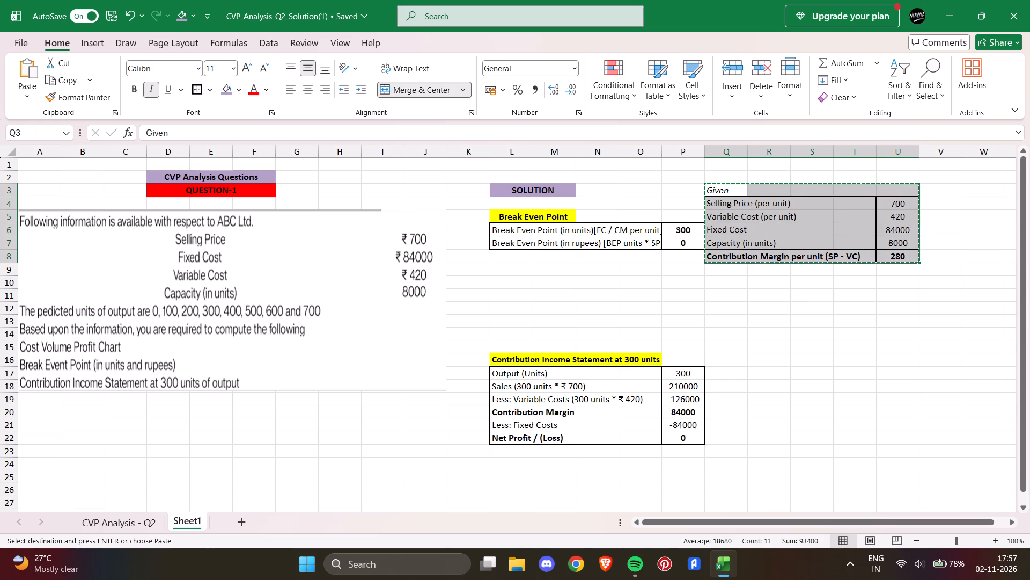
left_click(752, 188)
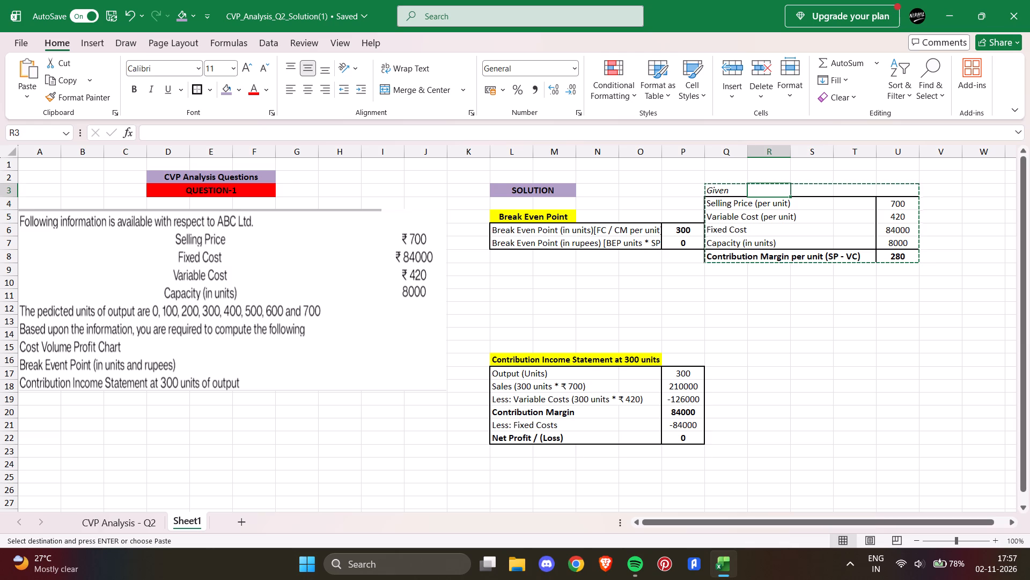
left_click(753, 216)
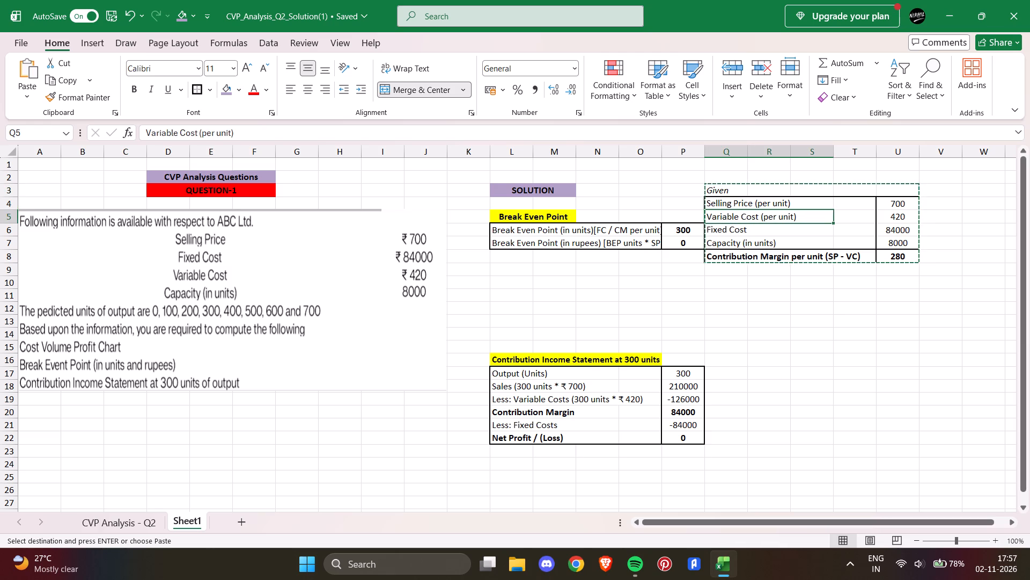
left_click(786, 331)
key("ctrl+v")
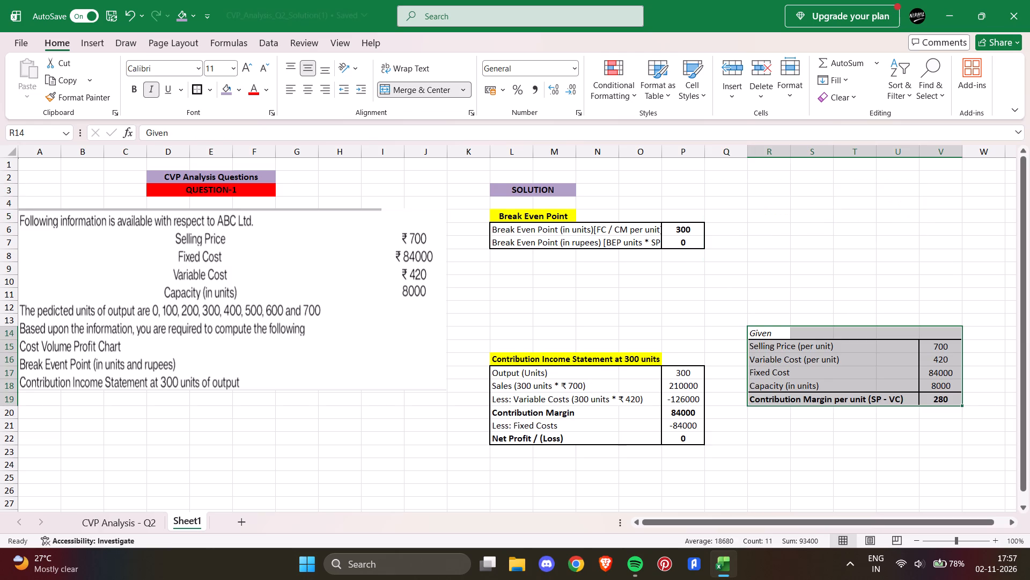
Move the Given data table to start at cell R5, level with the Break Even Point heading.
left_click_drag(750, 332, 934, 403)
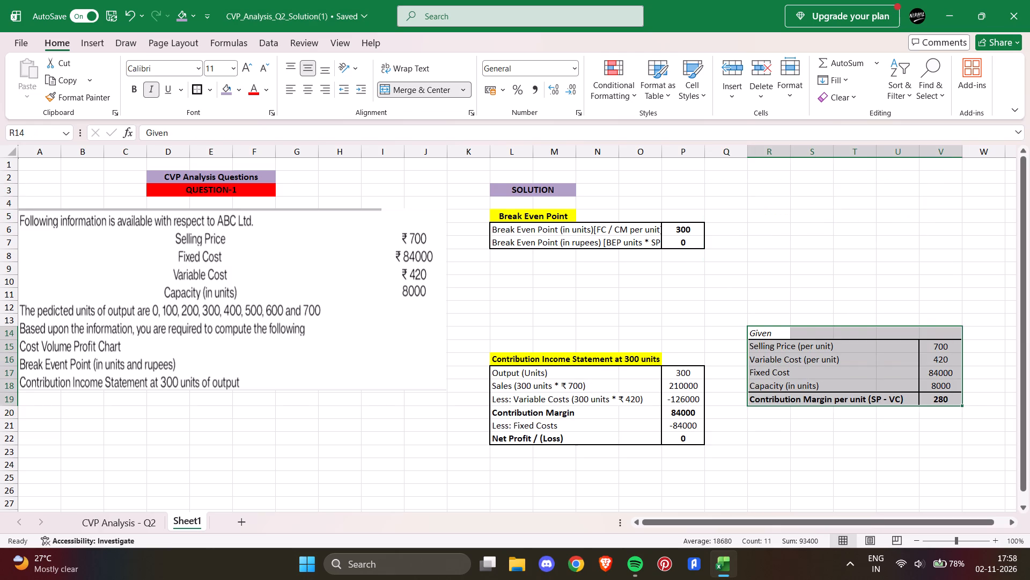
key("ctrl+x")
left_click(759, 230)
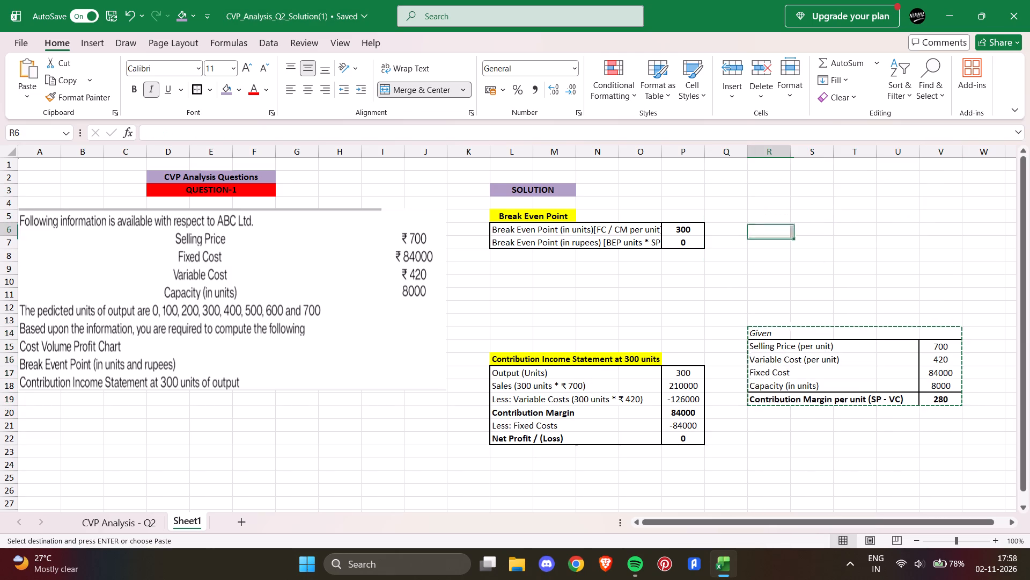
left_click(764, 218)
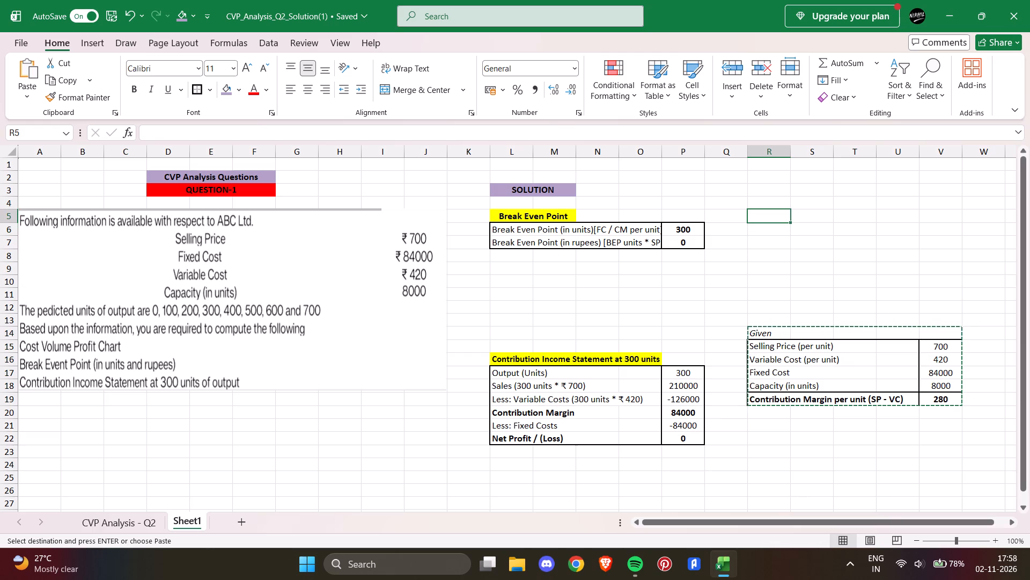
key("ctrl+v")
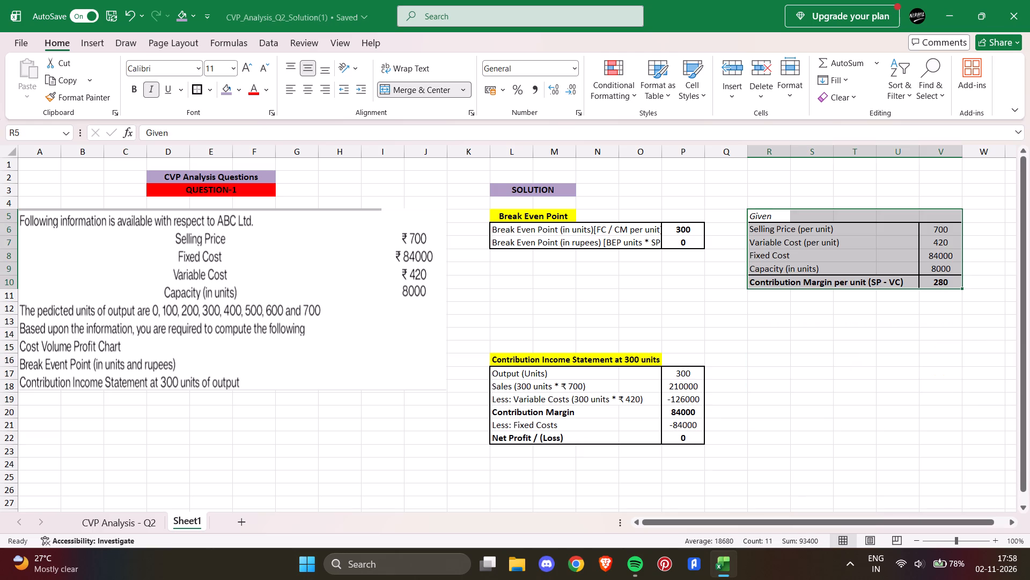
left_click(794, 329)
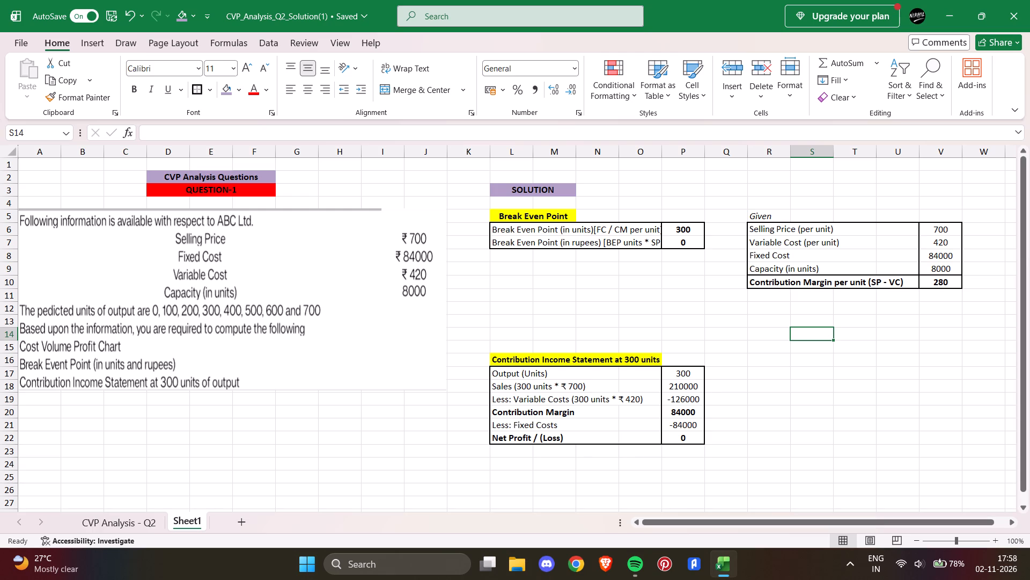
Move the Contribution Income Statement heading and table from L16:P22 to start at cell L12.
left_click_drag(499, 359, 549, 391)
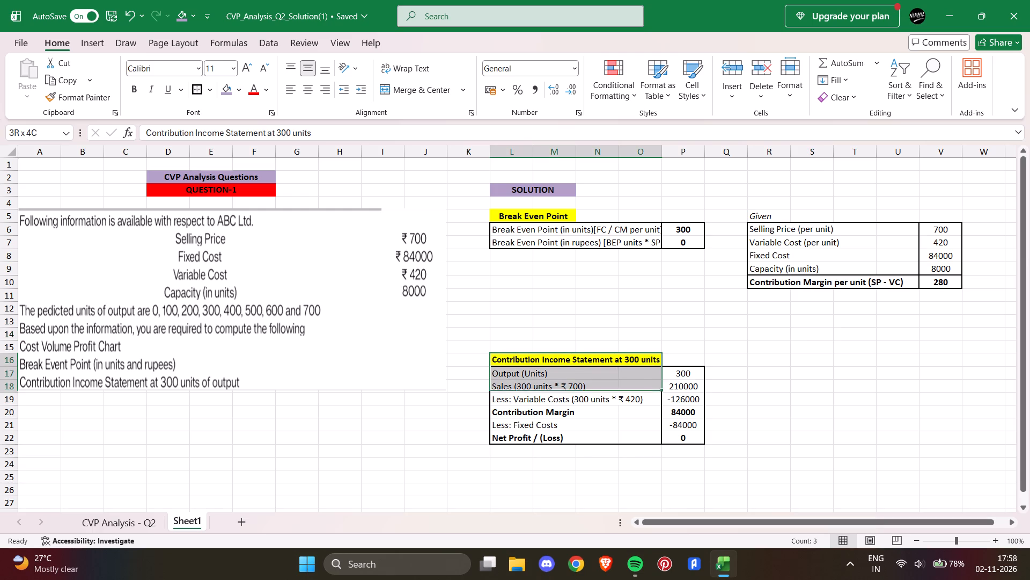
left_click_drag(549, 391, 675, 443)
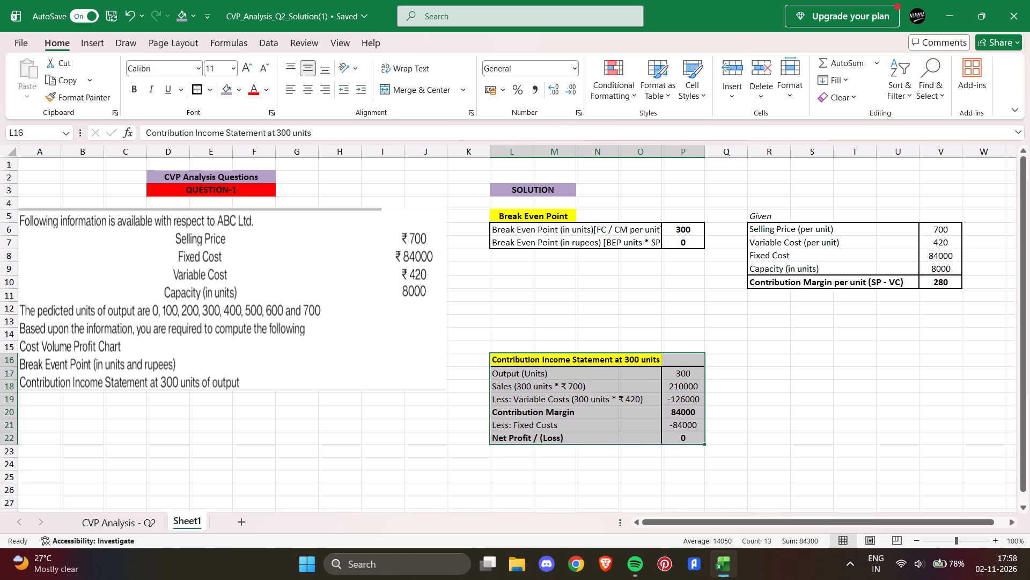
key("ctrl+x")
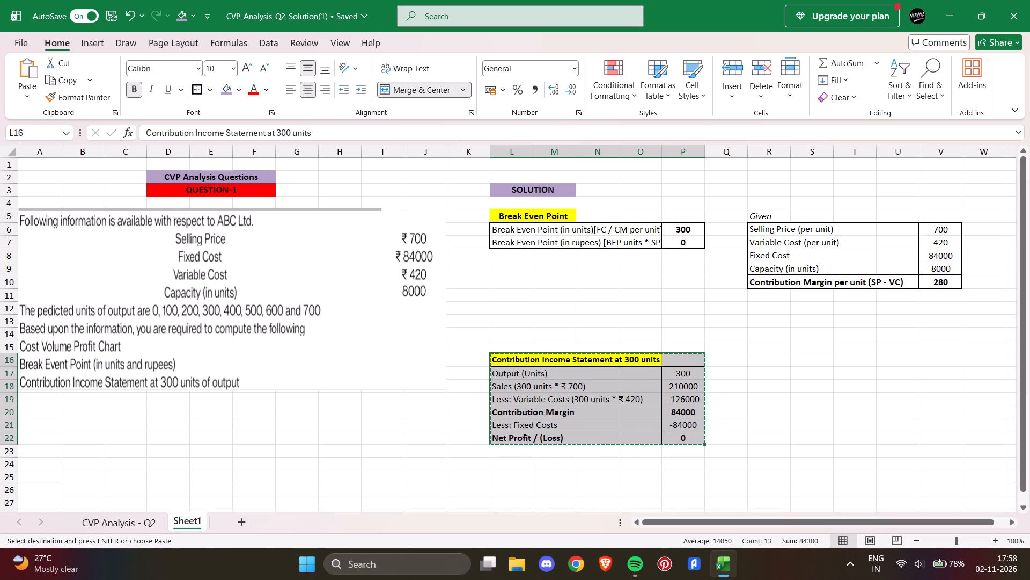
left_click(517, 308)
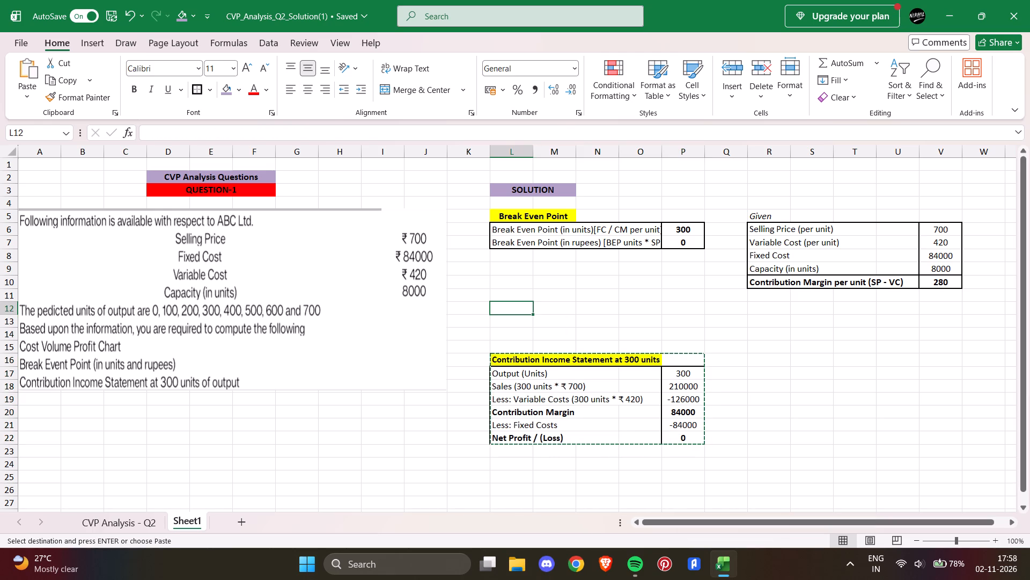
key("ctrl+v")
Merge and centre the Contribution Income Statement at 300 units heading across L12:O12.
left_click(552, 306)
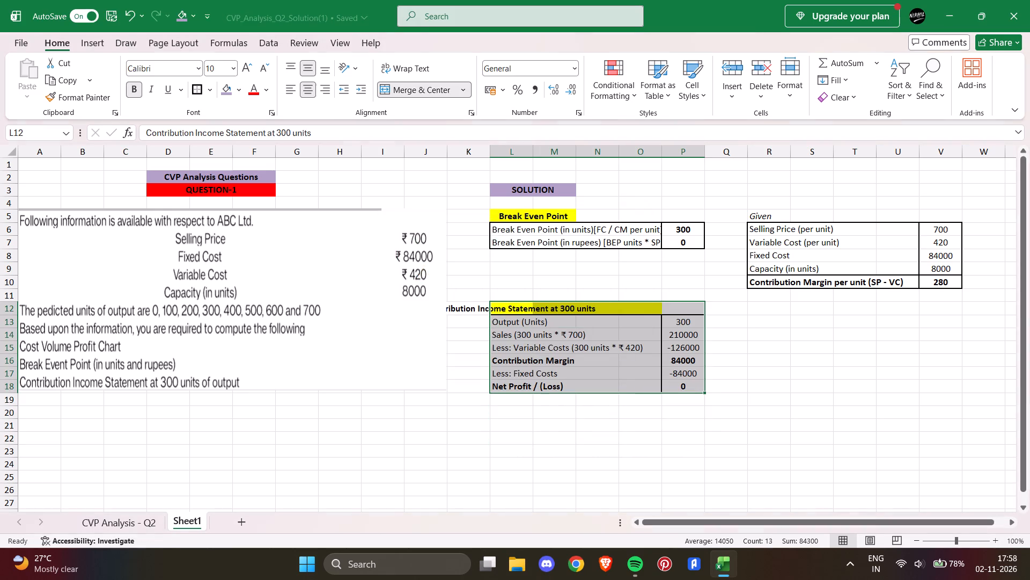
left_click(510, 305)
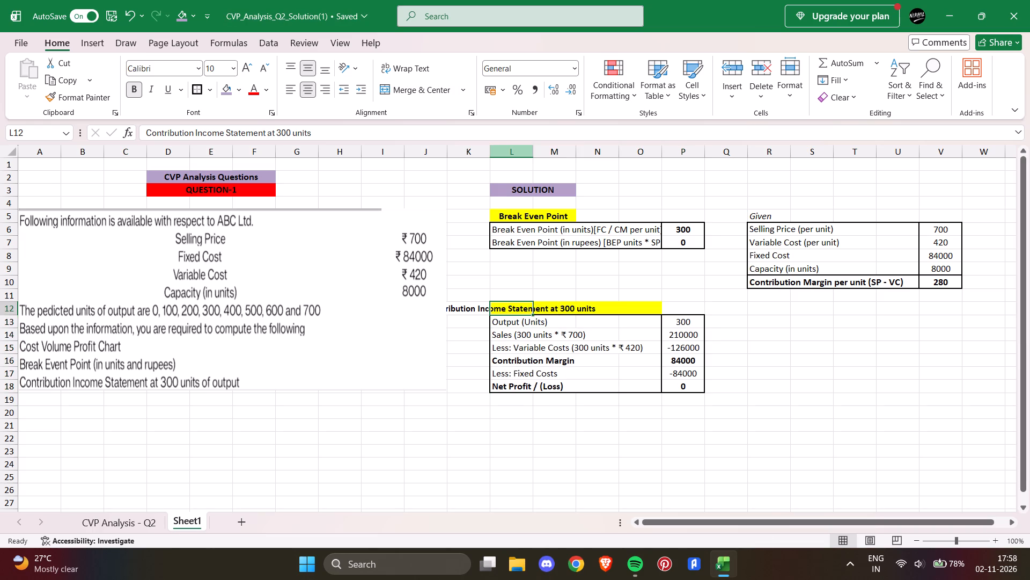
left_click_drag(553, 309, 601, 311)
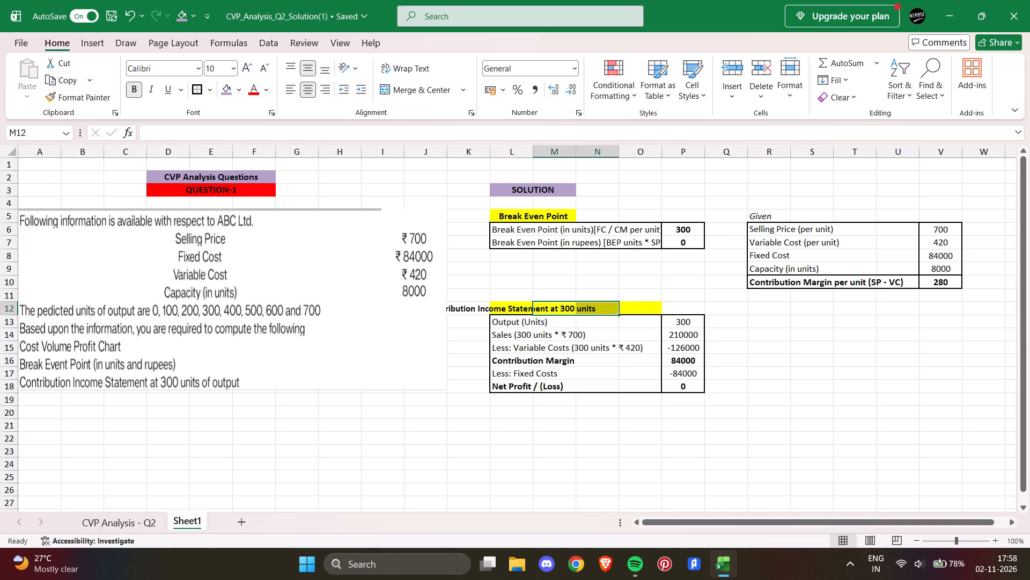
left_click_drag(502, 307, 634, 308)
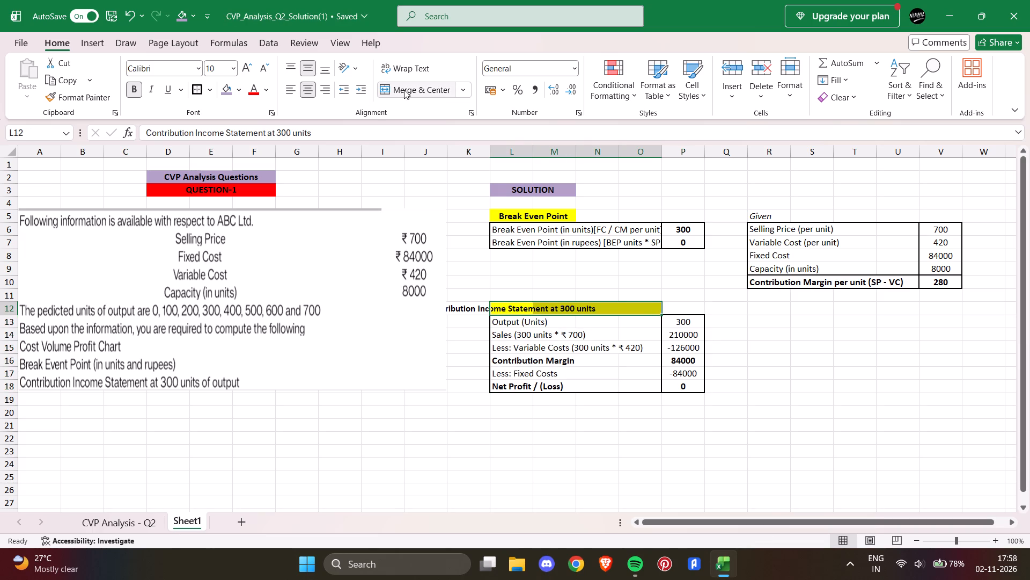
left_click(404, 90)
left_click(807, 377)
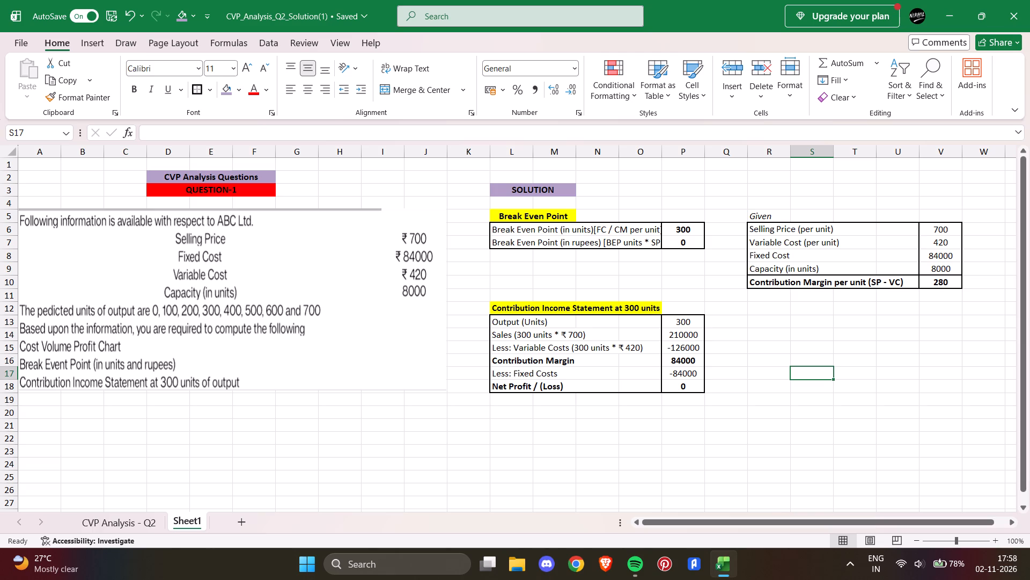
Copy the heading text Cost Volume Profit Chart Data, without its requirement number, from the Q2 sheet into Sheet1 cell L20.
left_click(127, 523)
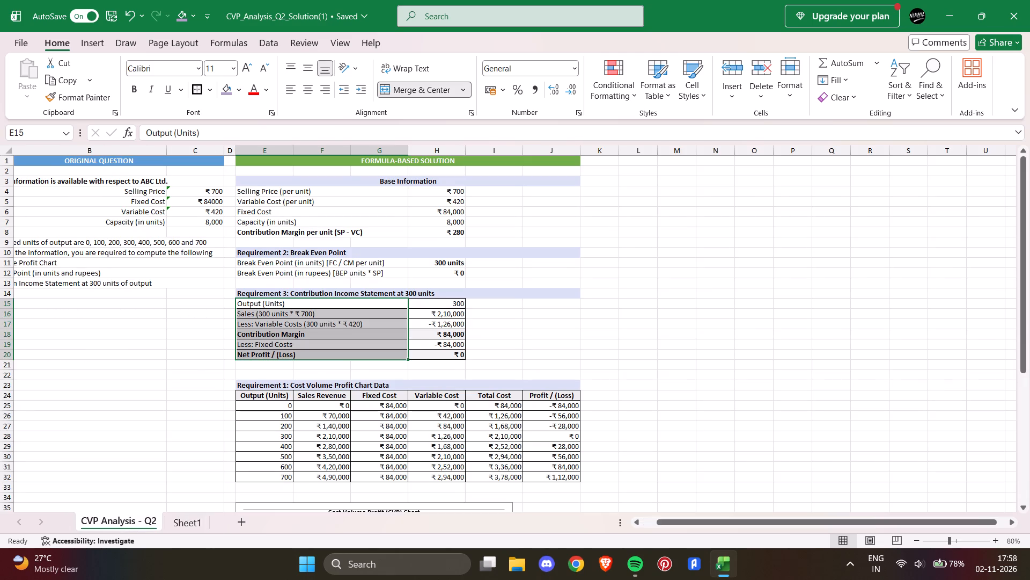
scroll(512, 358, "down", 1)
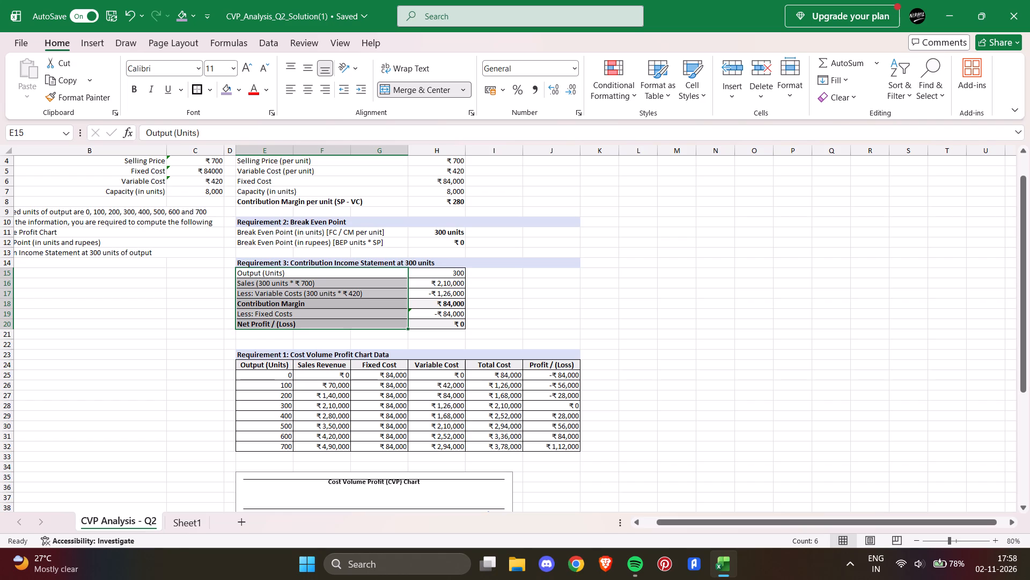
scroll(392, 353, "up", 2)
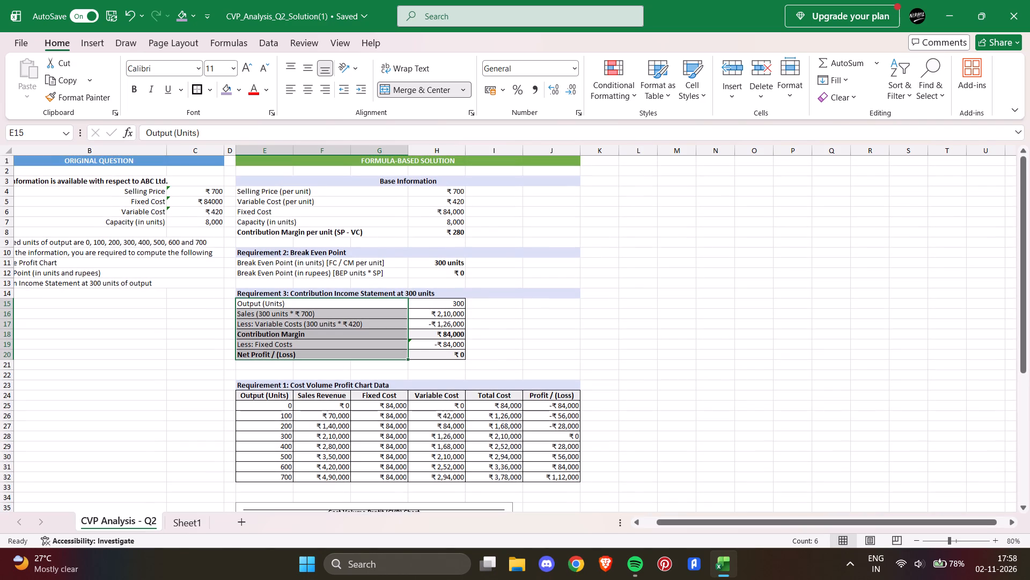
scroll(420, 377, "down", 1)
scroll(420, 377, "up", 1)
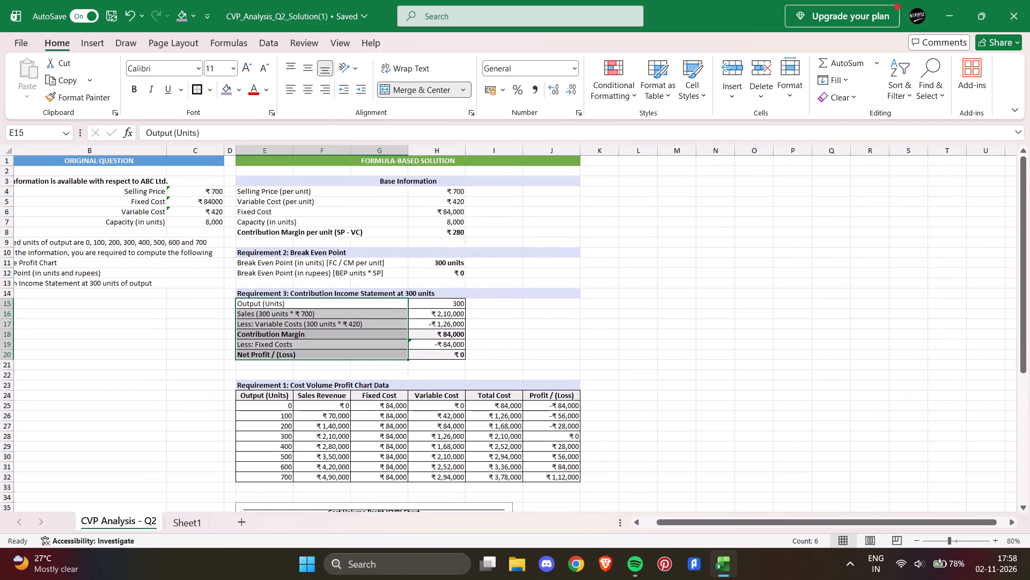
left_click(391, 384)
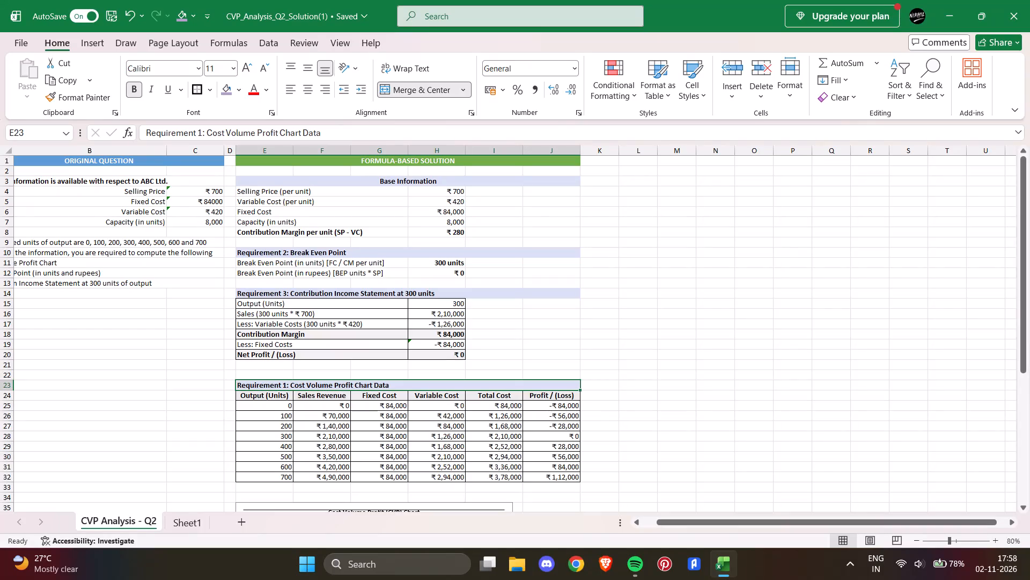
left_click_drag(333, 130, 205, 141)
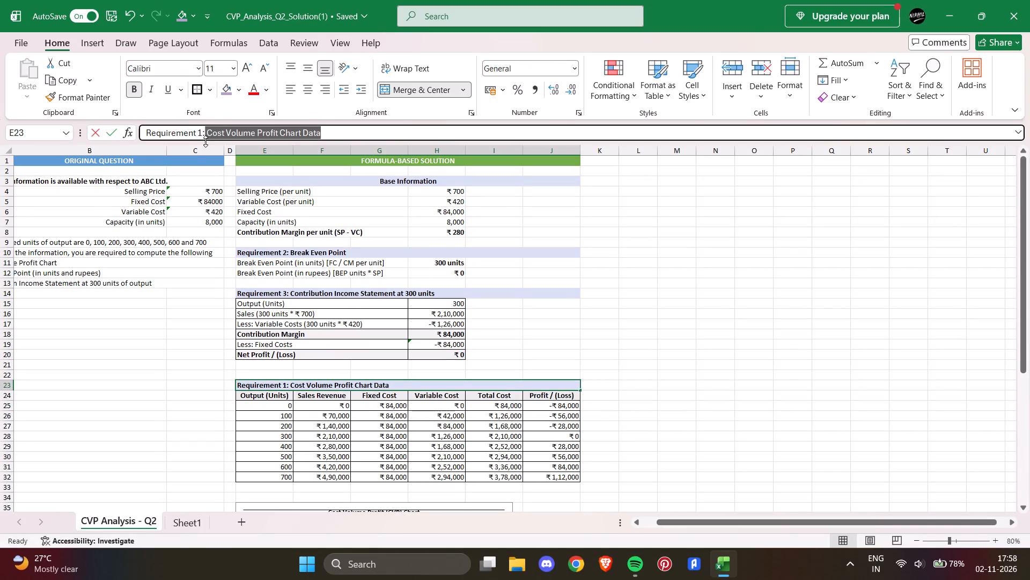
key("ctrl+c")
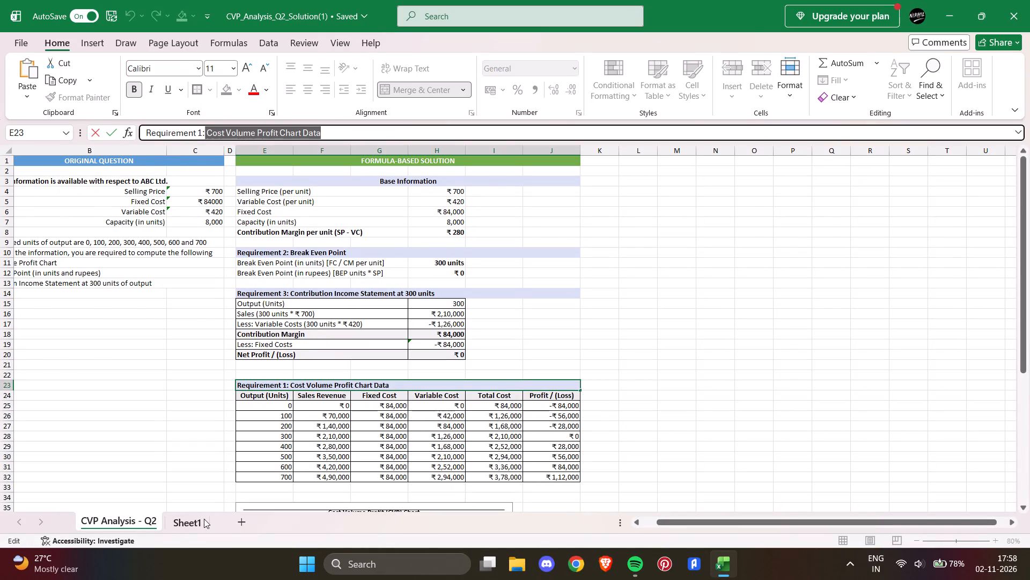
left_click(200, 521)
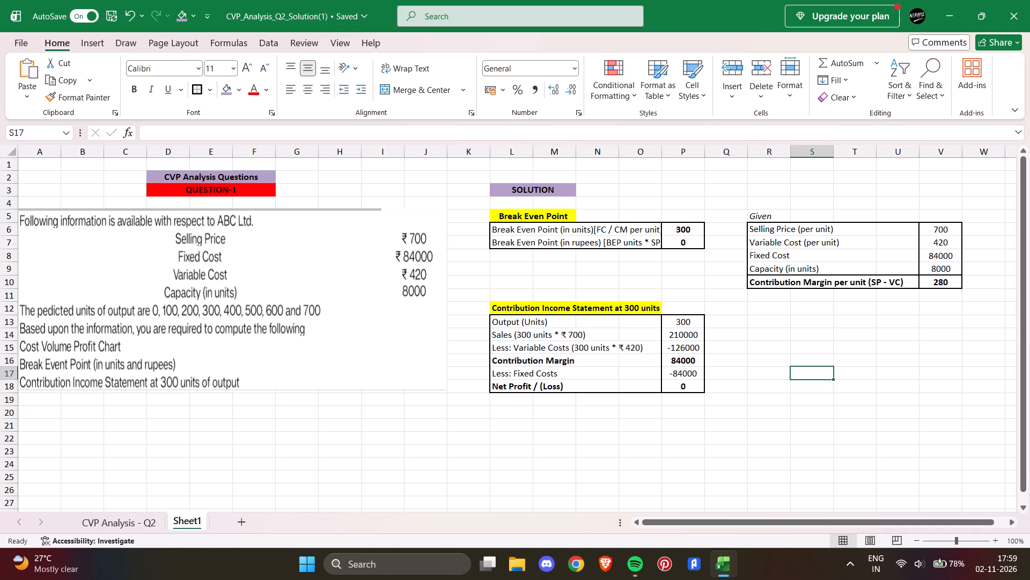
scroll(648, 395, "down", 1)
left_click(511, 372)
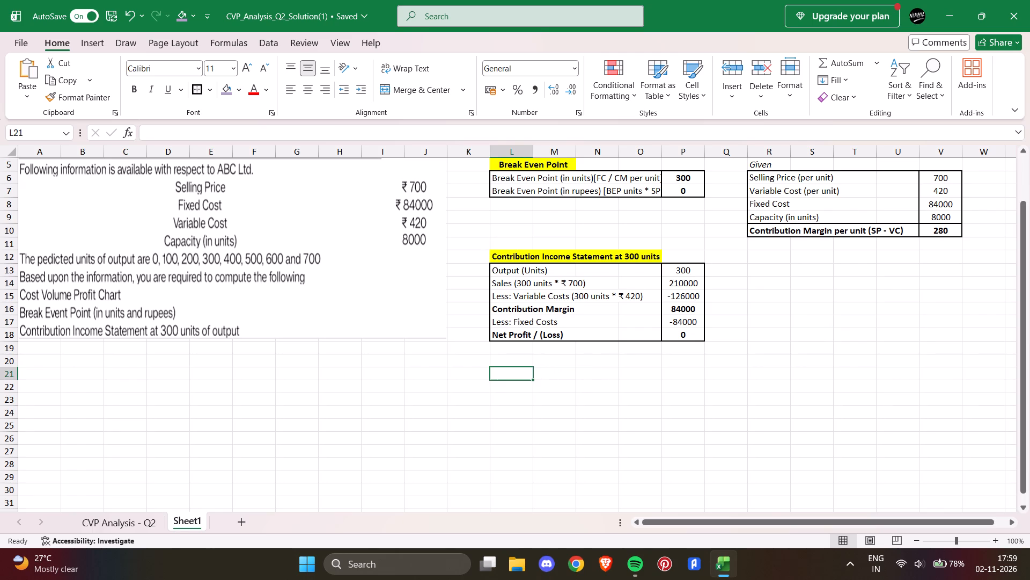
left_click(509, 362)
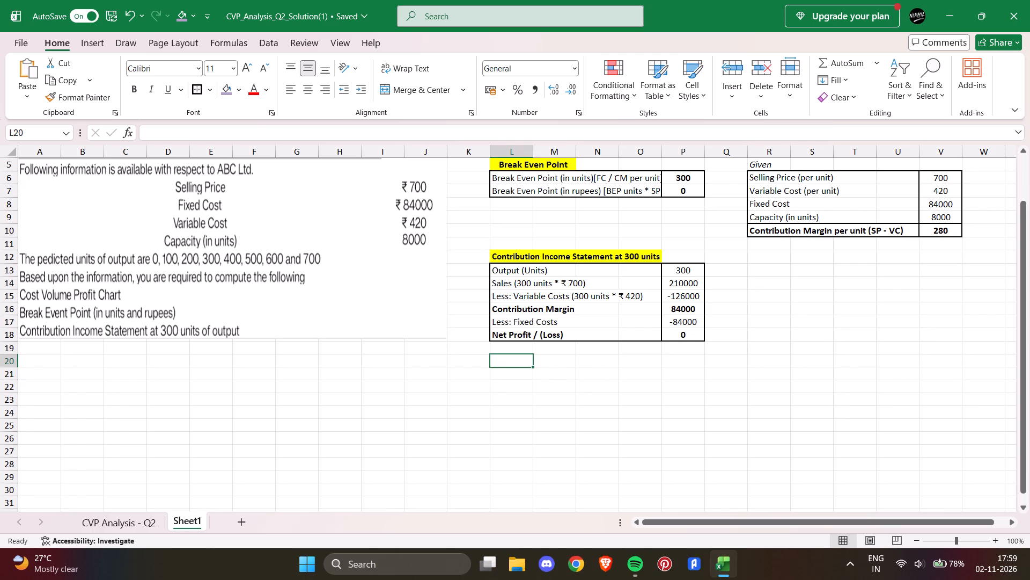
key("ctrl+v")
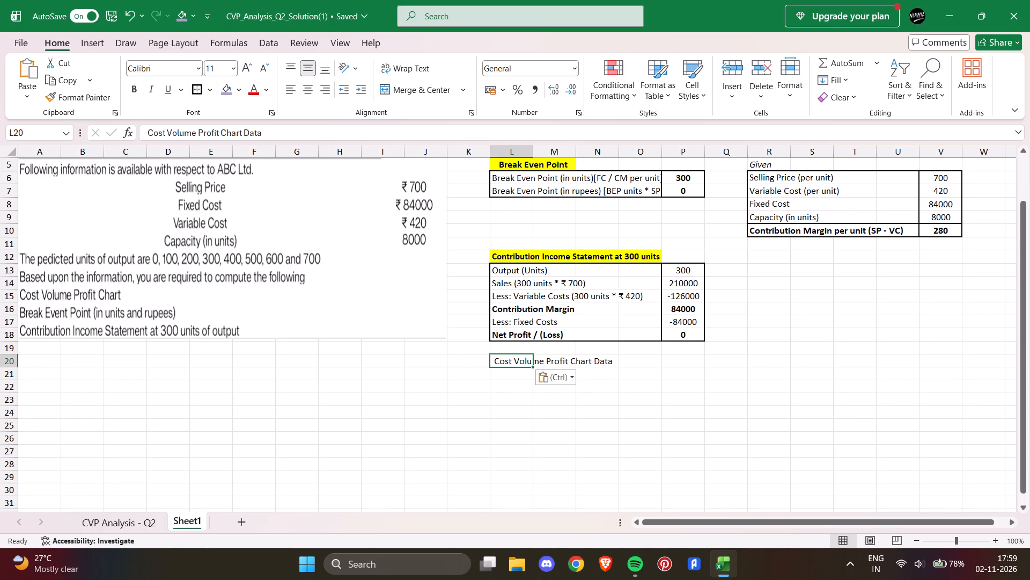
Copy the chart data column headers, Output (Units) through Profit / (Loss), from the Q2 sheet into Sheet1 starting at L21.
left_click(505, 372)
left_click(125, 526)
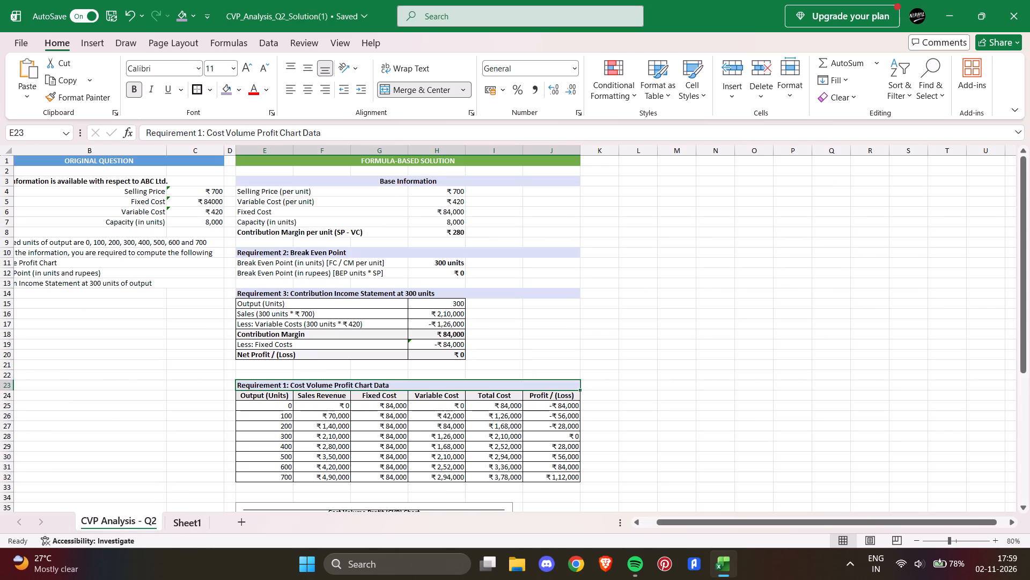
left_click_drag(244, 398, 355, 394)
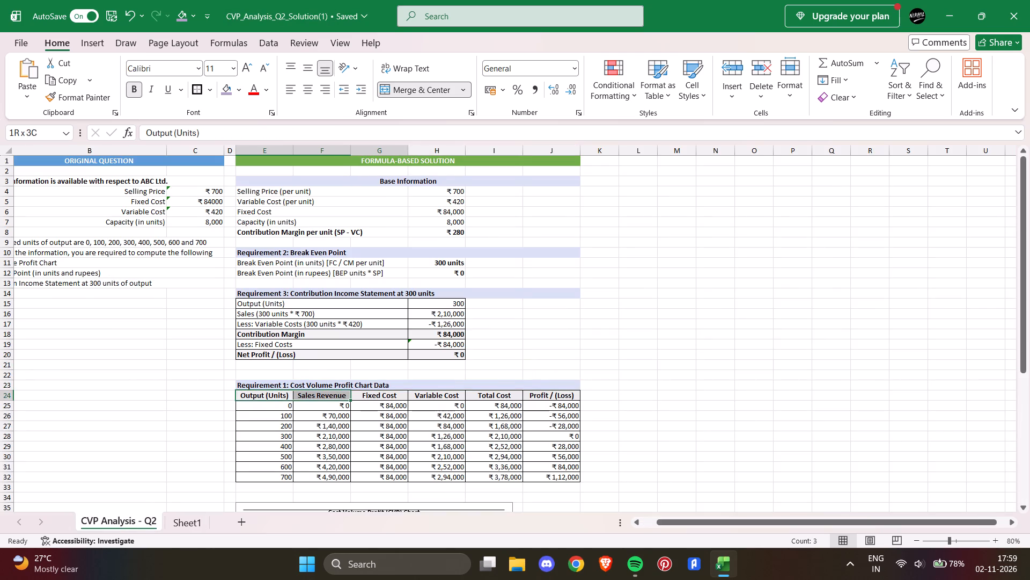
left_click_drag(355, 394, 535, 395)
key("ctrl+c")
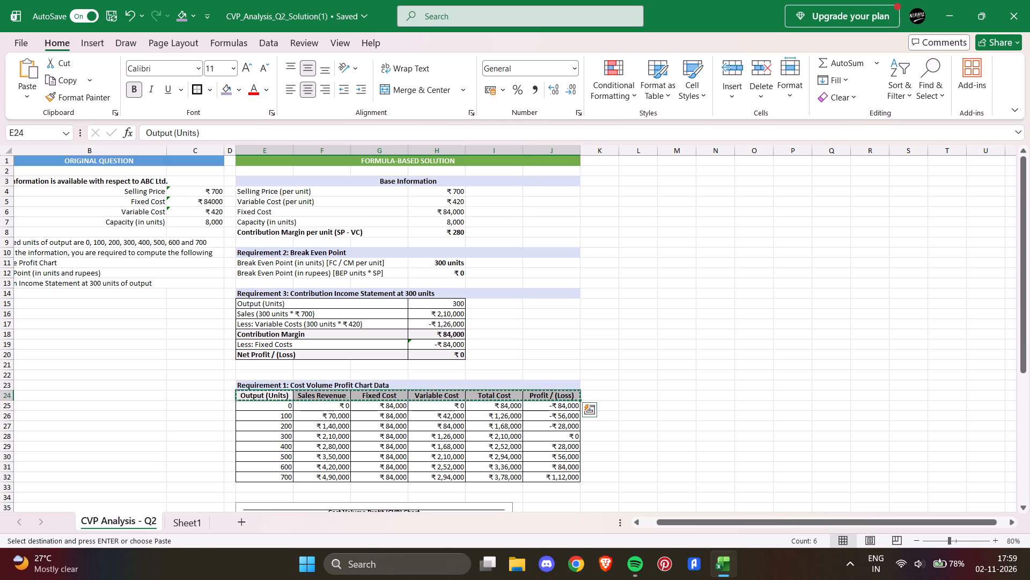
left_click(199, 519)
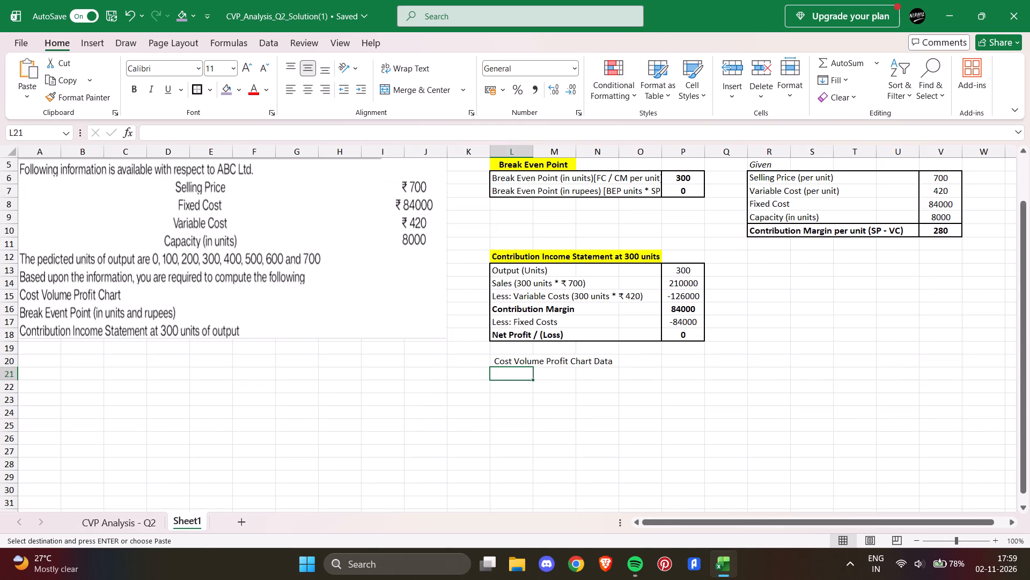
key("ctrl+v")
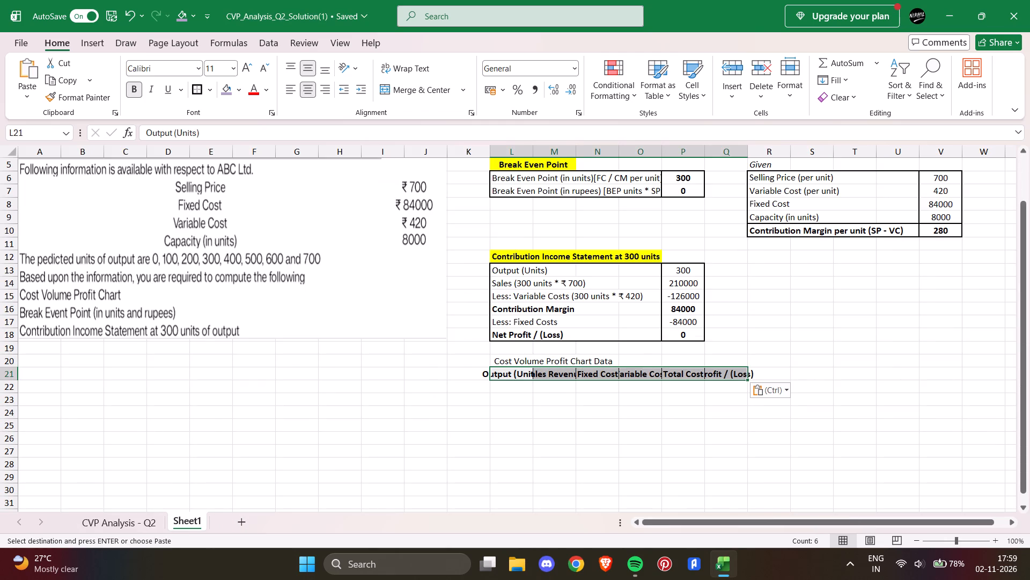
Wrap the text of the column headers in L21:Q21.
left_click(416, 90)
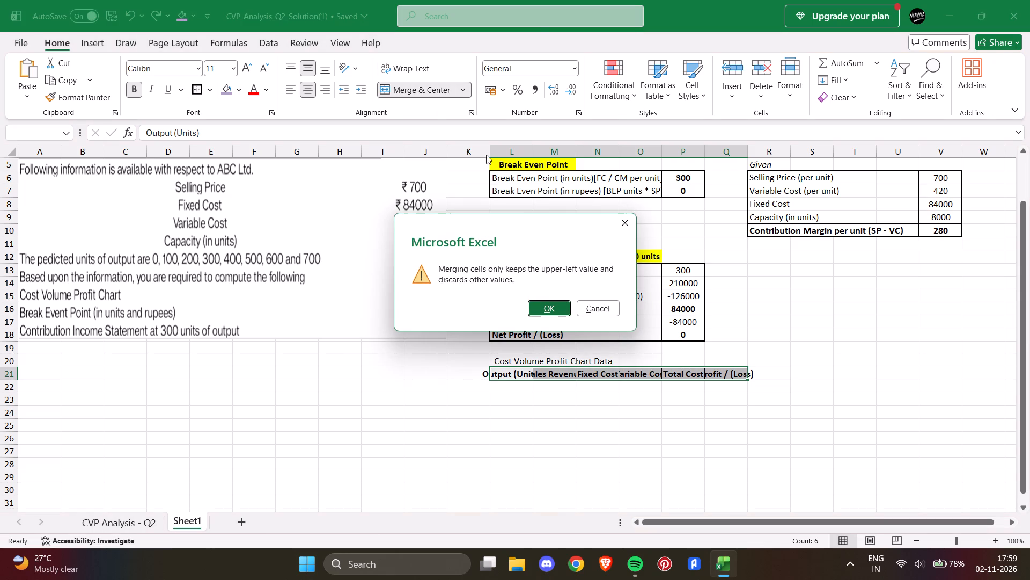
left_click(621, 227)
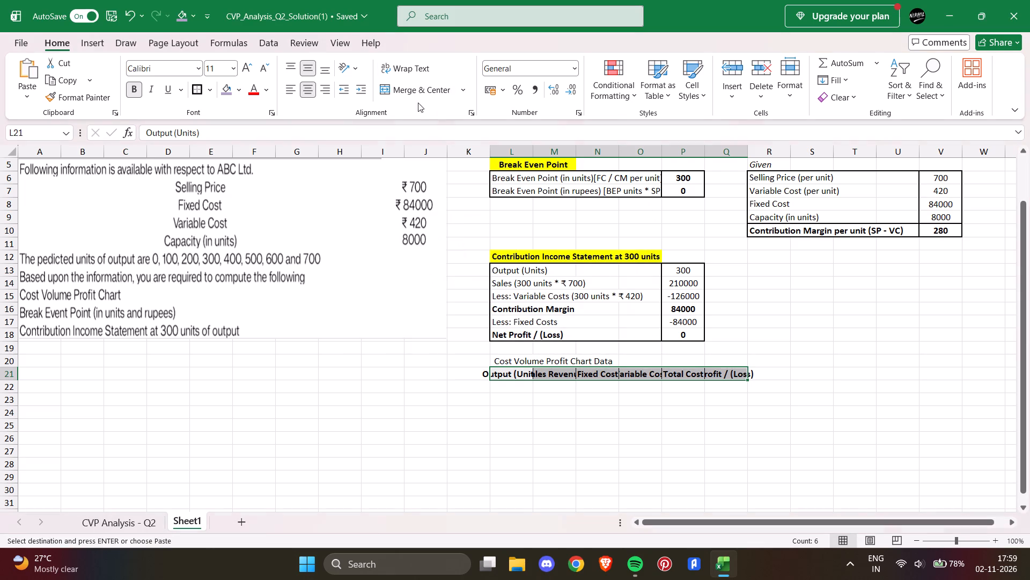
left_click(413, 71)
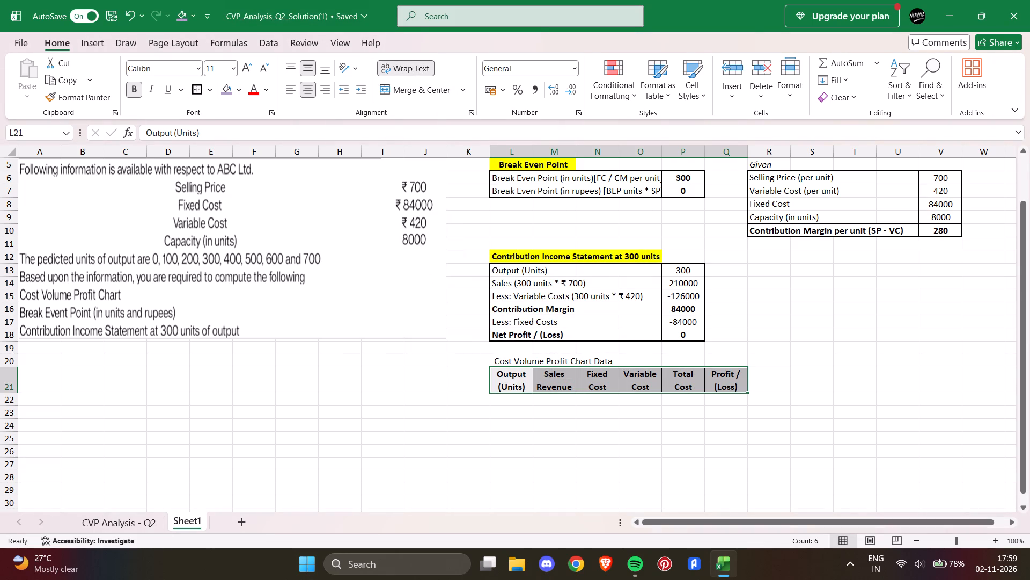
left_click(777, 362)
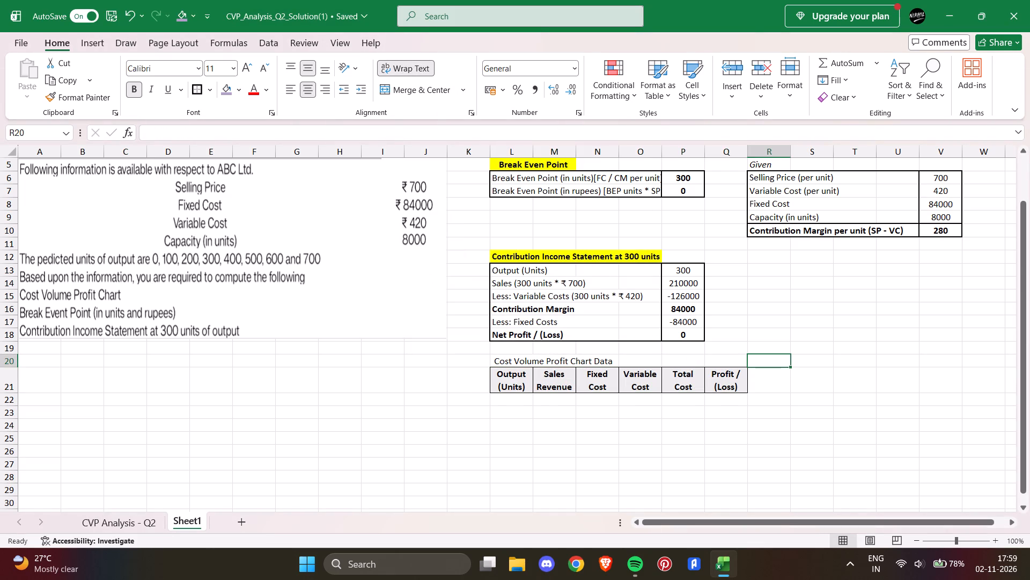
Enter the output units 0, 100, 200, 300, 400, 500, 600 and 700 down L22:L29.
left_click(126, 527)
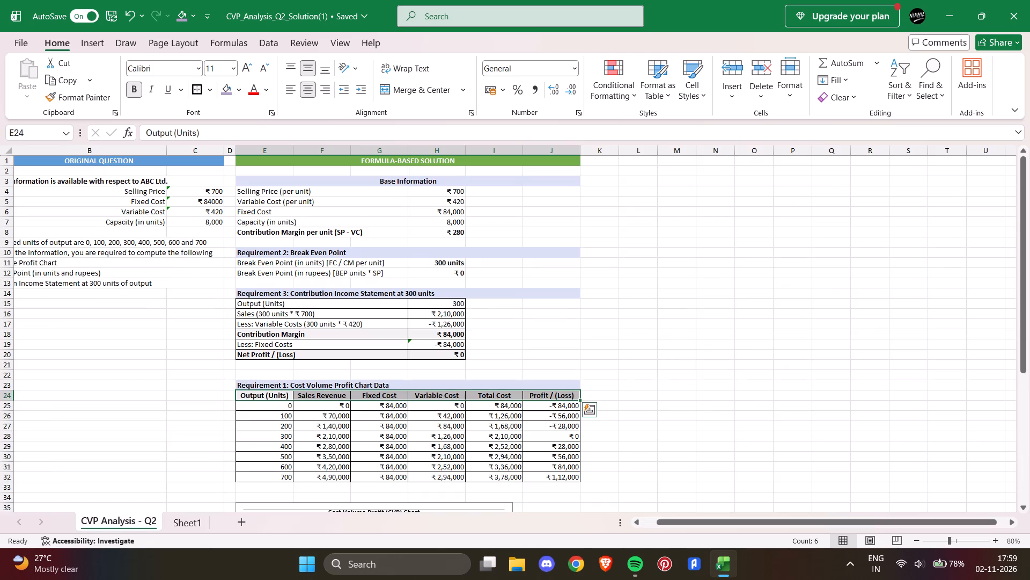
scroll(398, 391, "down", 2)
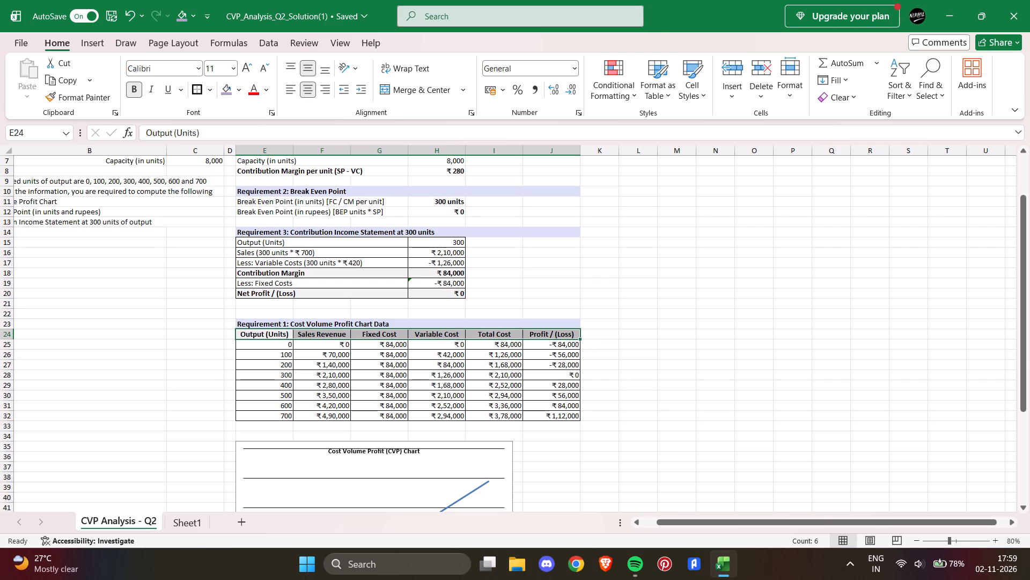
left_click(182, 520)
left_click(516, 401)
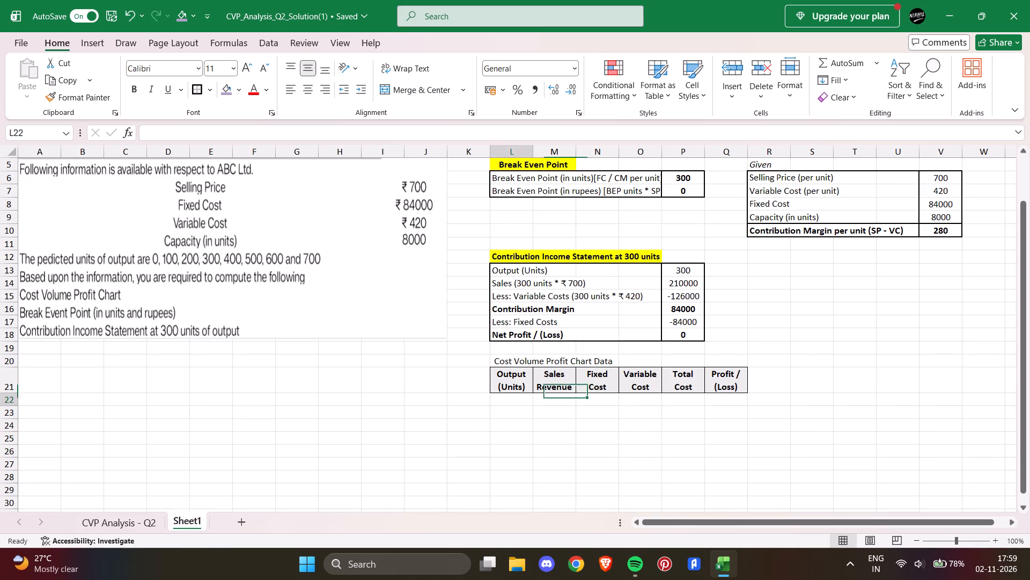
key("0")
key("Return")
type("100")
key("Return")
type("200")
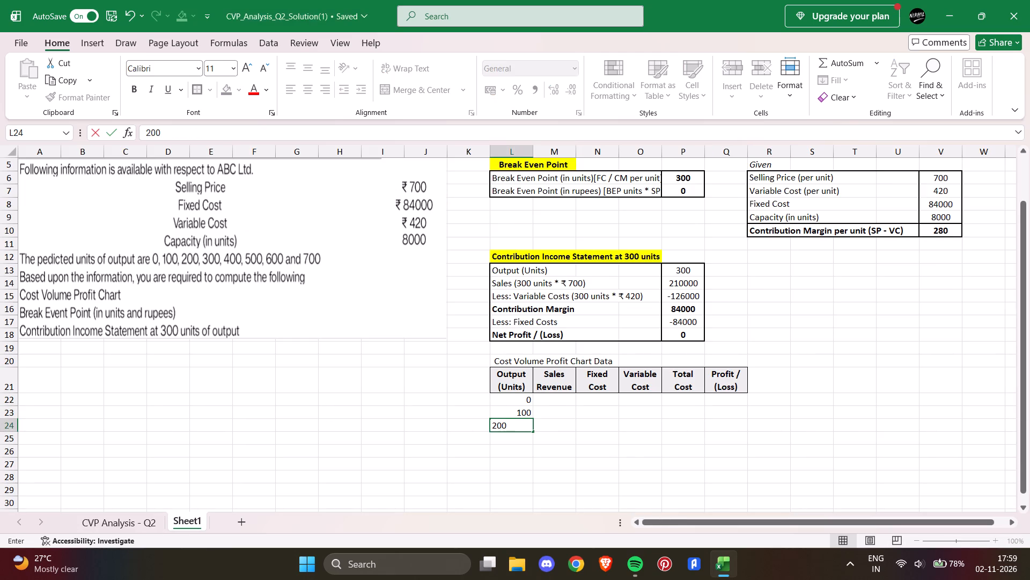
key("Return")
type("300")
key("Return")
type("400")
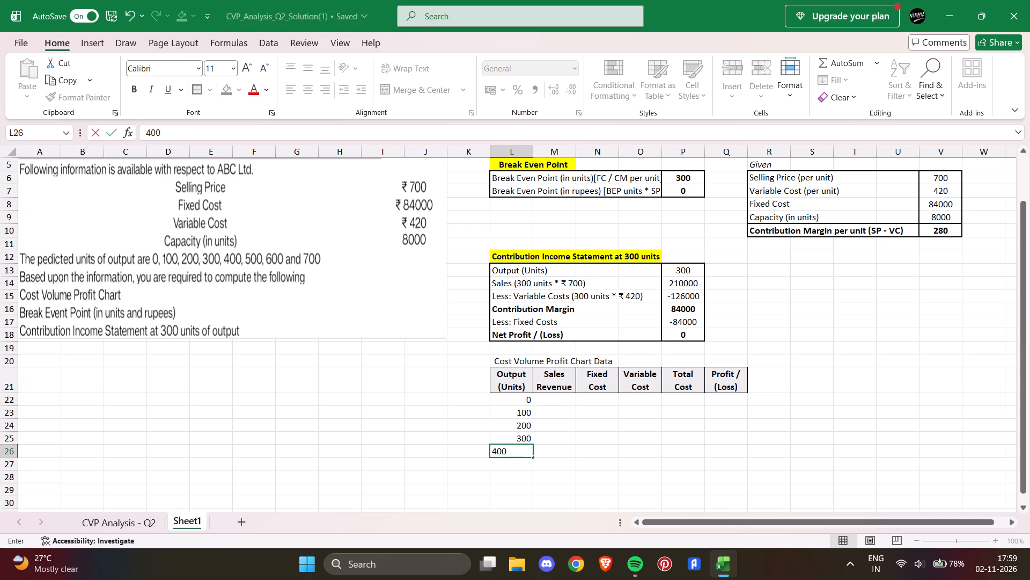
key("Return")
type("500")
key("Return")
type("600")
key("Return")
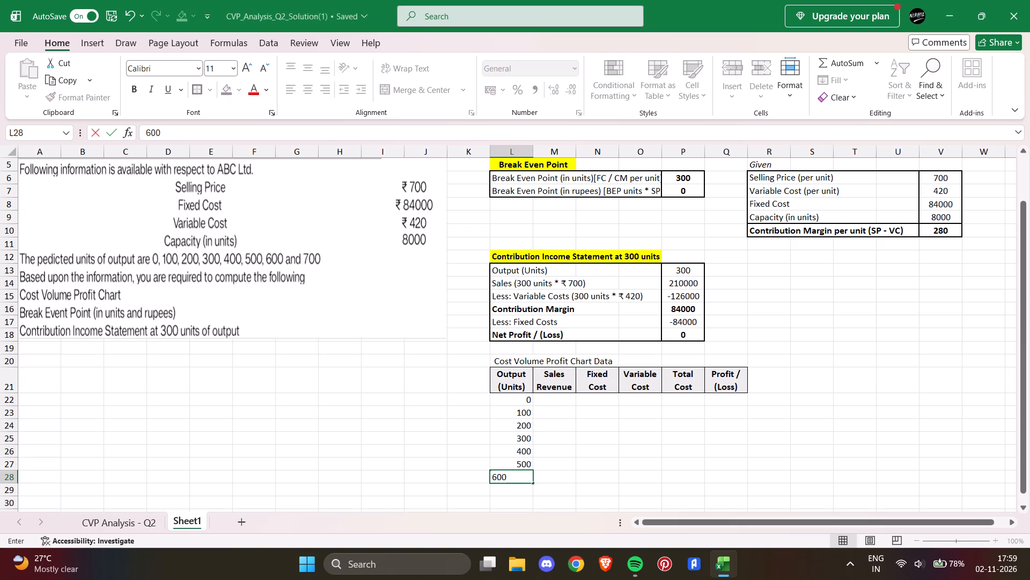
type("700")
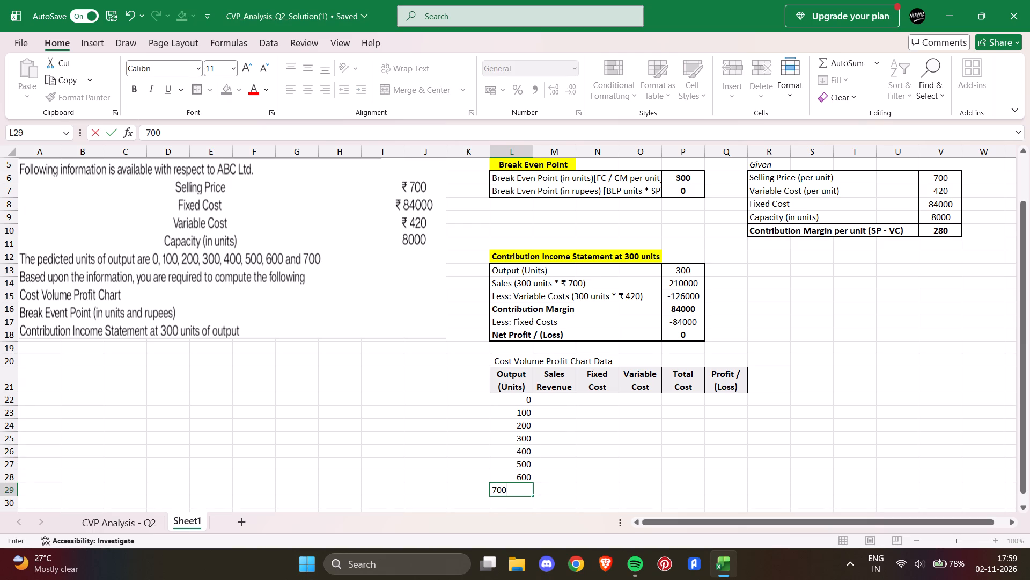
left_click(560, 397)
Remove the fill colour from the chart data header row L21:Q21.
left_click_drag(517, 381, 696, 372)
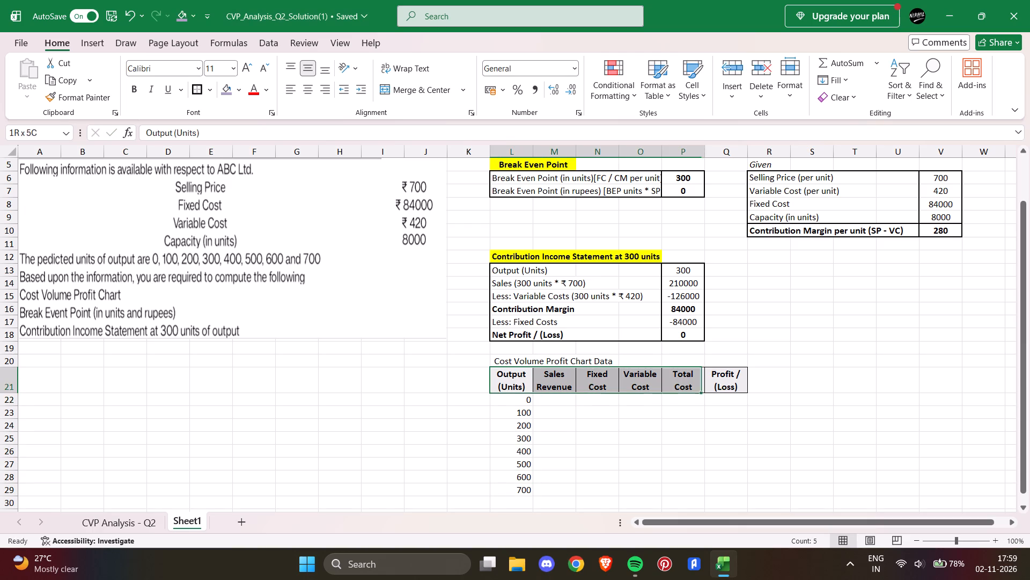
left_click_drag(696, 372, 731, 372)
left_click(237, 81)
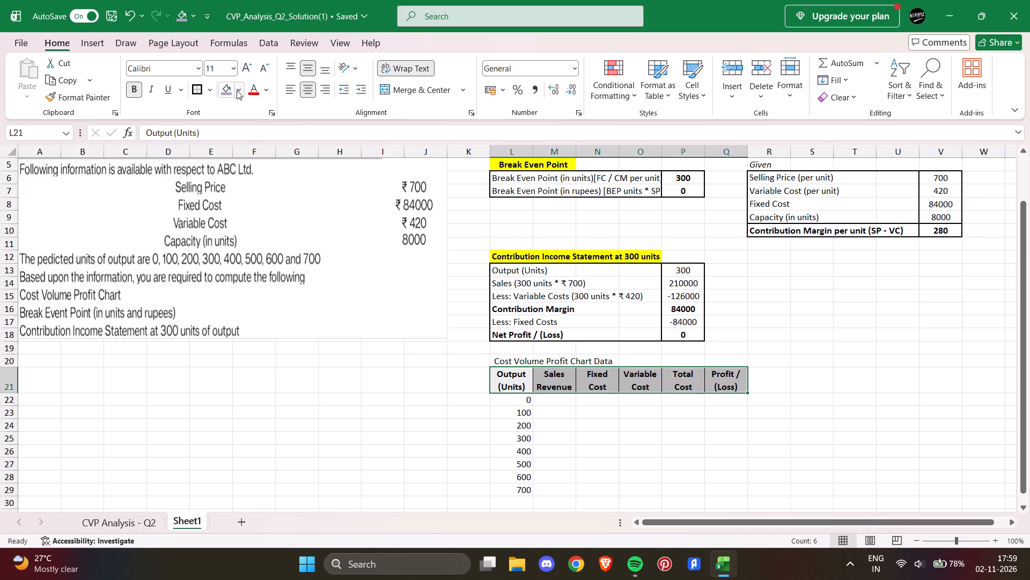
left_click(237, 90)
left_click(281, 320)
left_click(321, 498)
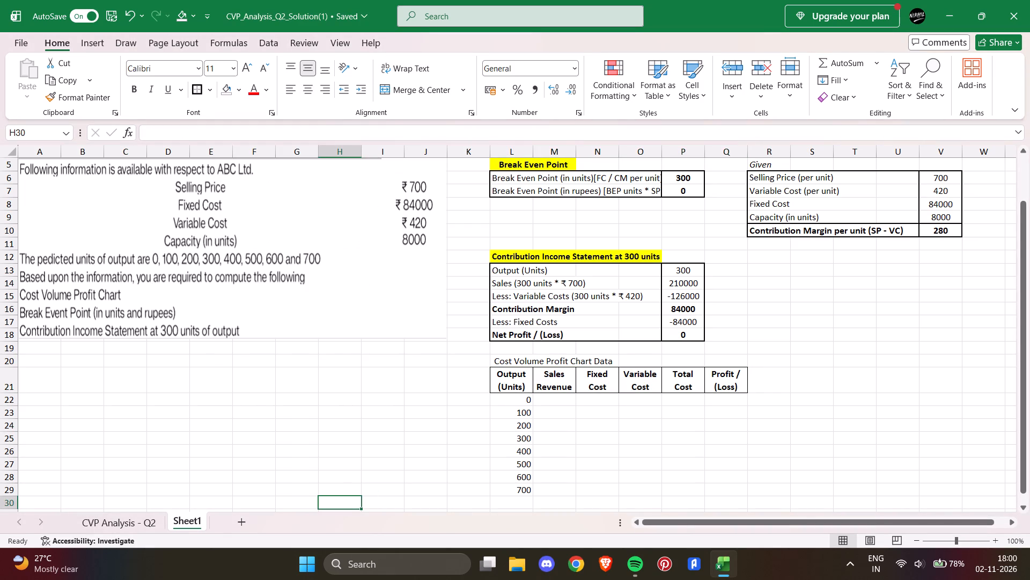
Enter the sales revenue values 0, 70000, 140000, 210000, 280000, 350000, 420000 and 490000 down M22:M29.
left_click(565, 400)
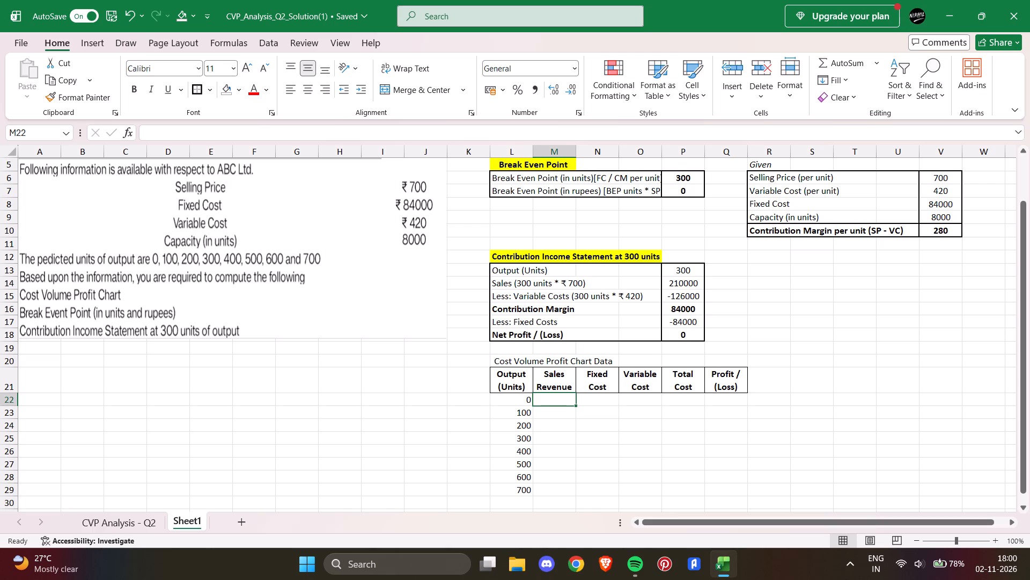
key("0")
key("Return")
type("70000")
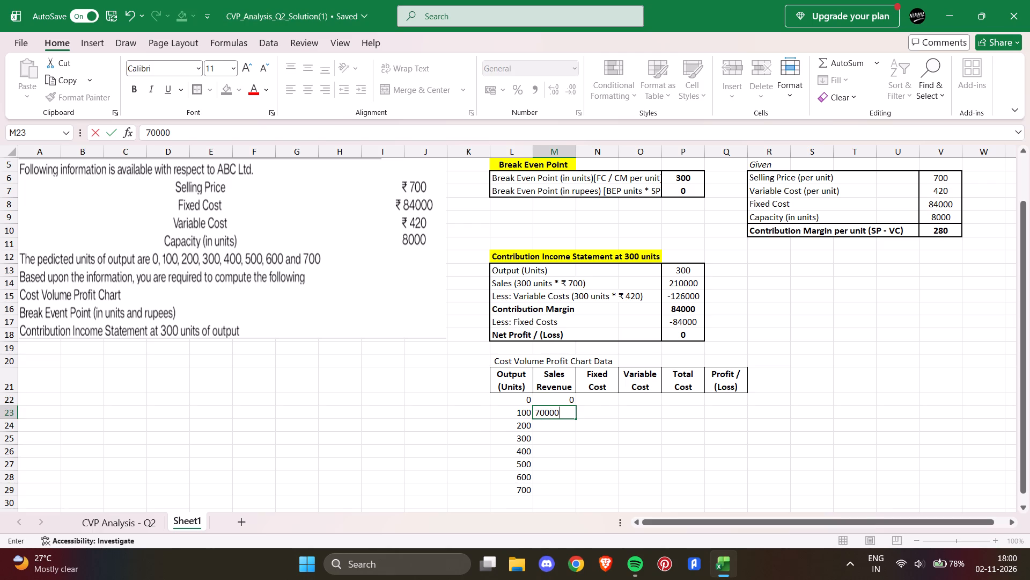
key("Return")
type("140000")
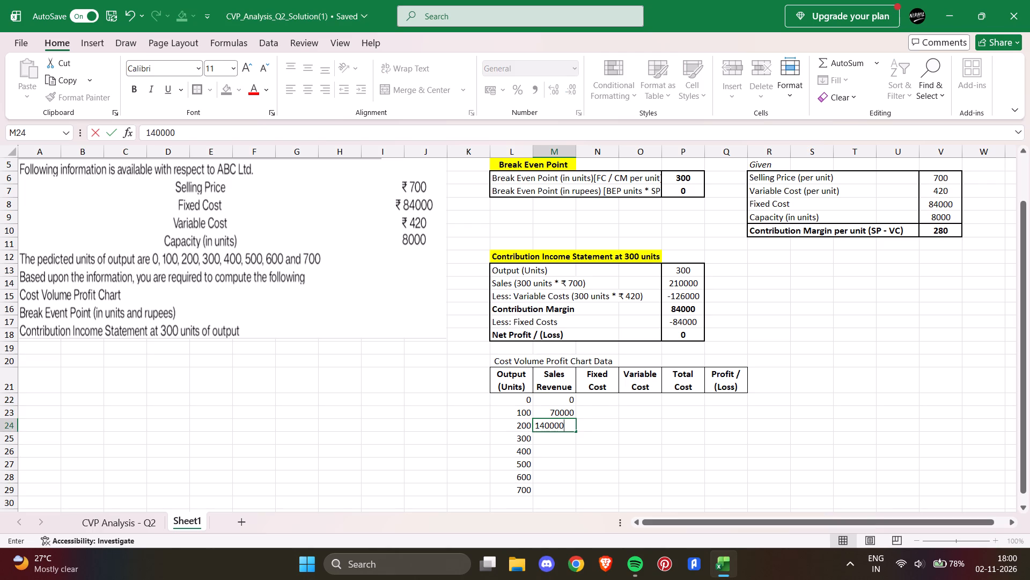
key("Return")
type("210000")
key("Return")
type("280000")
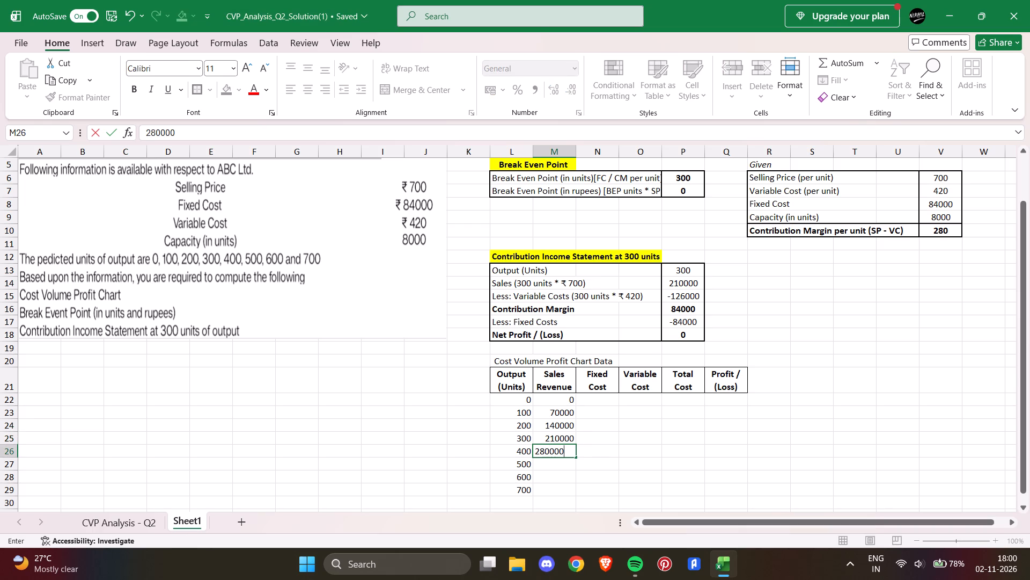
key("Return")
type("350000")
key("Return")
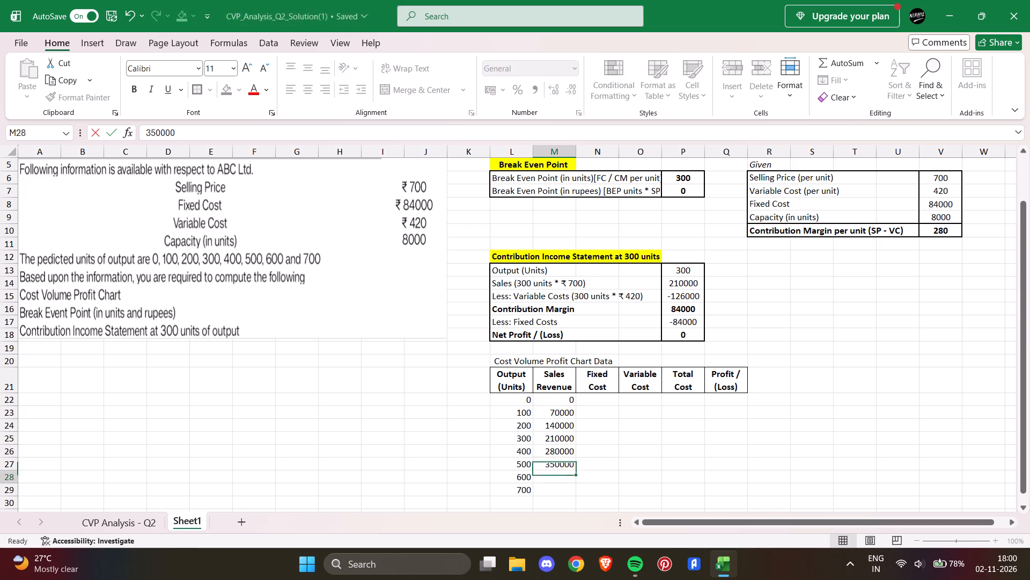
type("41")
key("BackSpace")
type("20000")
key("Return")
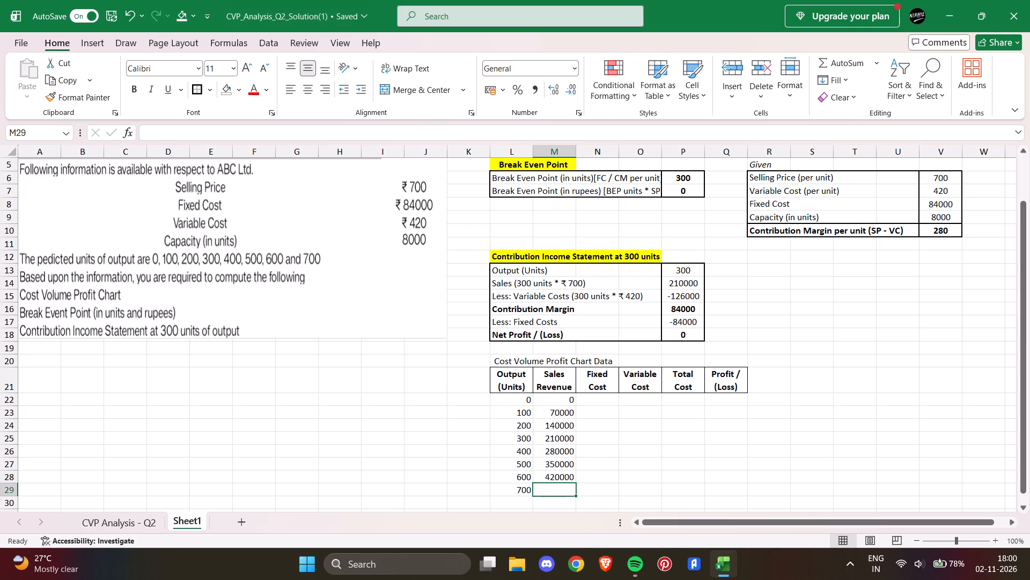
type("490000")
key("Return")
Enter the fixed cost 84000 in N22 and fill it down through N29.
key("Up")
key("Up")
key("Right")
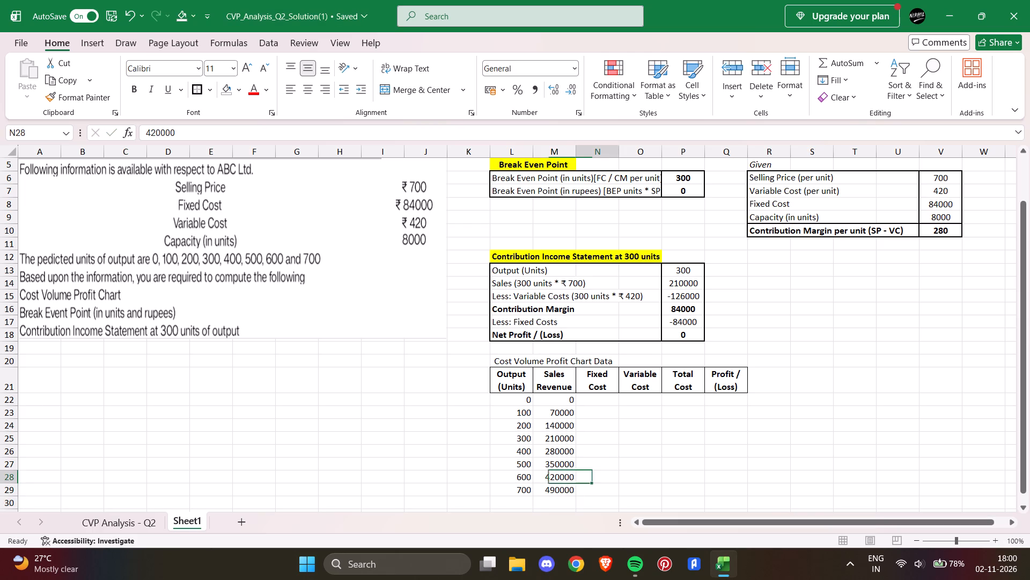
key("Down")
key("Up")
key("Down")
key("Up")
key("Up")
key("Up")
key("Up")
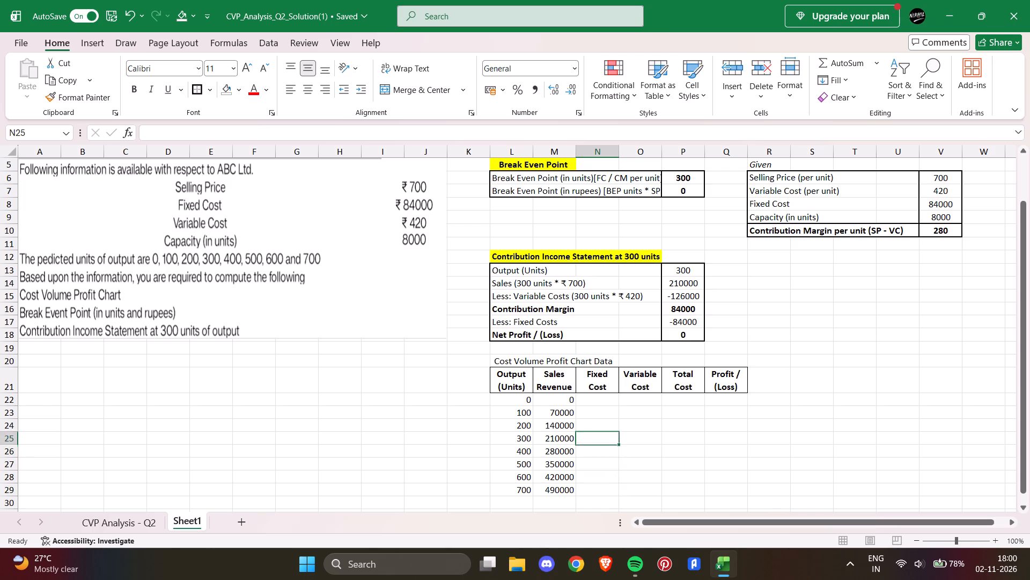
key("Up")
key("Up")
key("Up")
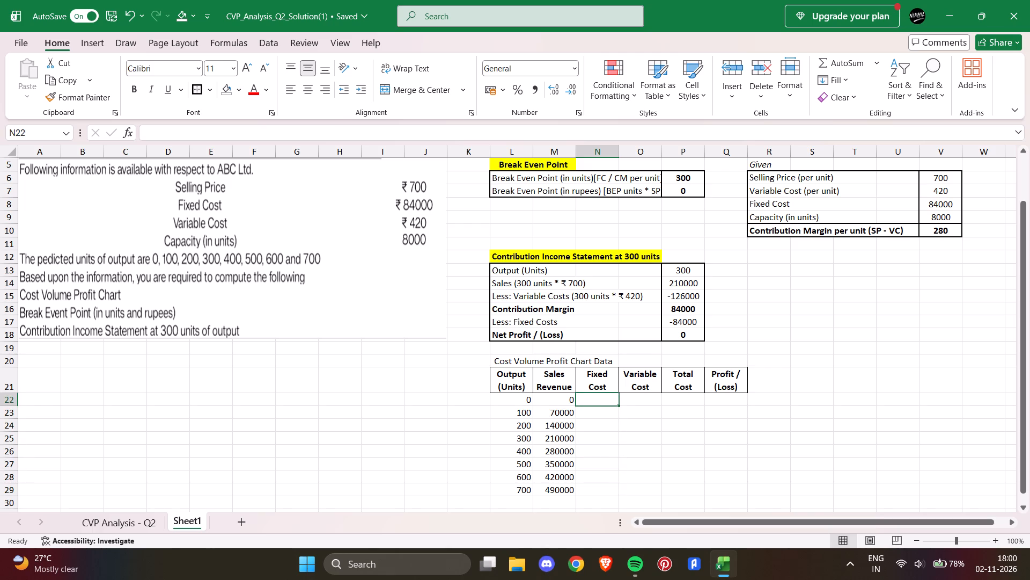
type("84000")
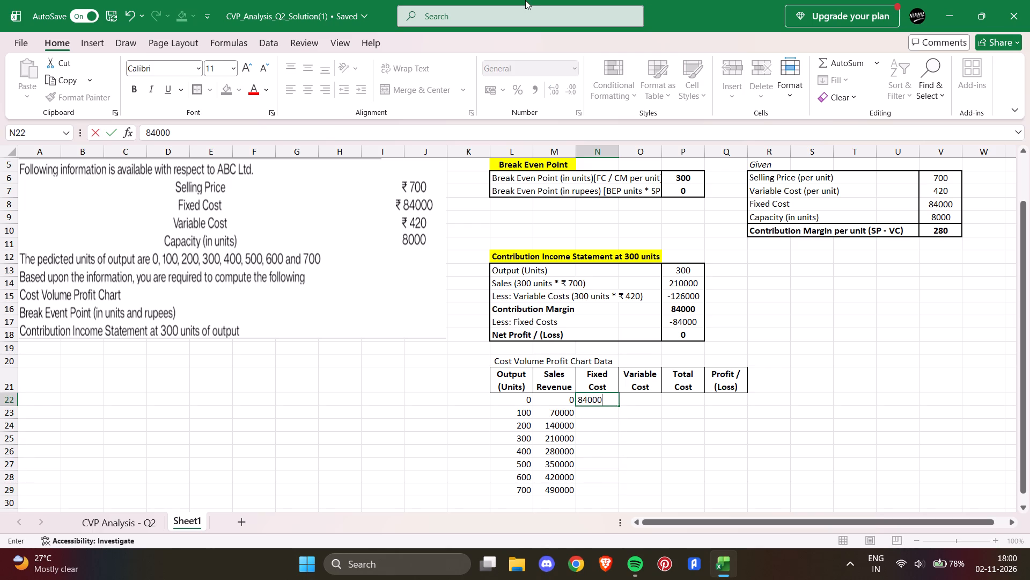
left_click(805, 417)
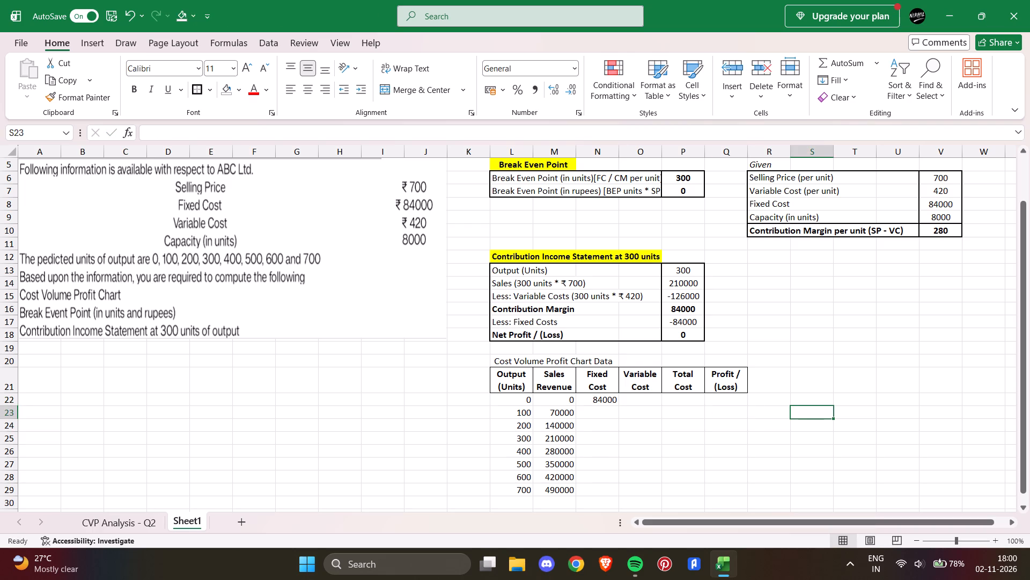
left_click(612, 400)
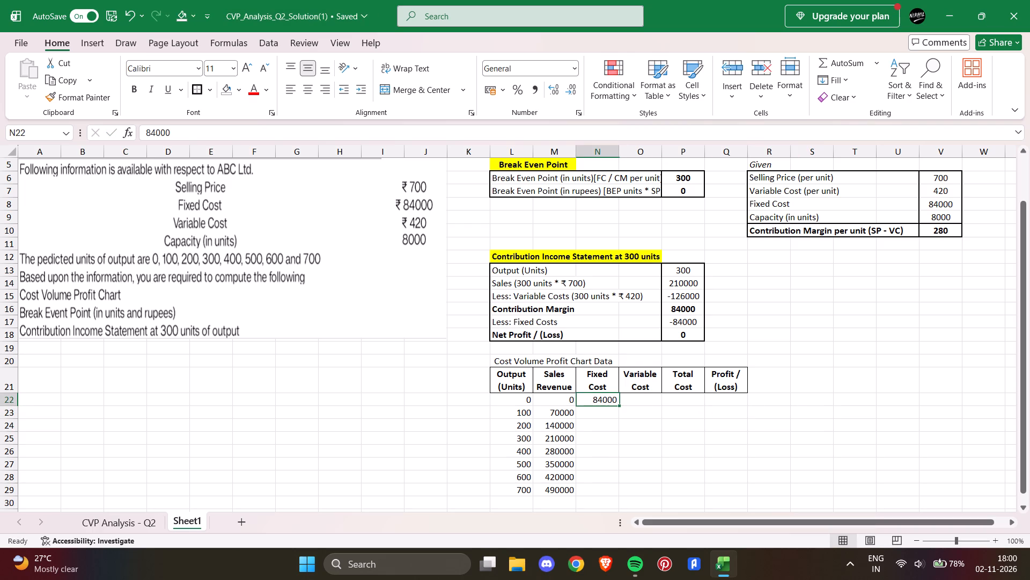
left_click_drag(617, 405, 619, 490)
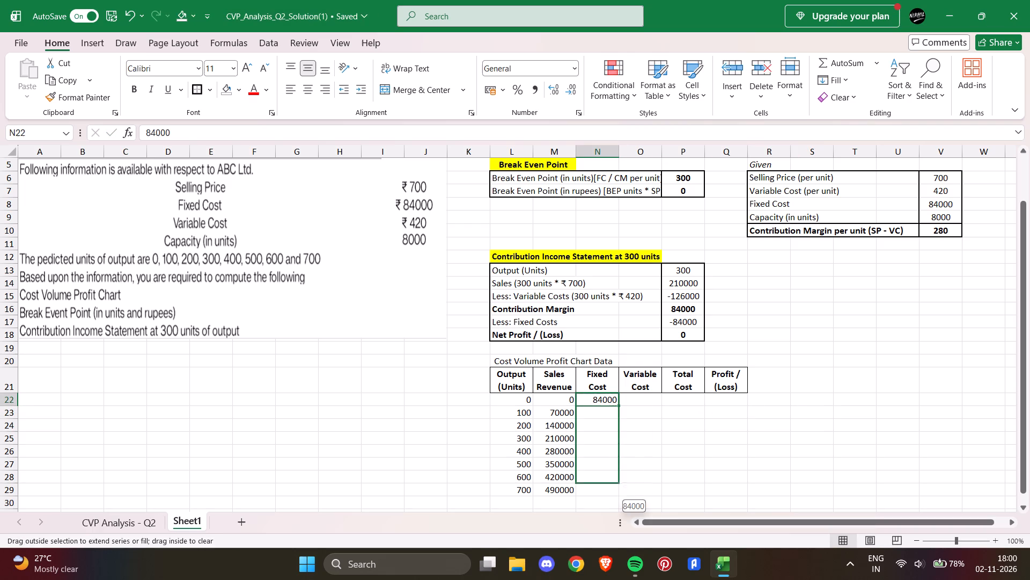
left_click_drag(619, 490, 620, 495)
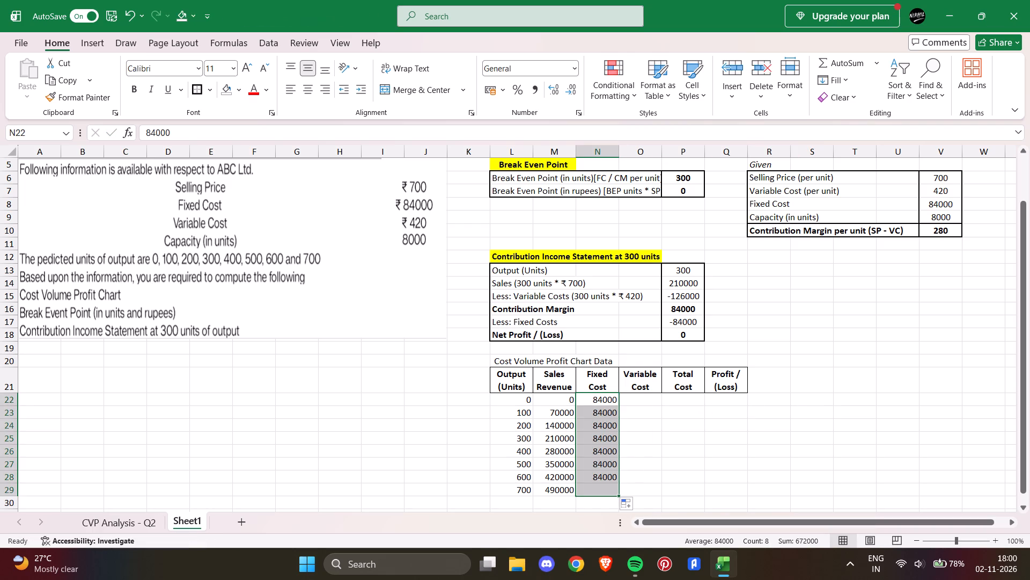
Enter the variable cost values 0, 42000, 84000, 126000, 168000, 210000, 252000 and 294000 down O22:O29.
left_click(638, 397)
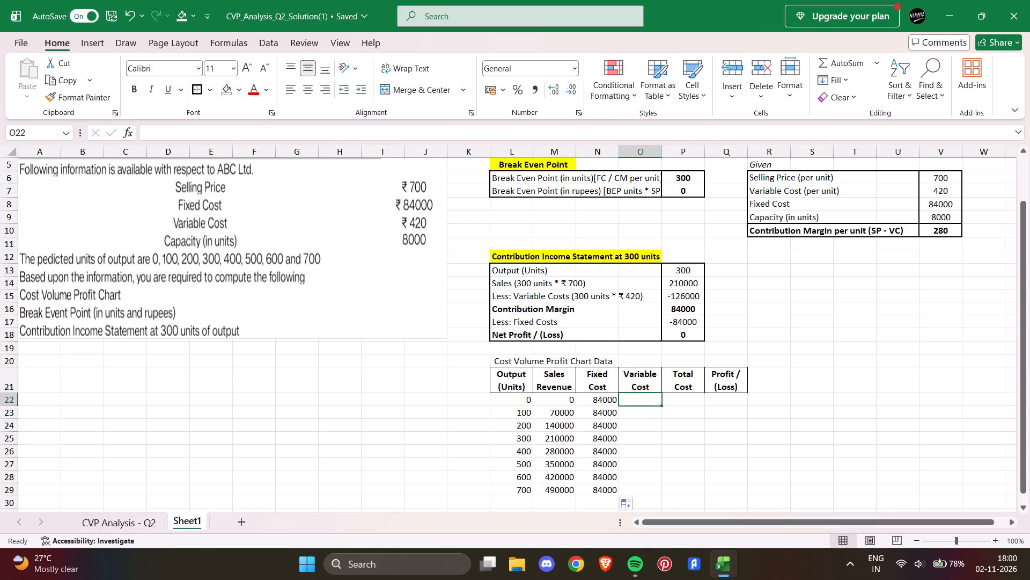
key("0")
key("Return")
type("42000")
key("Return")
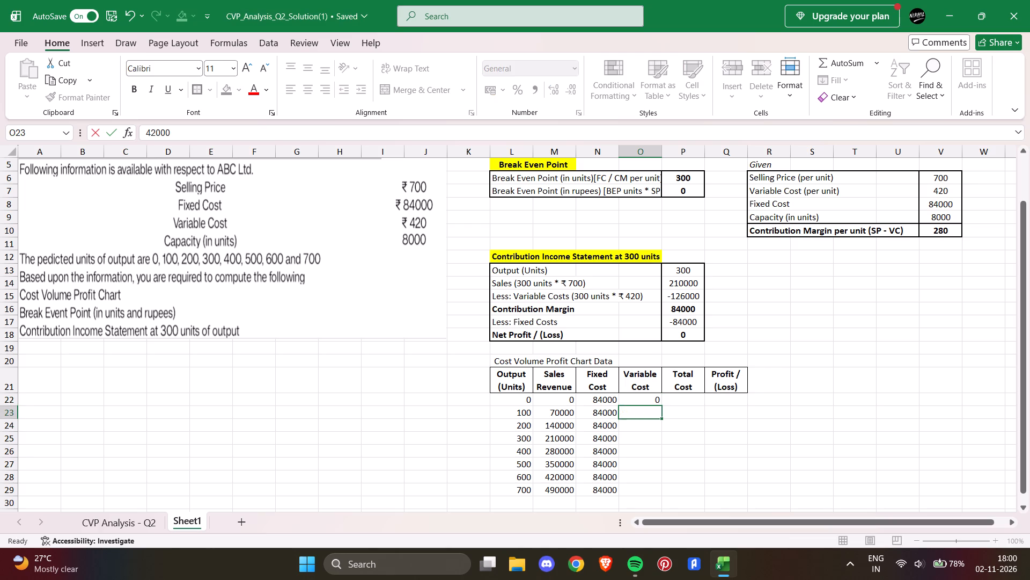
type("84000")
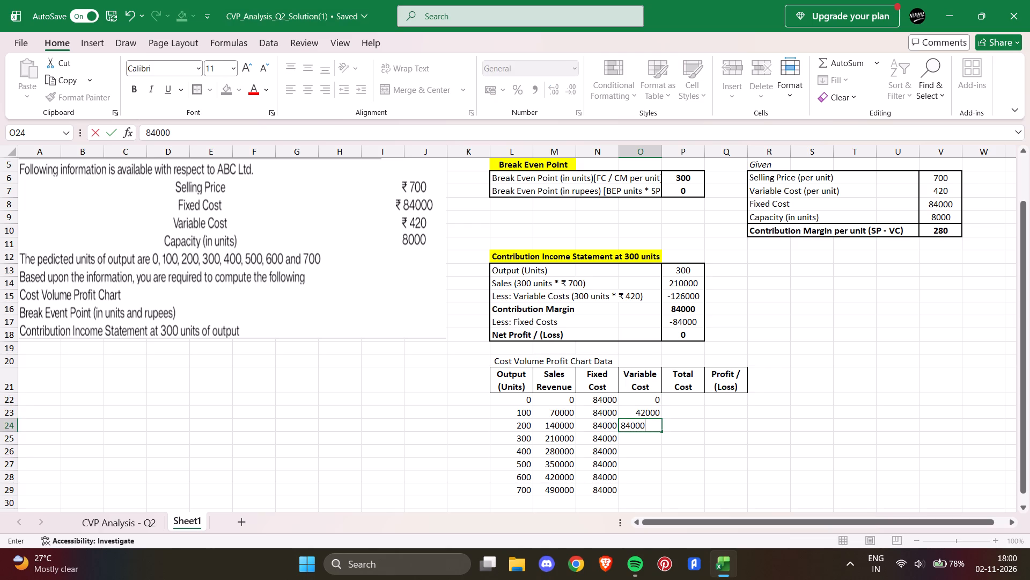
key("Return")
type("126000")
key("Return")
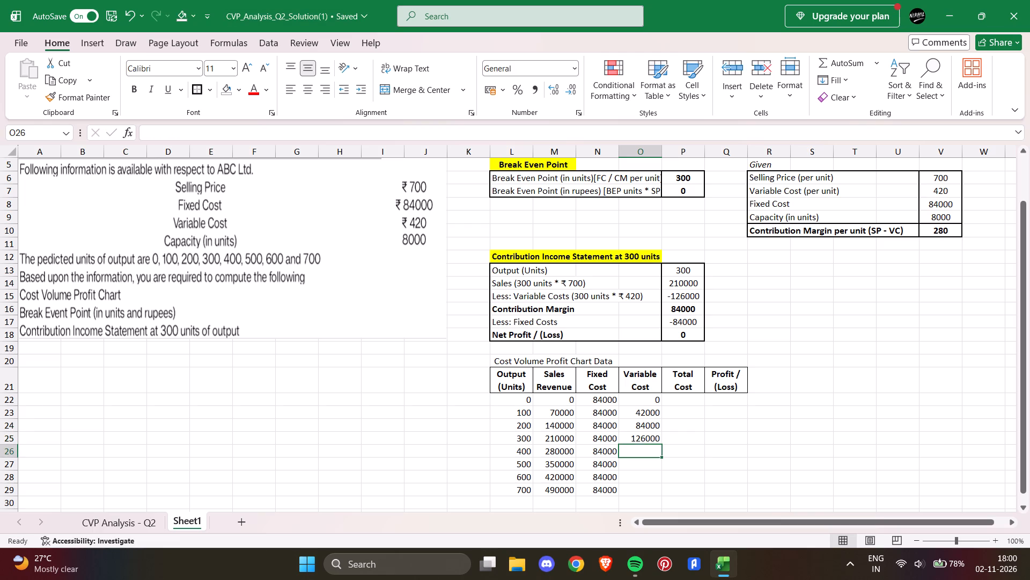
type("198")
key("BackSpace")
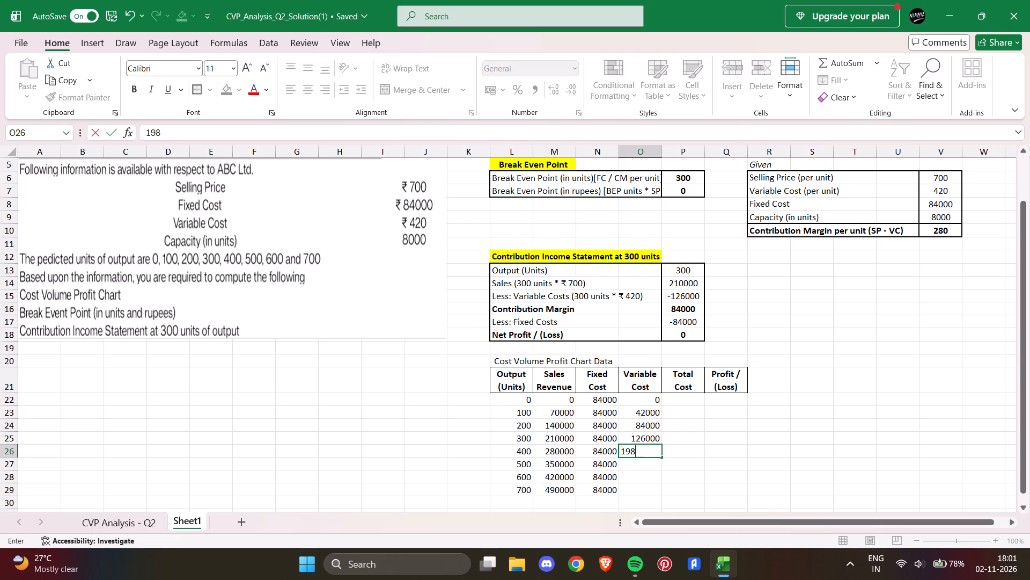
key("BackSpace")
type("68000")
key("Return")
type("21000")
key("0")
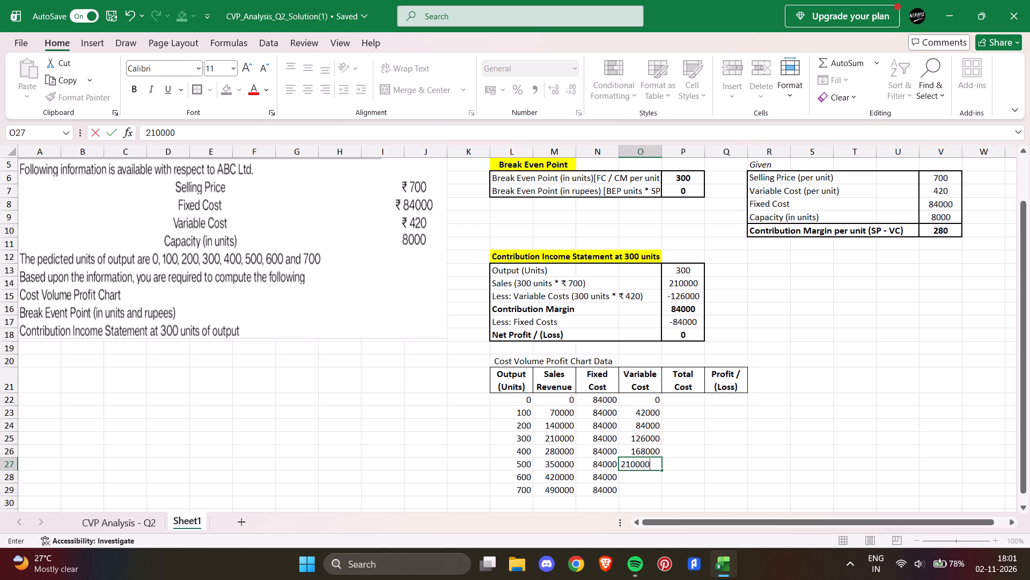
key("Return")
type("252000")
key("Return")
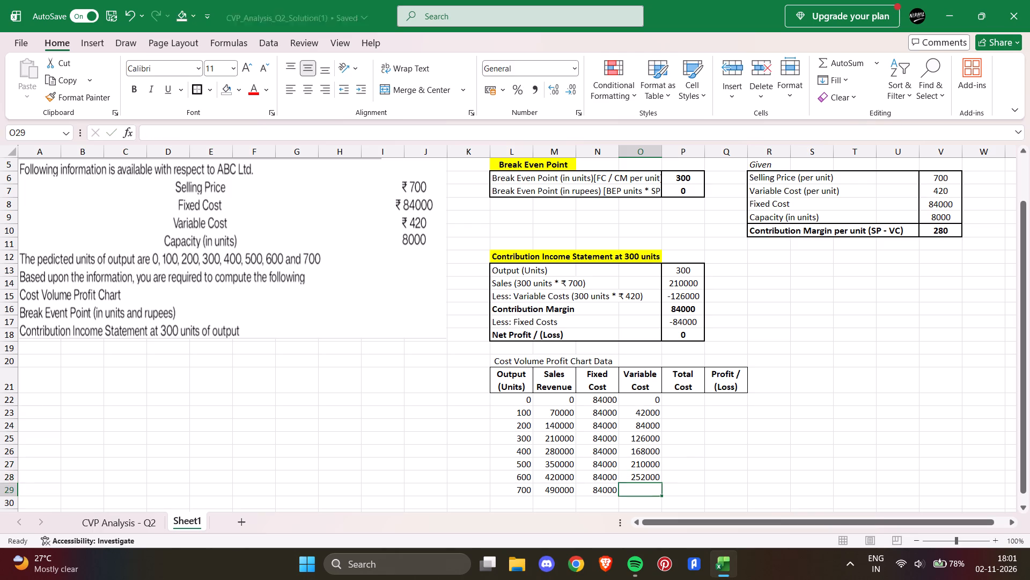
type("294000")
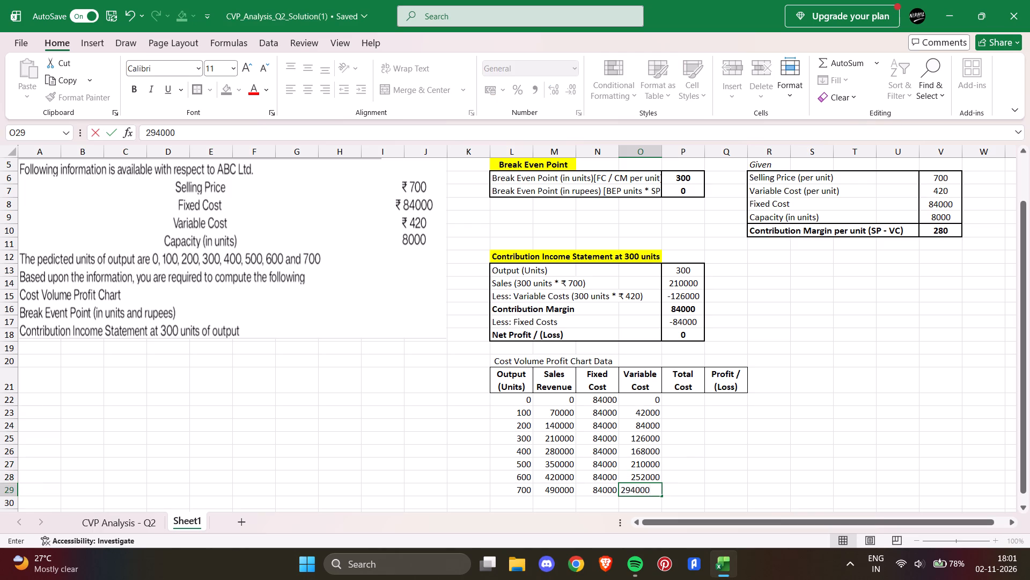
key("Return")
Enter the total cost values 84000, 126000, 168000, 210000, 252000, 294000, 336000 and 378000 down P22:P29.
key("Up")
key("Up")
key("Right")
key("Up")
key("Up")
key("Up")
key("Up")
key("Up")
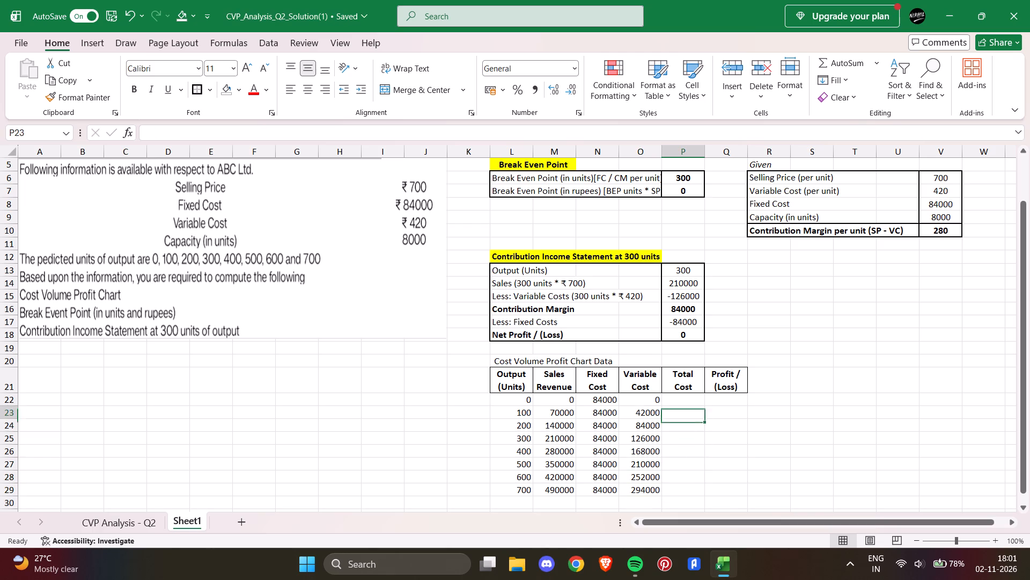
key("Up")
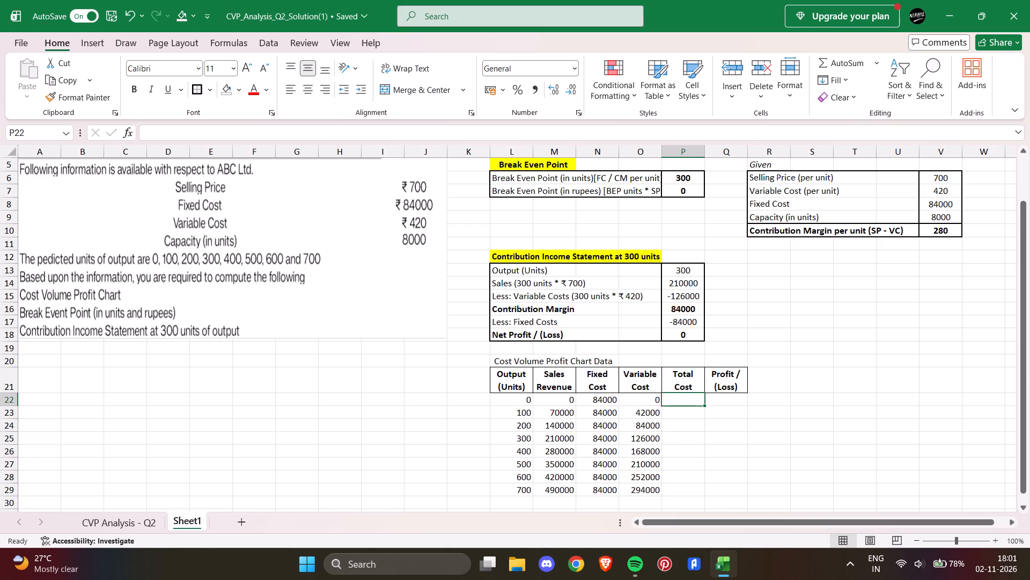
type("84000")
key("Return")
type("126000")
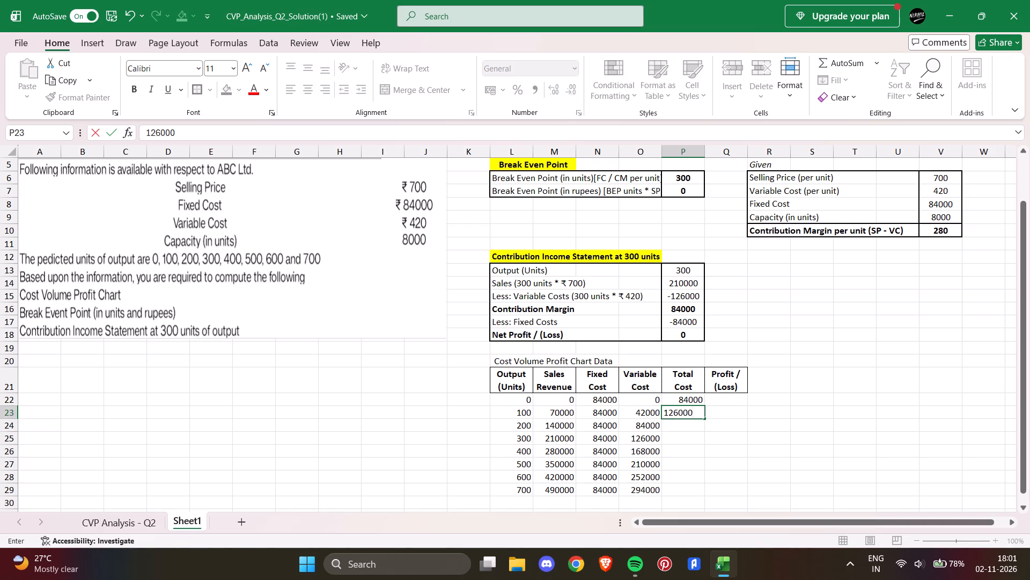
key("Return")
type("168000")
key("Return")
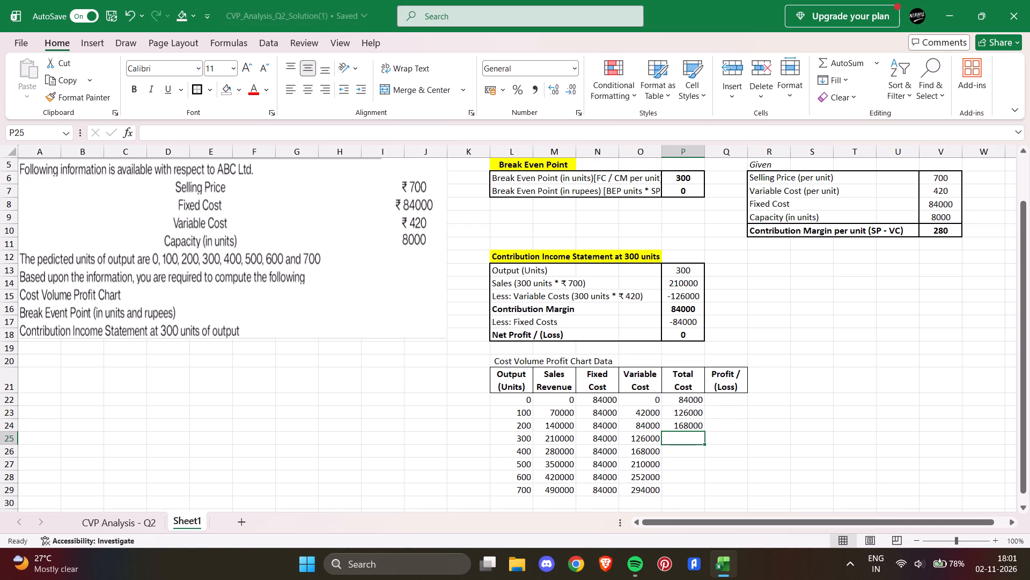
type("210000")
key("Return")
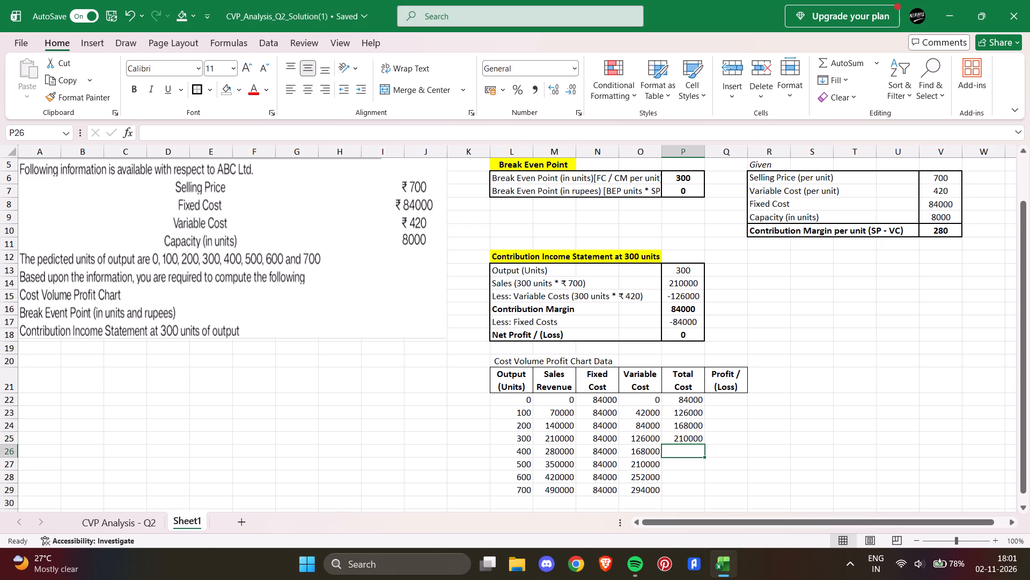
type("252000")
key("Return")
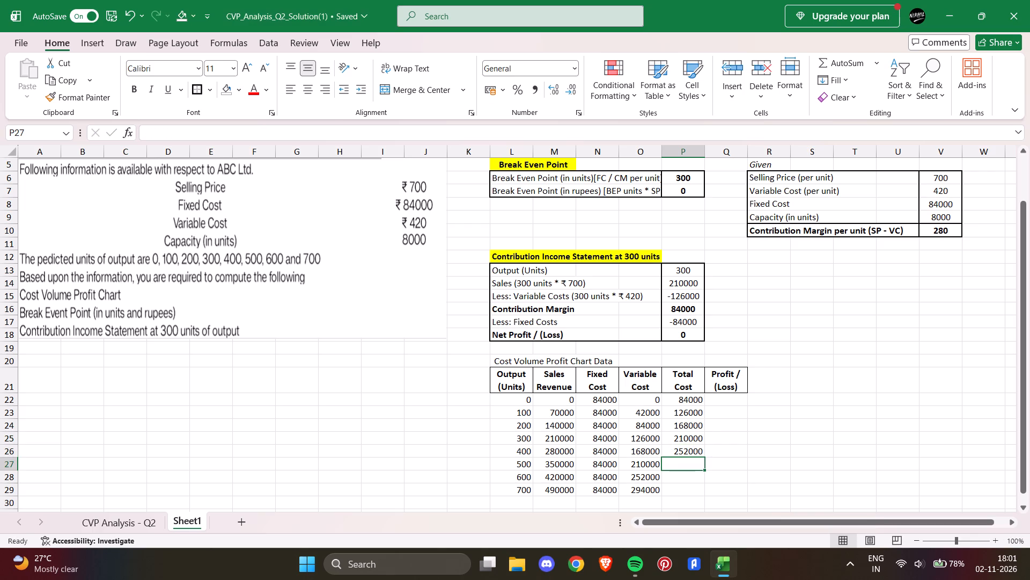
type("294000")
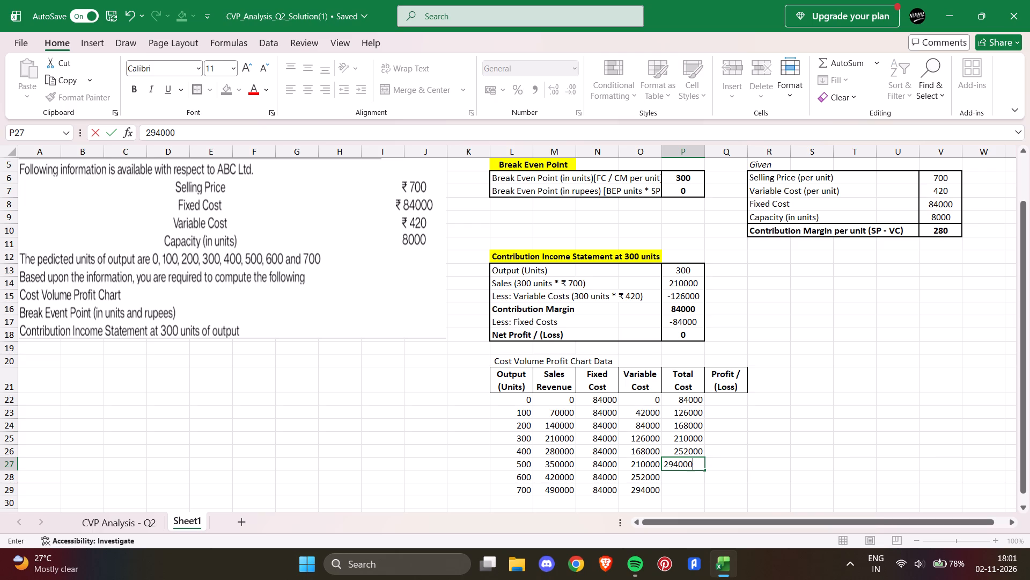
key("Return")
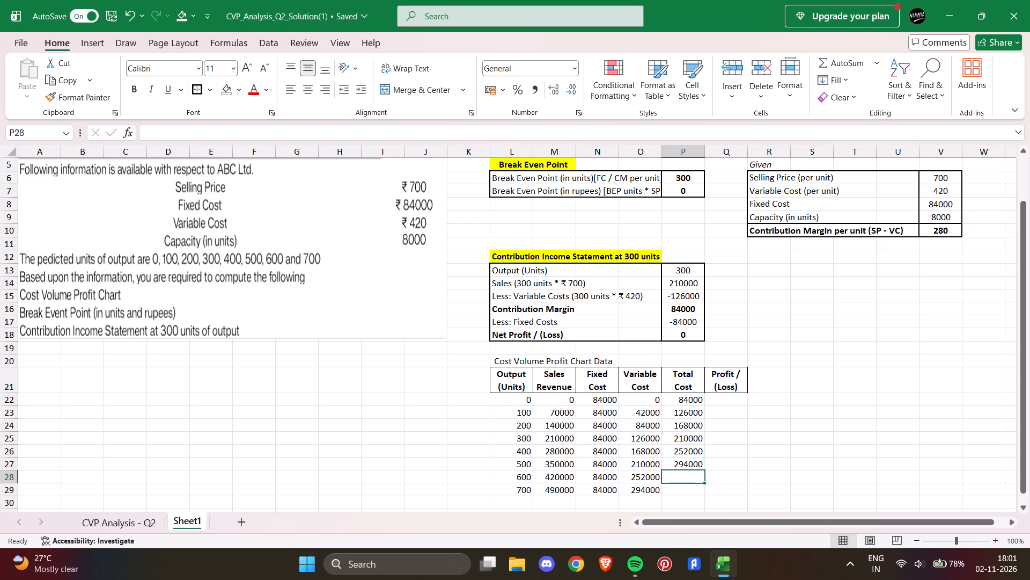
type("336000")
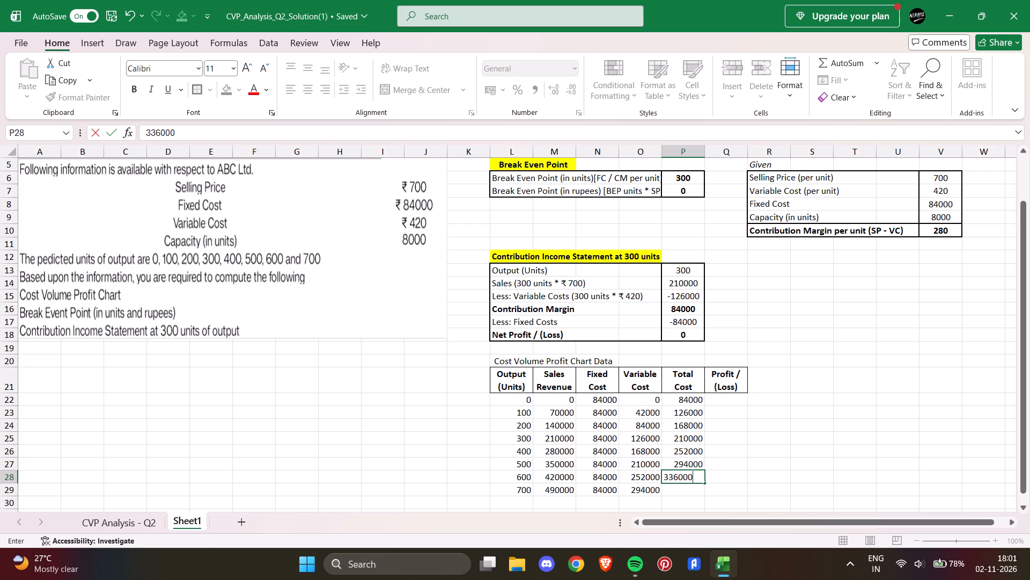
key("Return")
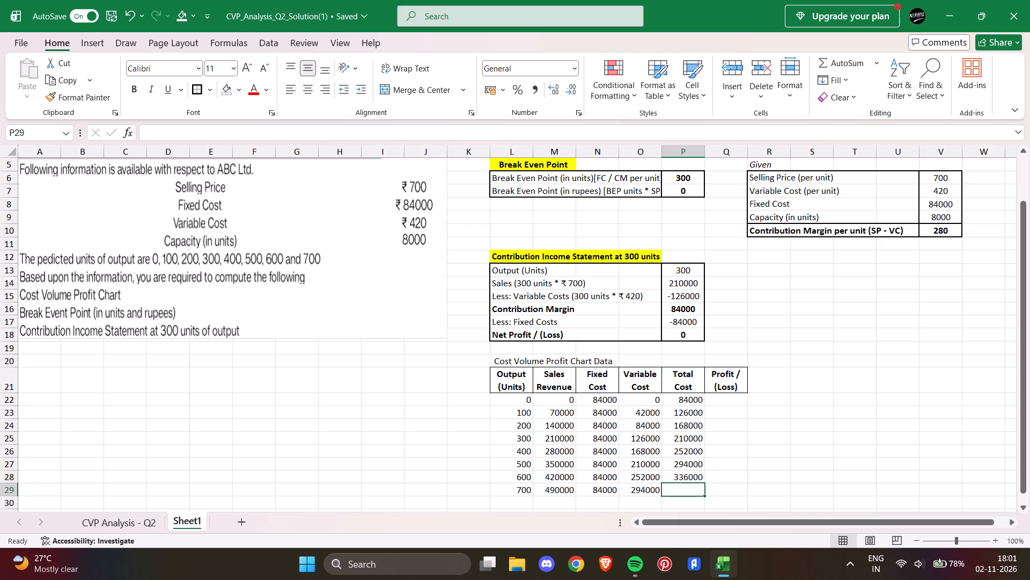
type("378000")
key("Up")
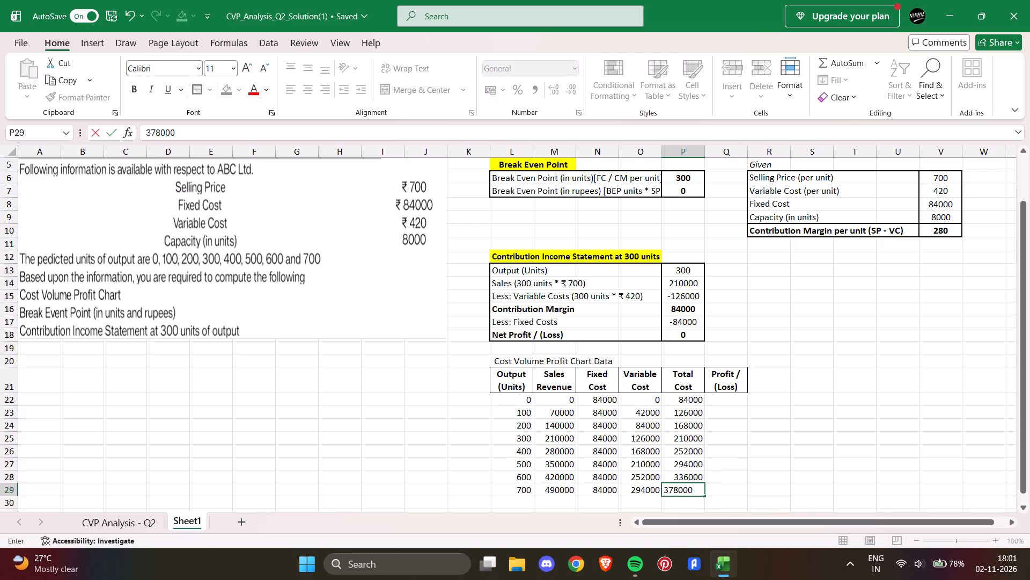
Enter the profit/loss values -84000, -56000, -28000, 0, 28000, 56000, 84000 and 112000 down Q22:Q29.
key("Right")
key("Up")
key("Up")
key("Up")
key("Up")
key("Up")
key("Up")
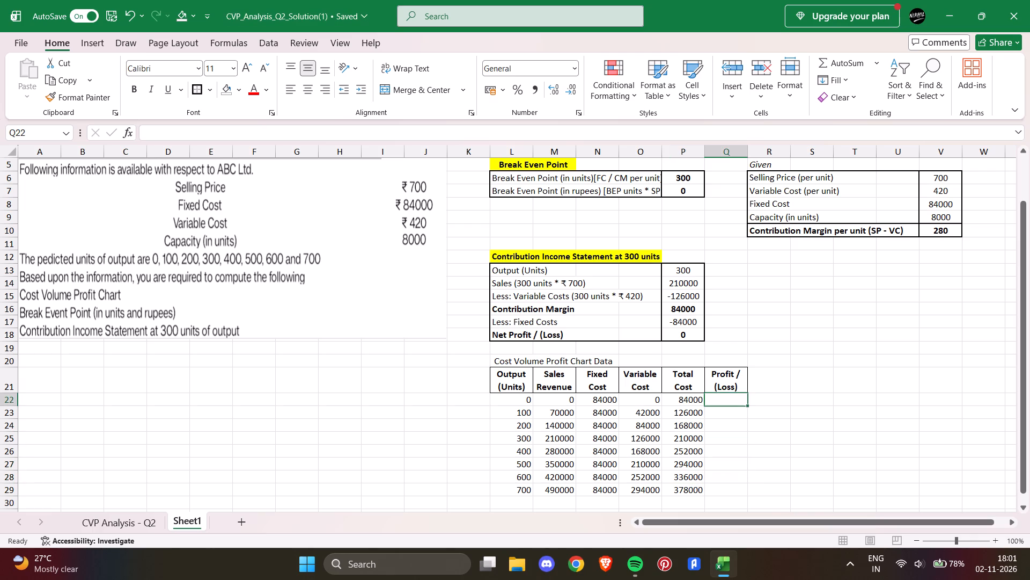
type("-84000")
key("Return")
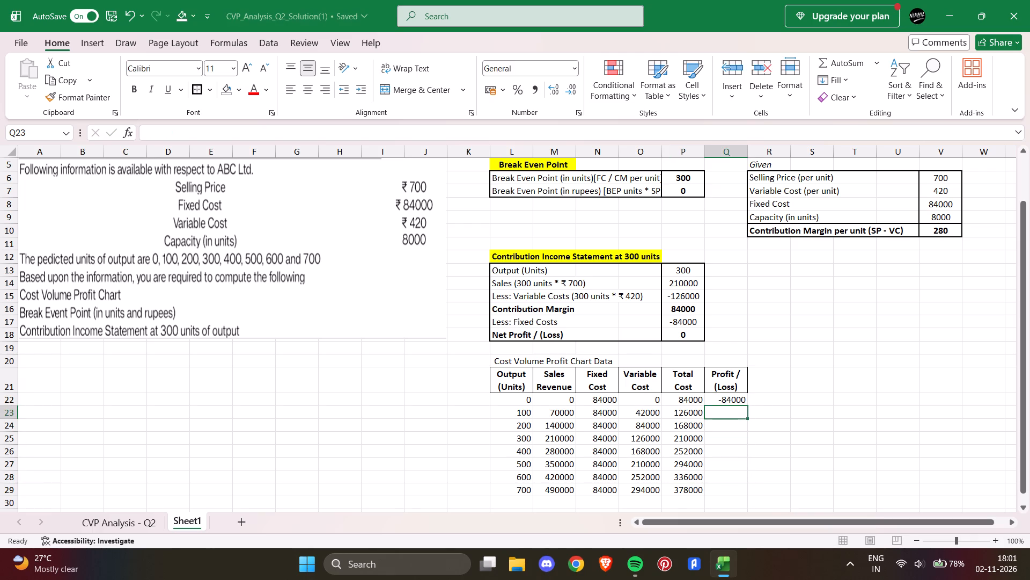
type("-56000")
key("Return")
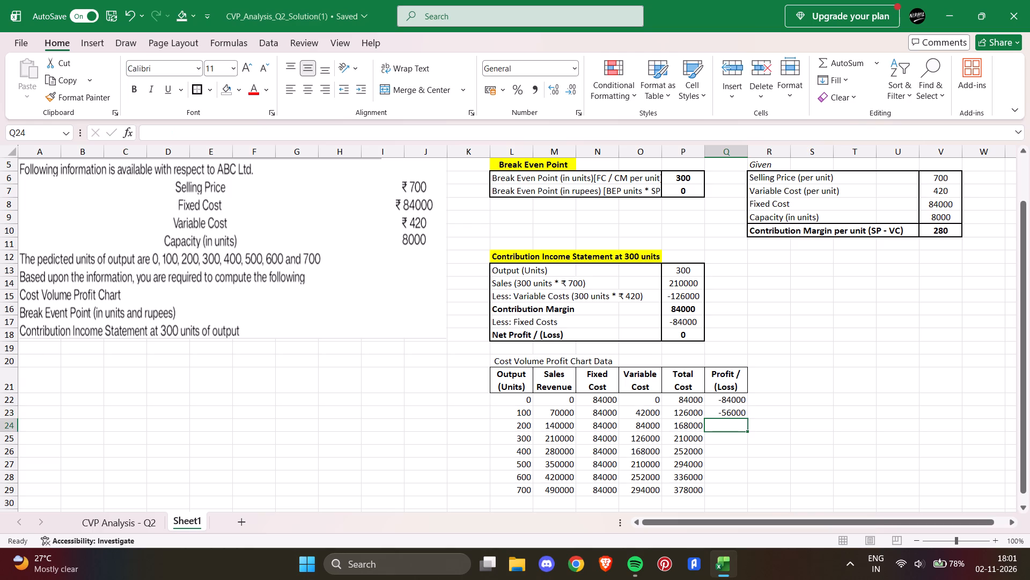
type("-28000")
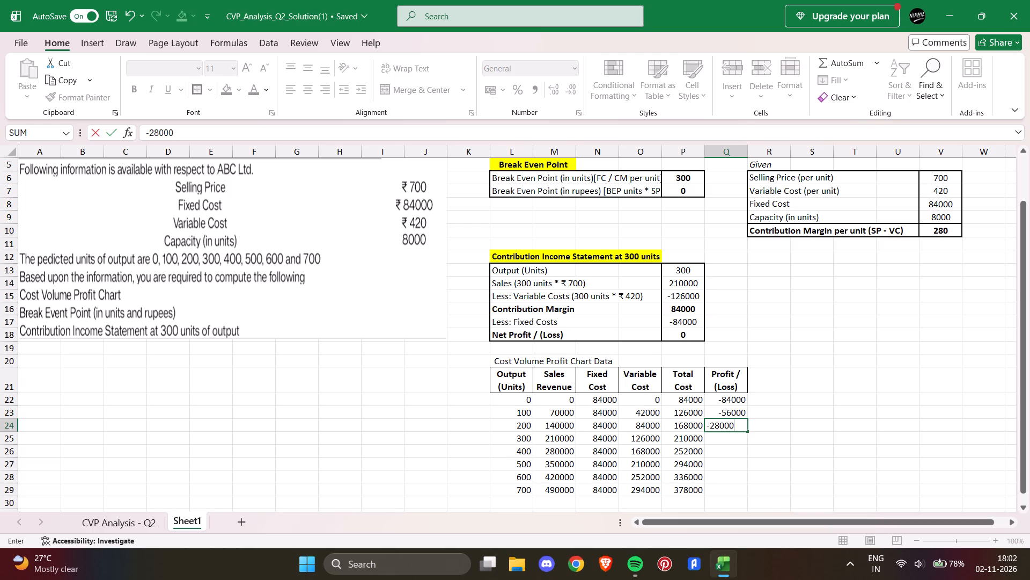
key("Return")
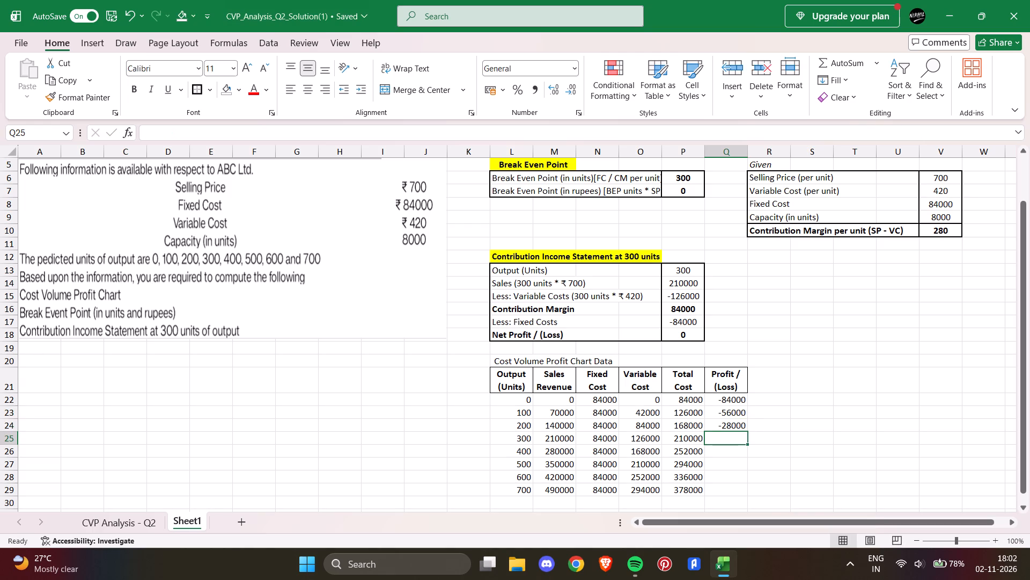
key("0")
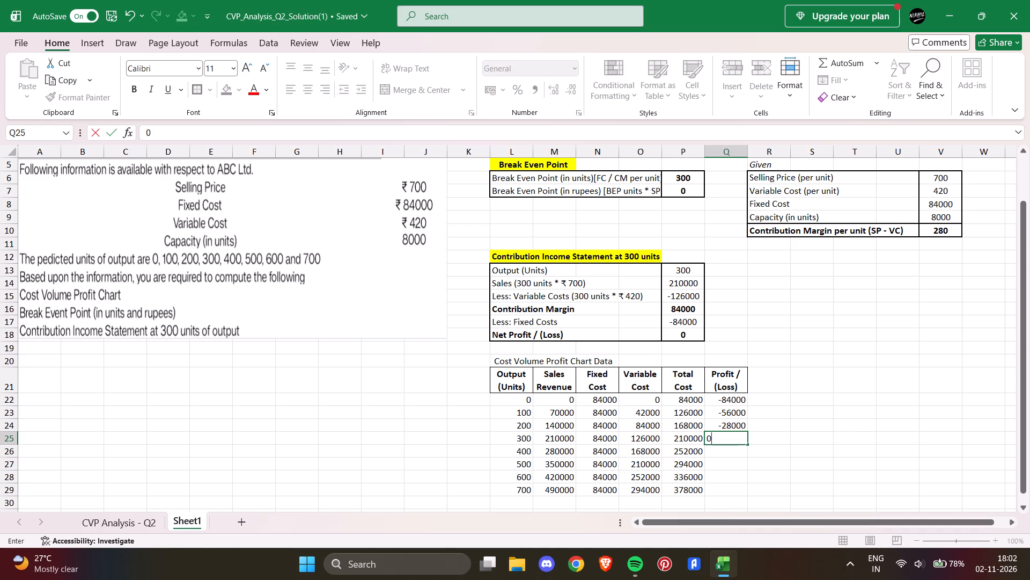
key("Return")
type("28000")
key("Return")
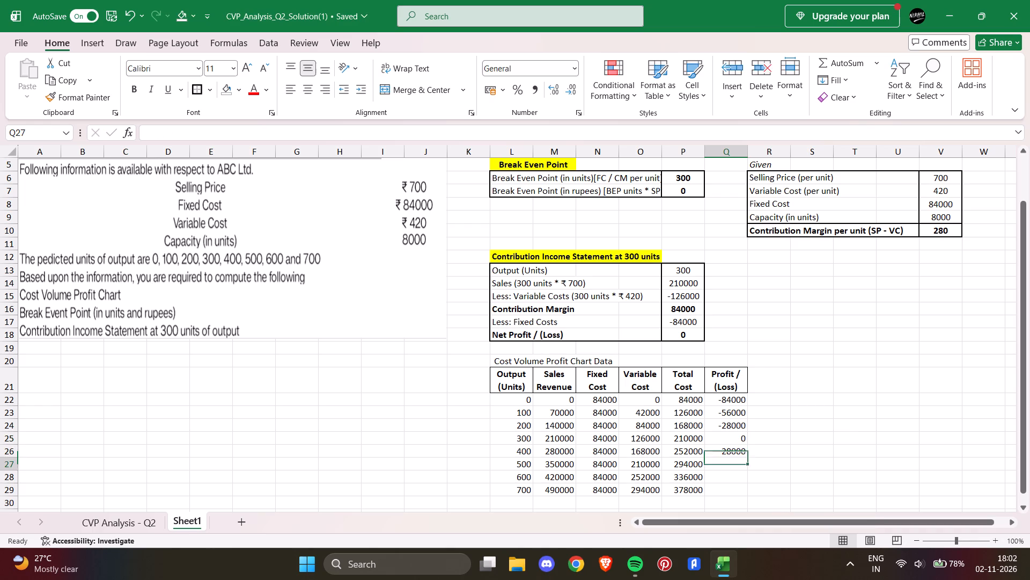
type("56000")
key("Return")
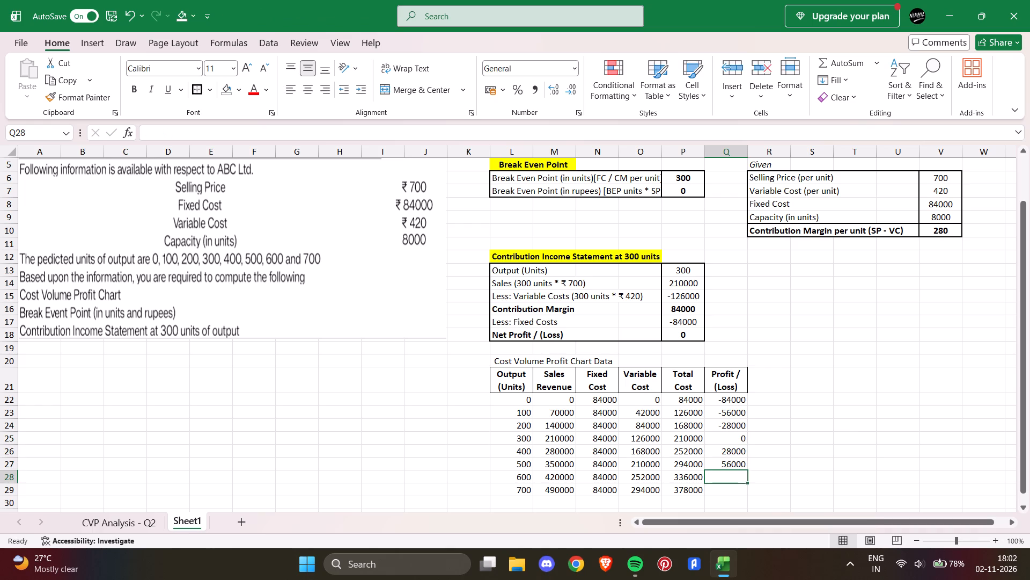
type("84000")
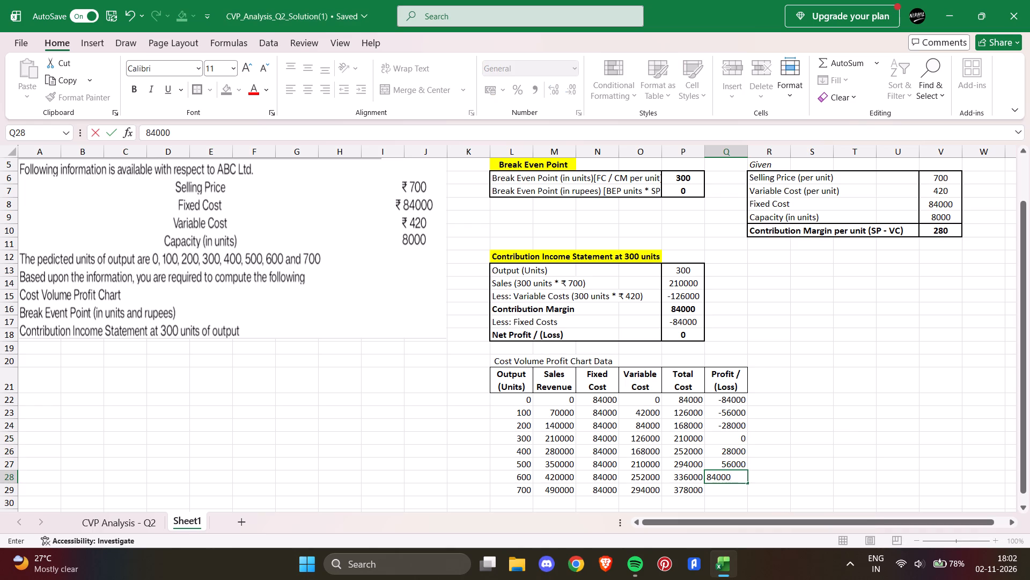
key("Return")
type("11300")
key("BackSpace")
key("BackSpace")
key("BackSpace")
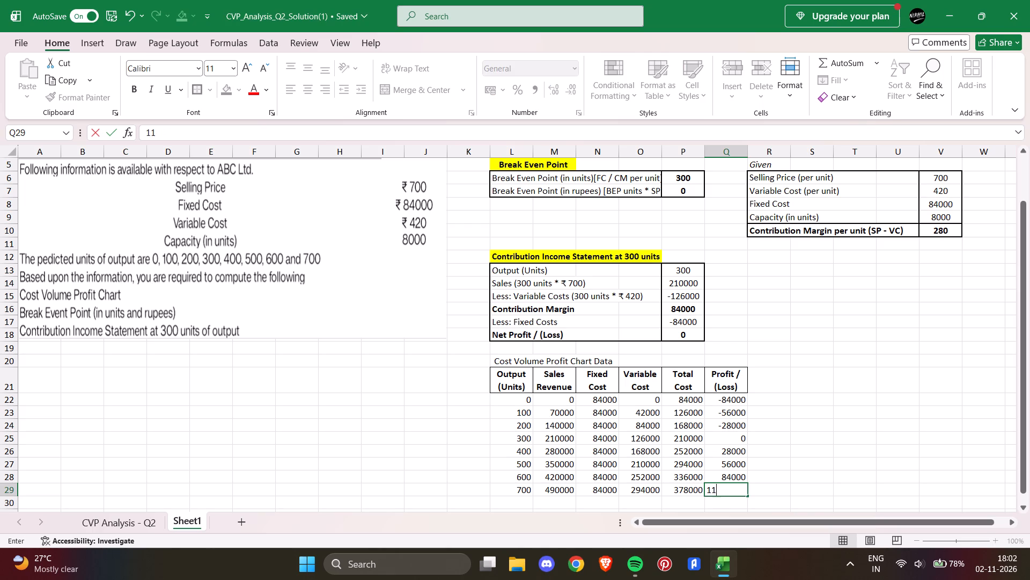
type("2000")
key("Return")
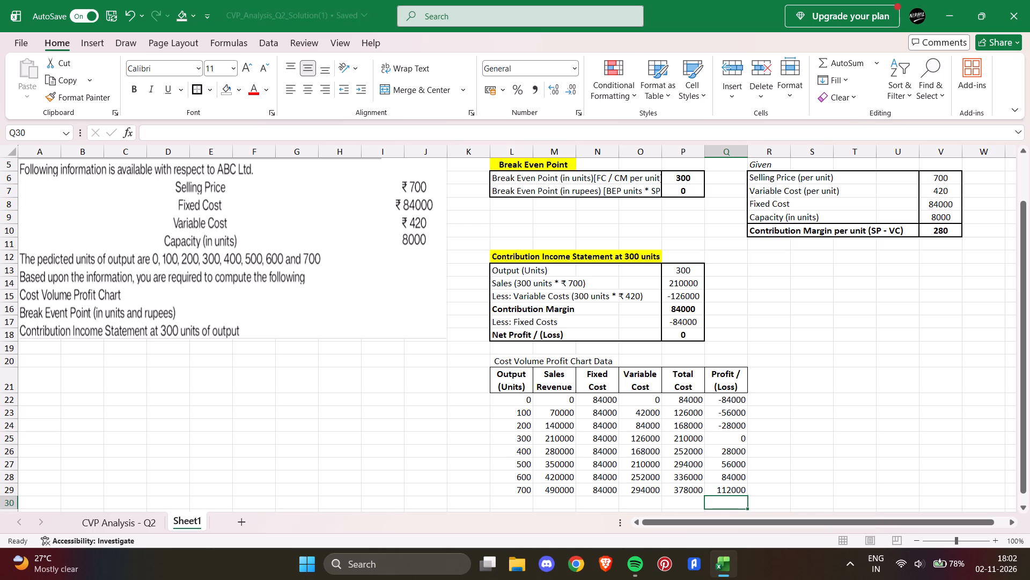
Fill the Cost Volume Profit Chart Data title range L20:O20 with standard yellow.
scroll(514, 0, "down", 1)
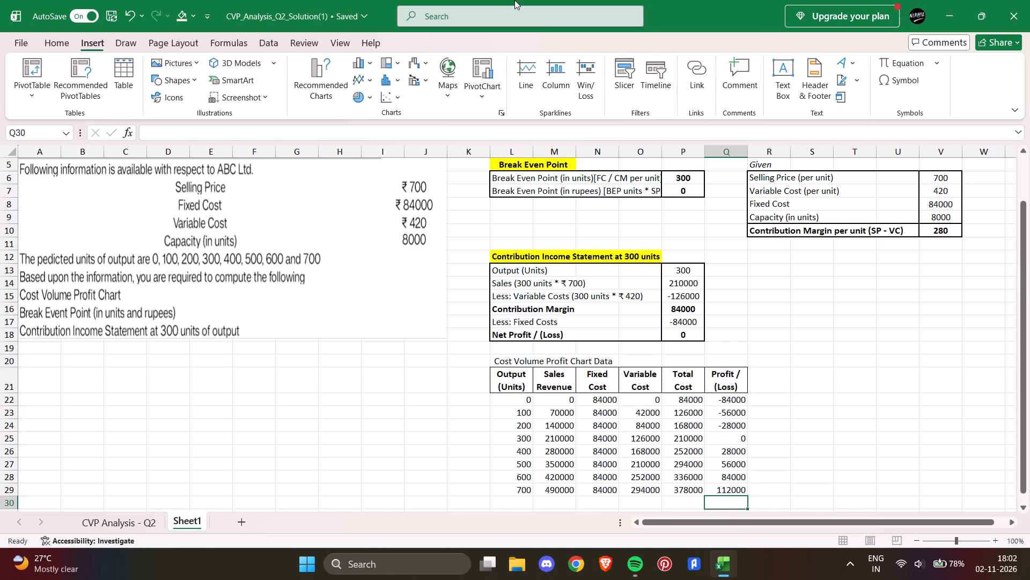
scroll(514, 0, "down", 1)
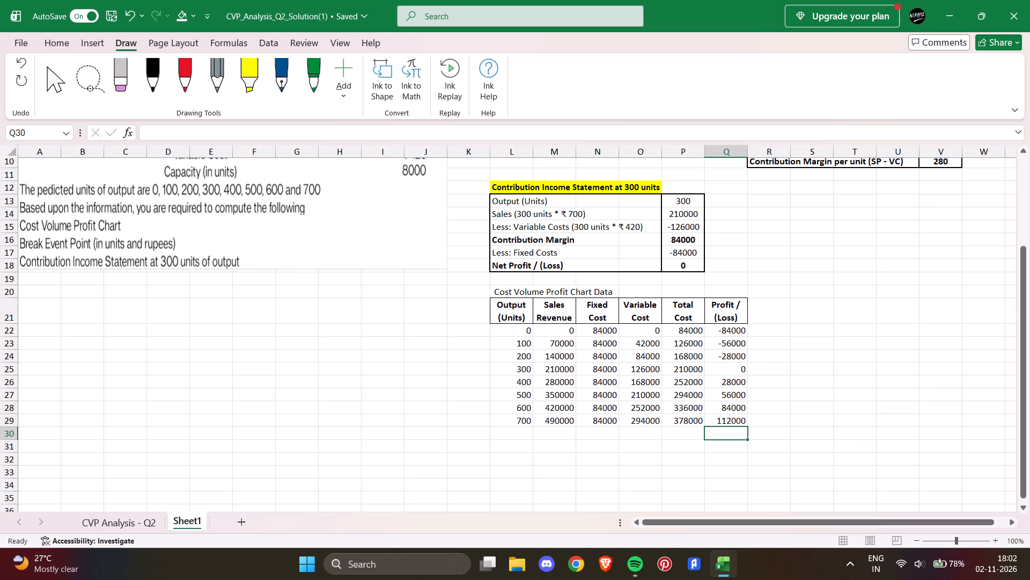
scroll(510, 291, "up", 1)
left_click(505, 315)
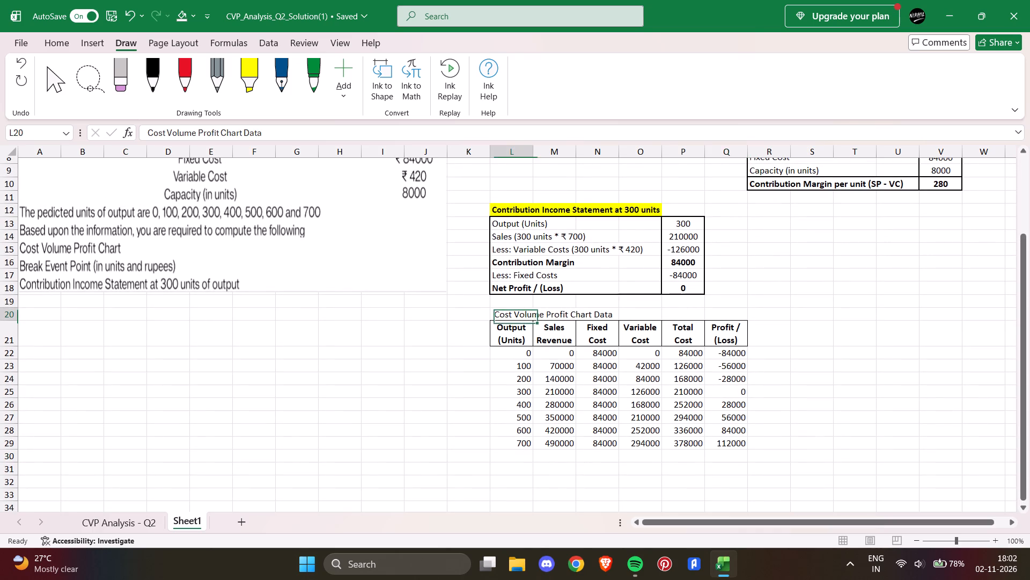
left_click(594, 316)
scroll(594, 316, "up", 1)
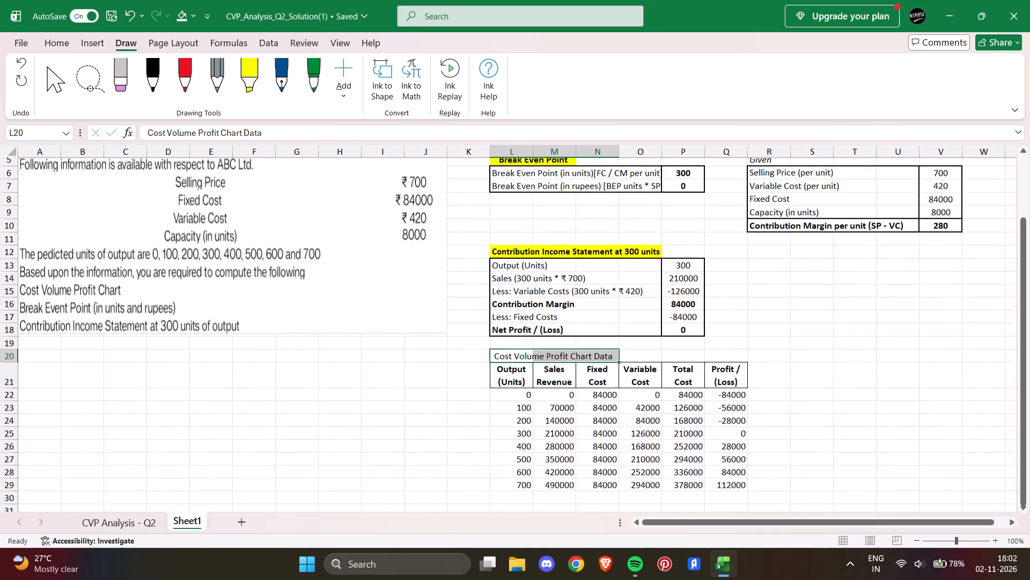
scroll(692, 334, "up", 1)
scroll(686, 354, "down", 1)
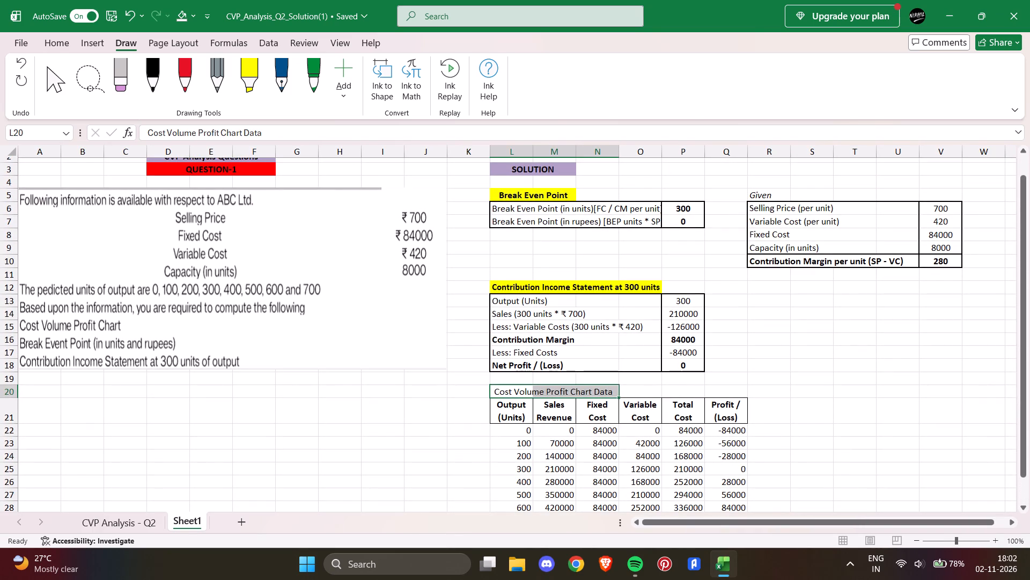
left_click_drag(513, 394, 626, 395)
scroll(415, 146, "up", 1)
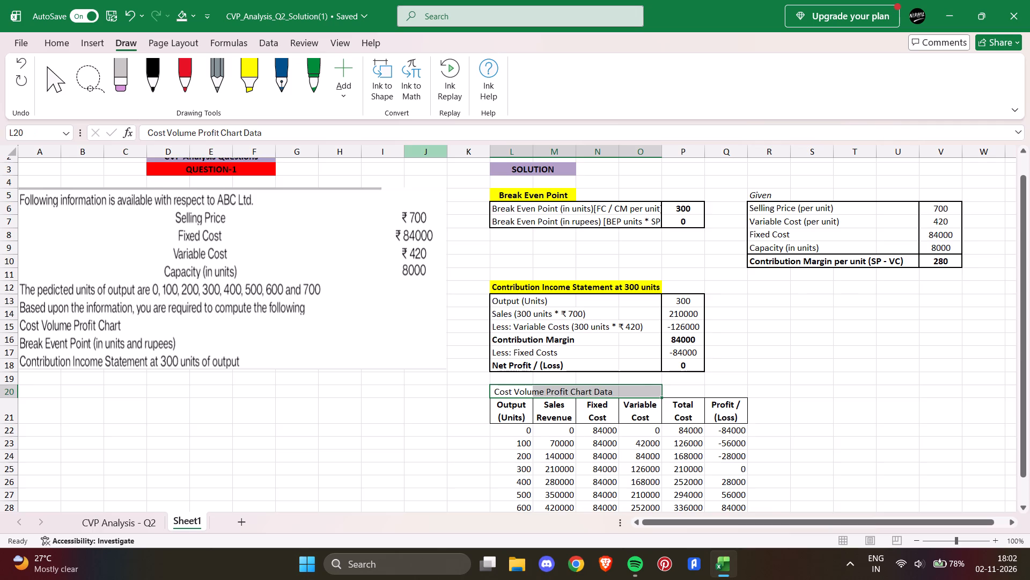
scroll(415, 146, "up", 1)
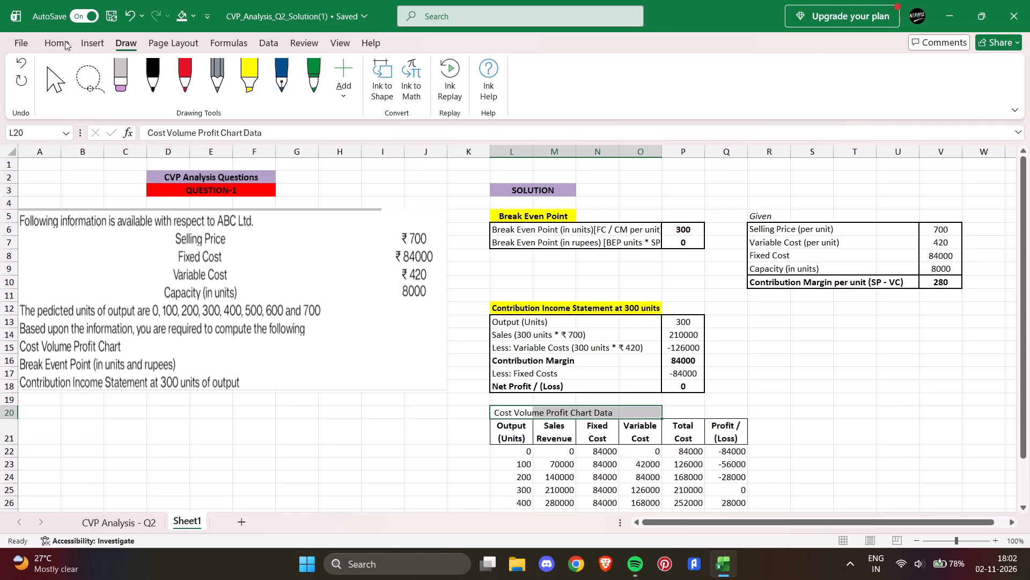
left_click(61, 41)
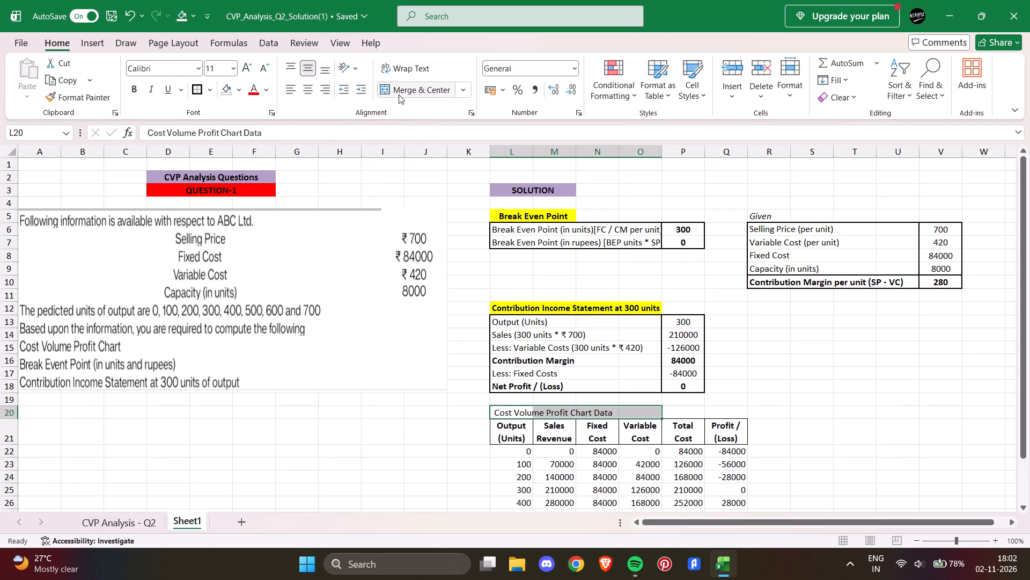
left_click(238, 86)
left_click_drag(281, 284, 281, 287)
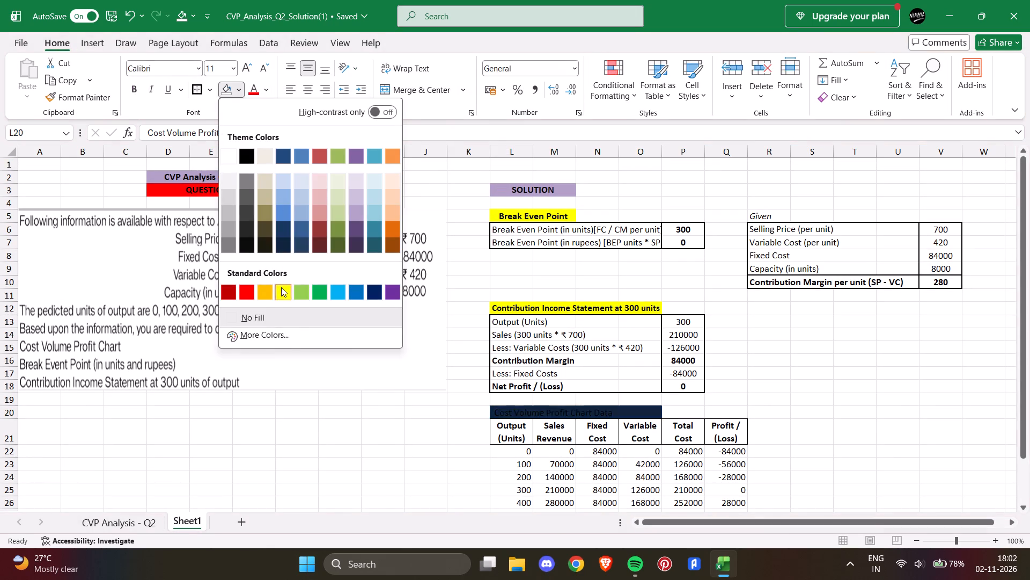
left_click_drag(281, 287, 282, 290)
Merge and centre the chart data title across L20:O20 and make it bold without italics.
left_click(424, 84)
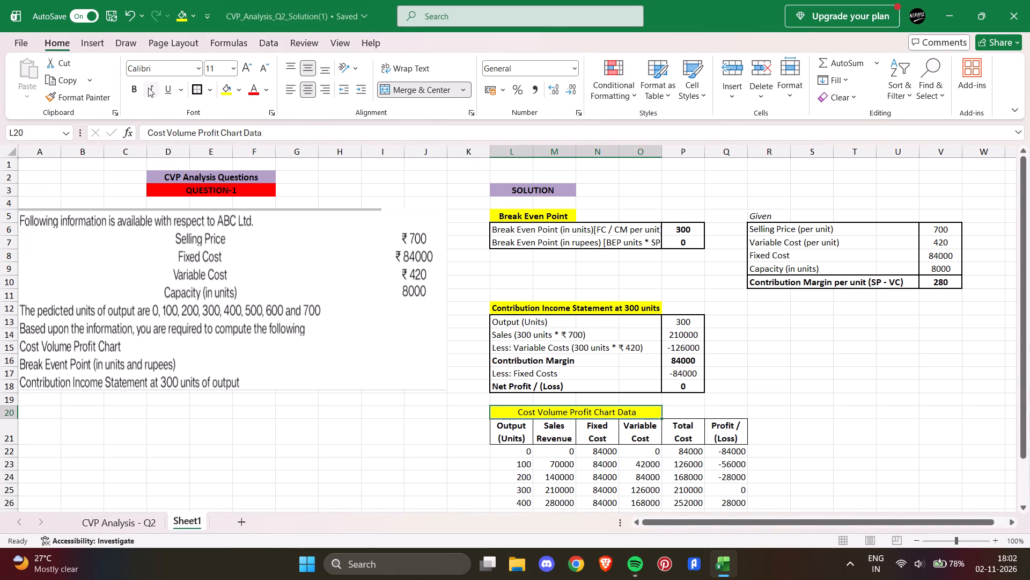
left_click(144, 88)
left_click(136, 86)
left_click(156, 86)
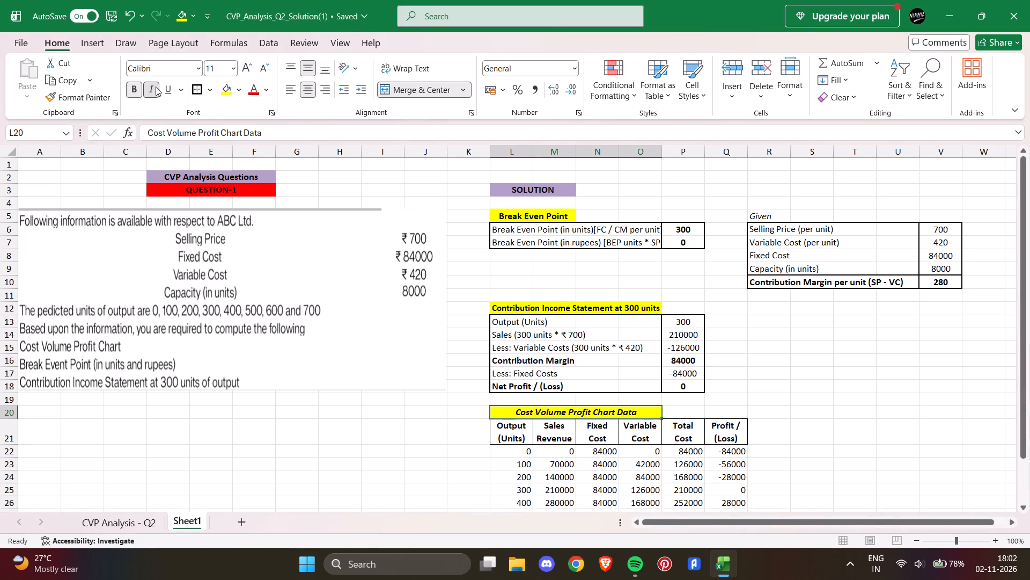
Erase the existing borders around the header row L21:Q21 and set the chart data title to no border.
scroll(337, 145, "down", 2)
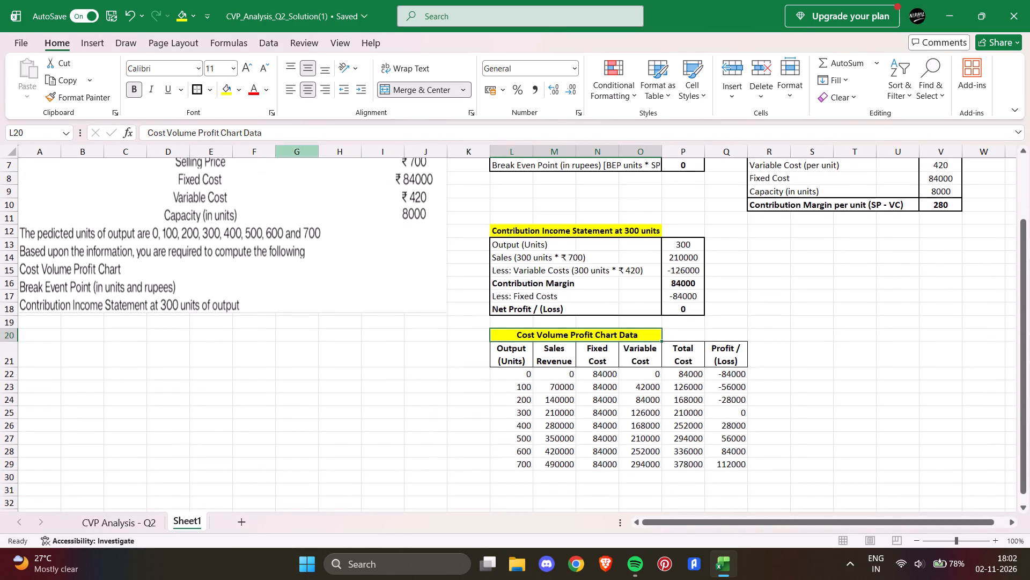
left_click(214, 90)
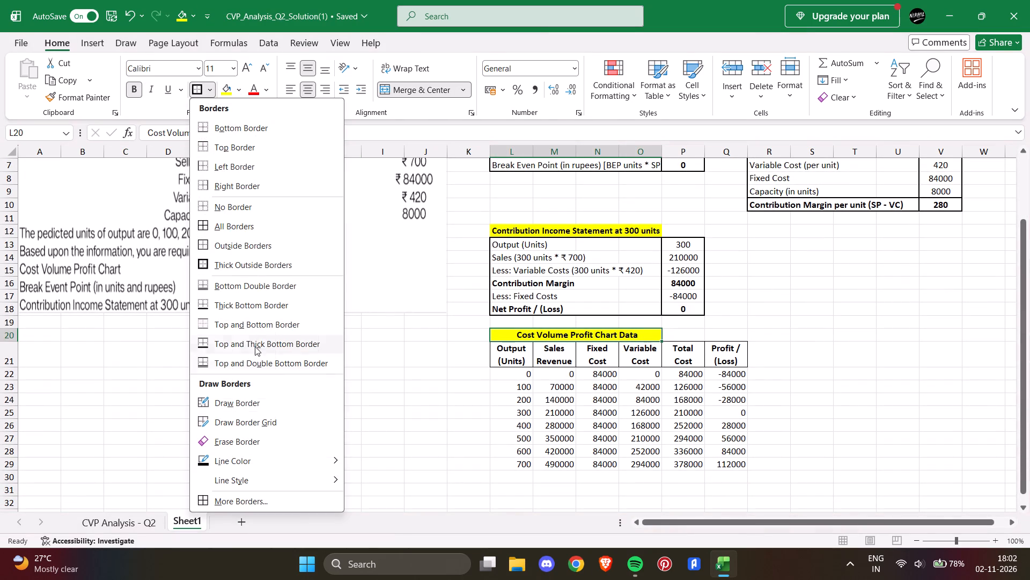
left_click(252, 437)
left_click_drag(832, 364, 630, 344)
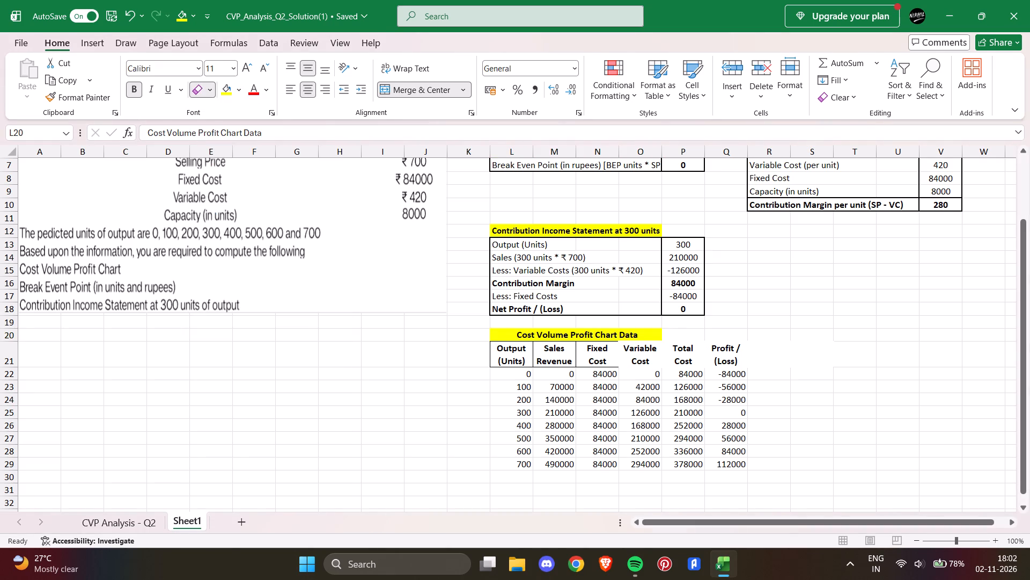
left_click_drag(630, 344, 496, 351)
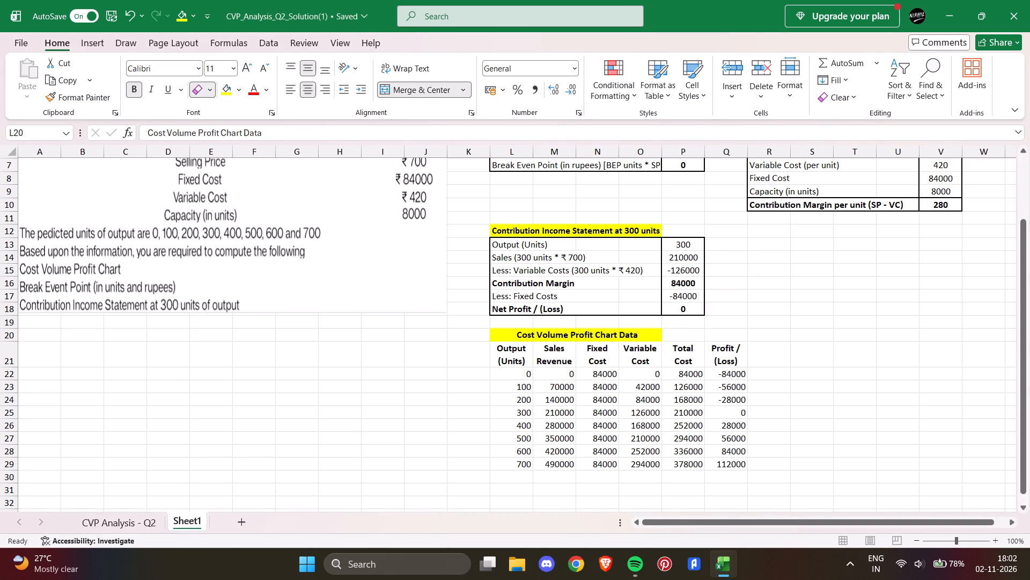
left_click(202, 85)
left_click(208, 89)
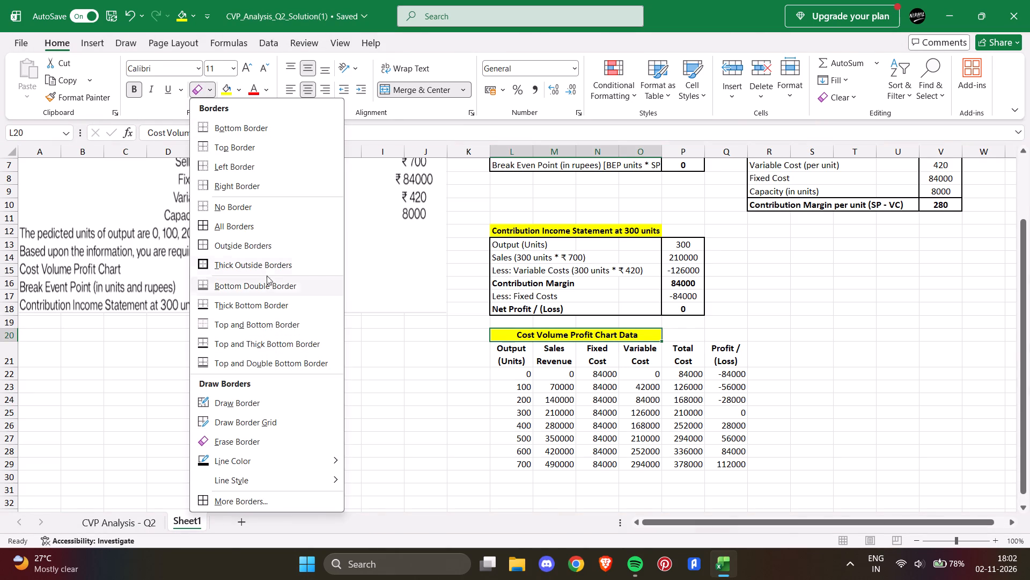
left_click(256, 207)
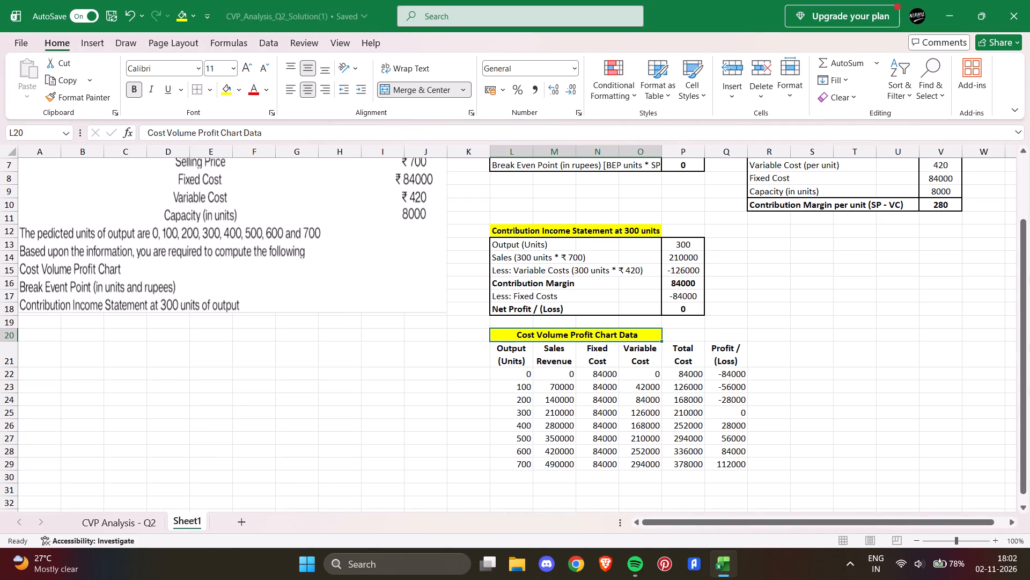
Centre the chart data values in L22:Q29 horizontally.
left_click_drag(519, 372, 723, 464)
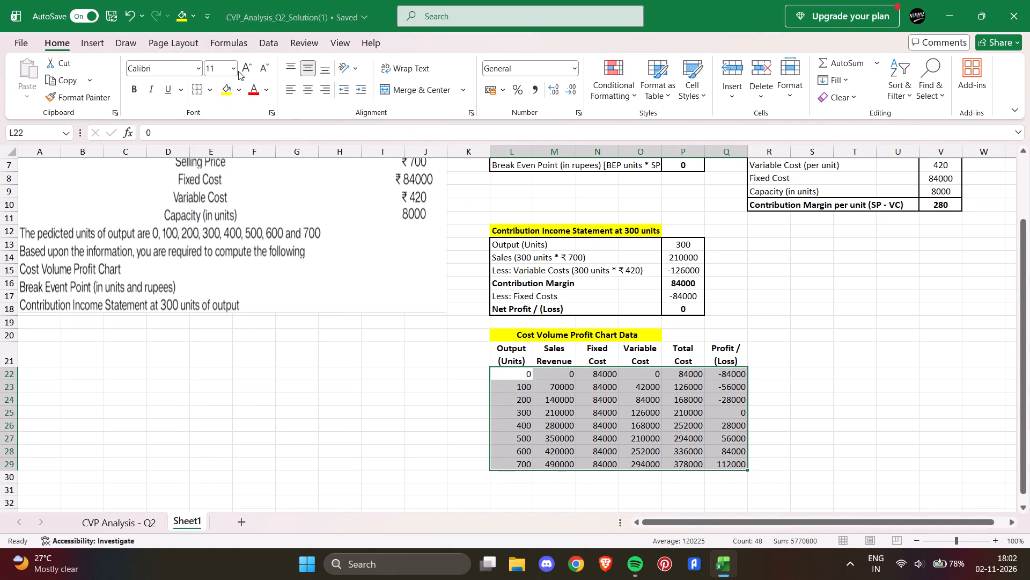
left_click(313, 88)
left_click(443, 369)
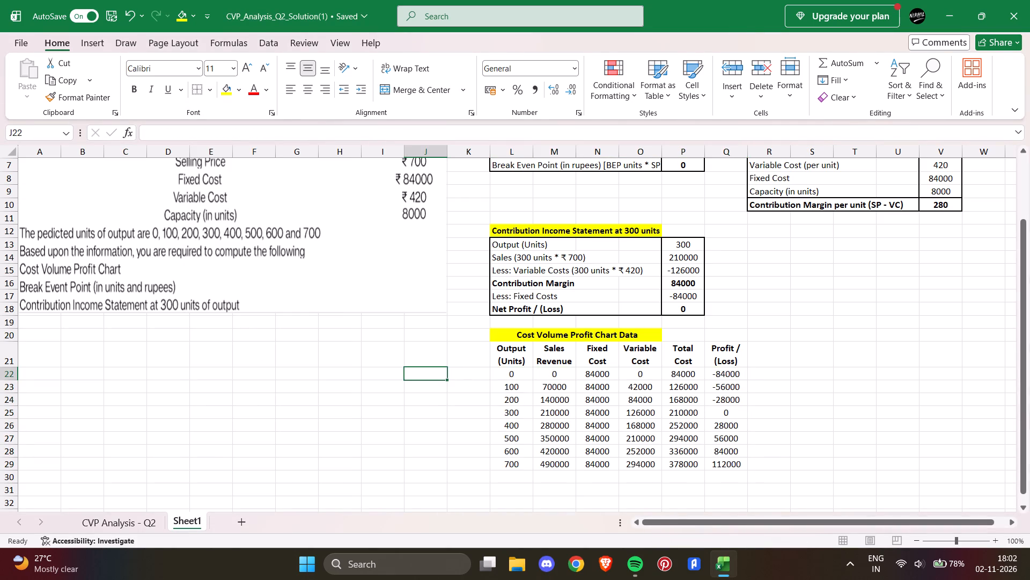
Apply thick outside borders around the whole chart data table L21:Q29.
left_click_drag(499, 349, 717, 468)
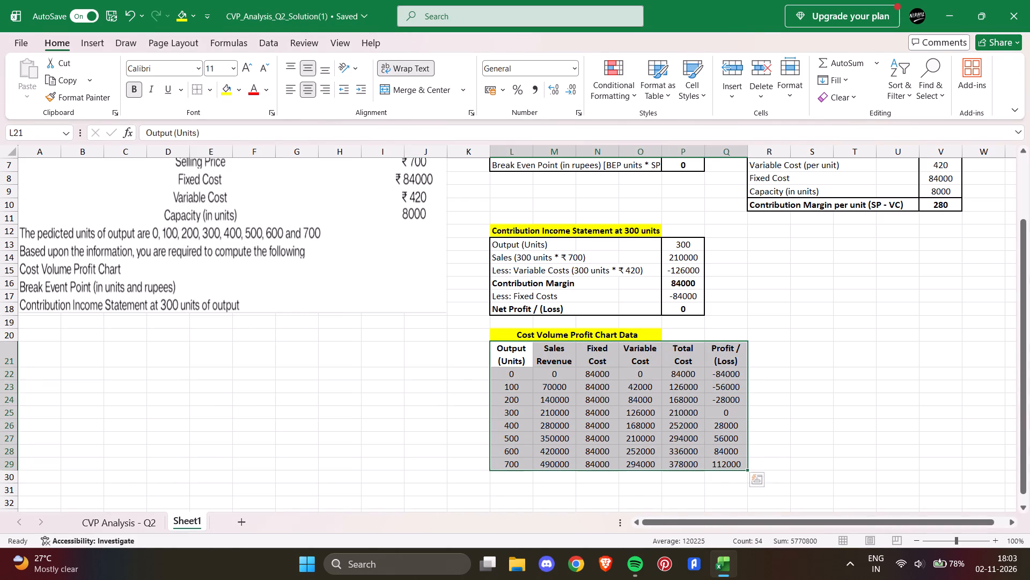
left_click(208, 91)
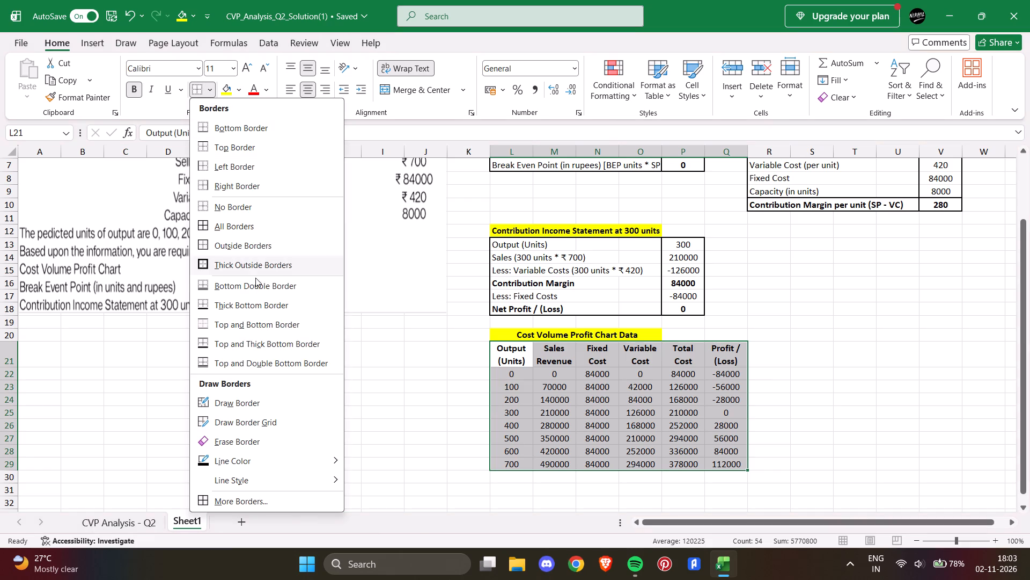
left_click(257, 269)
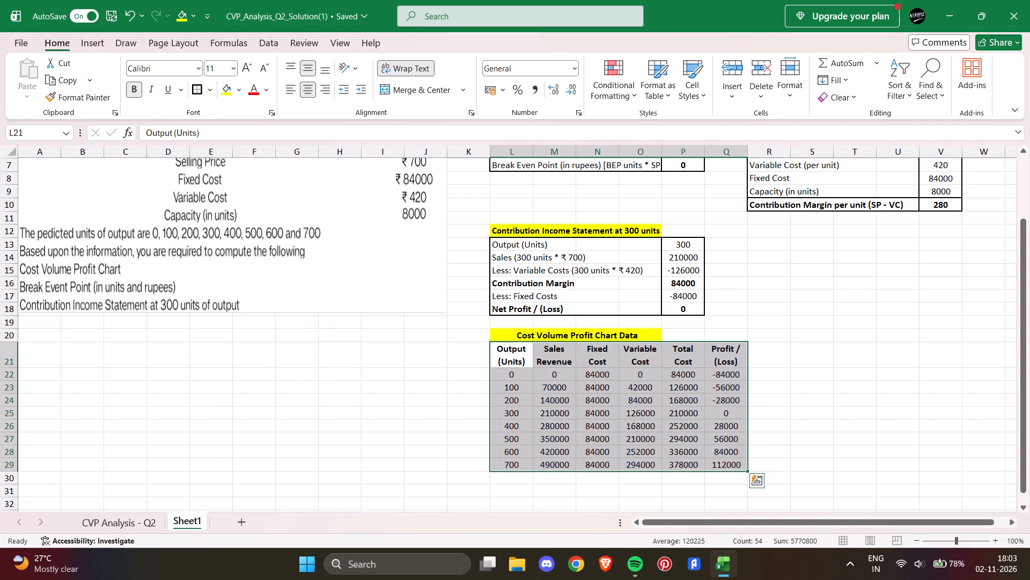
Apply the same thick outside borders around the table's header row L21:Q21.
left_click_drag(514, 347, 718, 353)
left_click(195, 94)
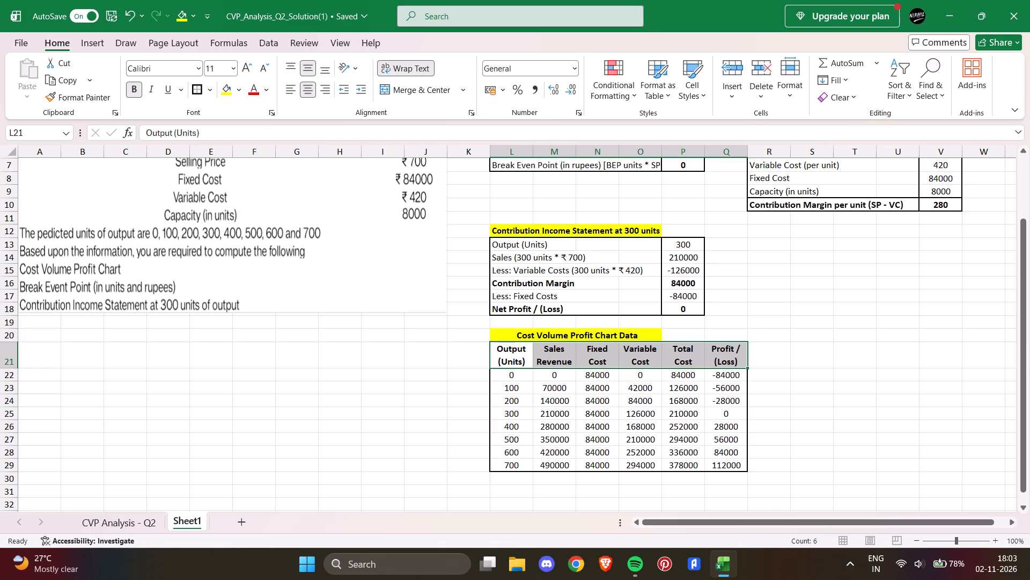
Apply thick outside borders to the chart data ranges M22:N29, N22:O29 and P22:P29 to separate the value columns.
left_click_drag(544, 372, 588, 464)
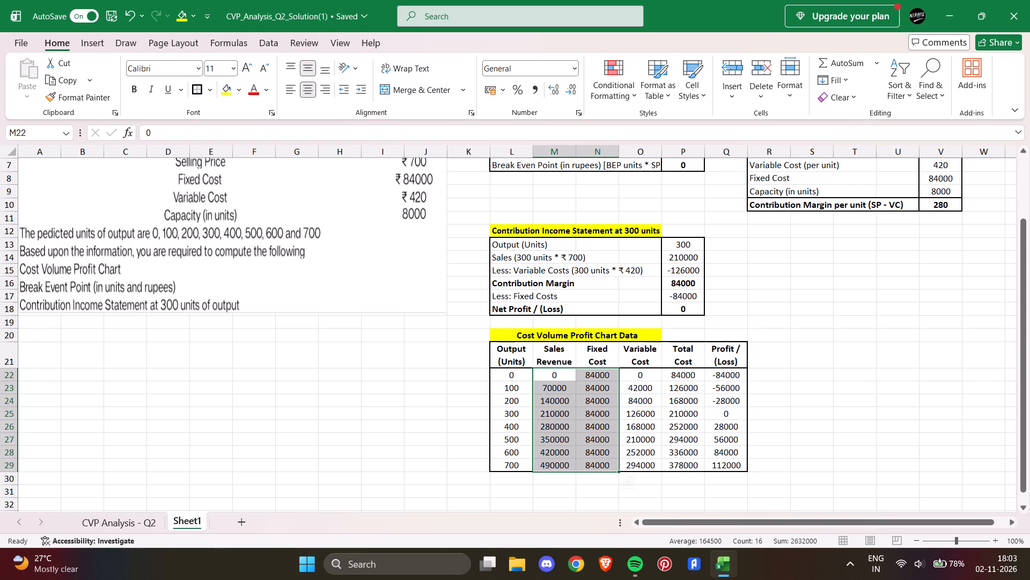
left_click(200, 89)
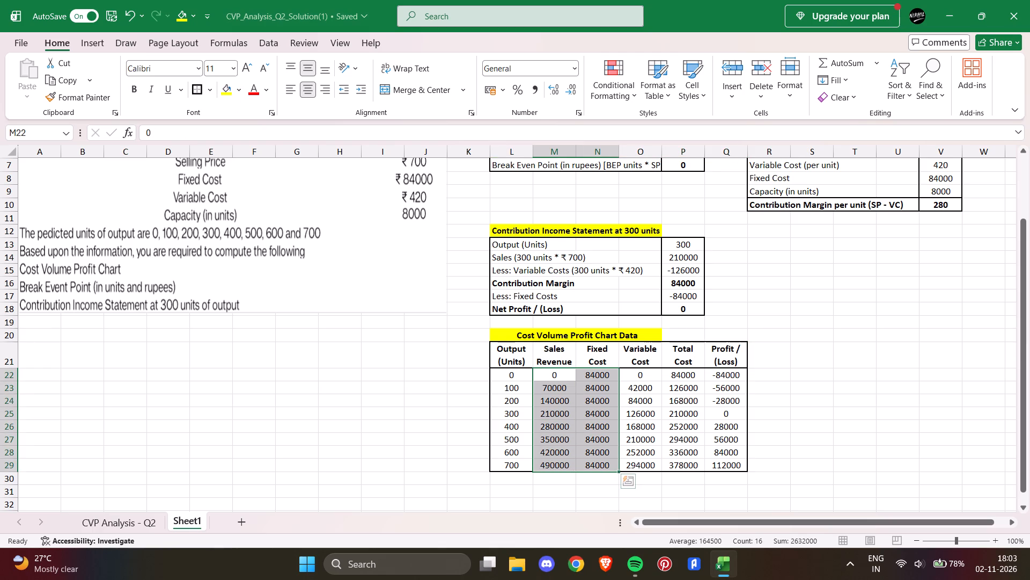
left_click_drag(581, 371, 661, 460)
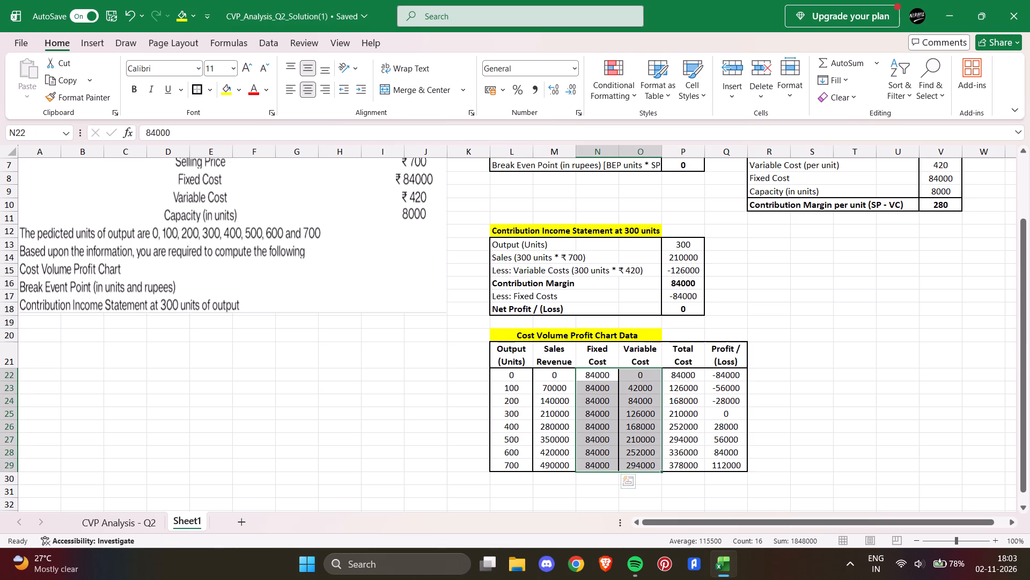
left_click(197, 93)
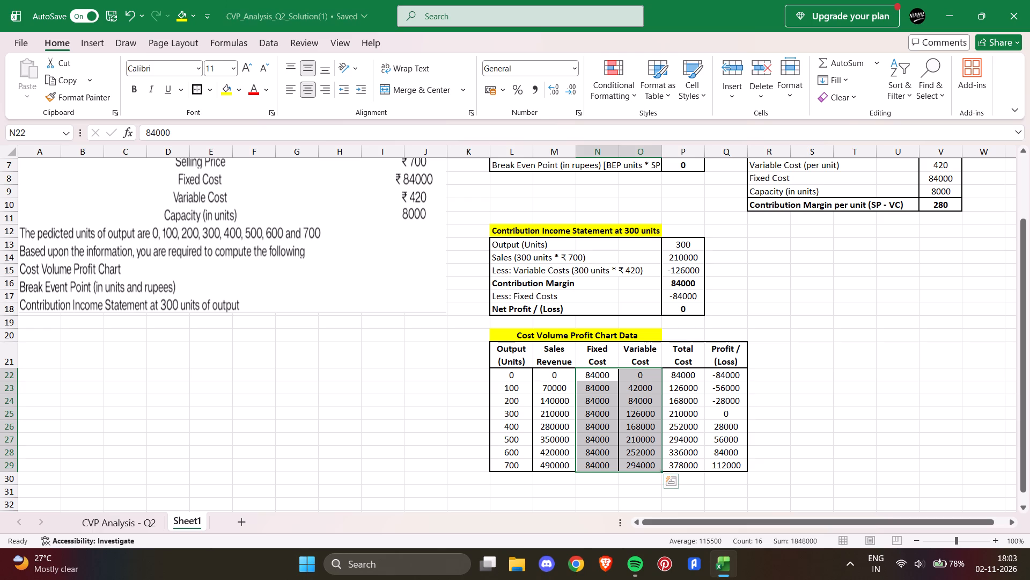
left_click_drag(683, 373, 697, 462)
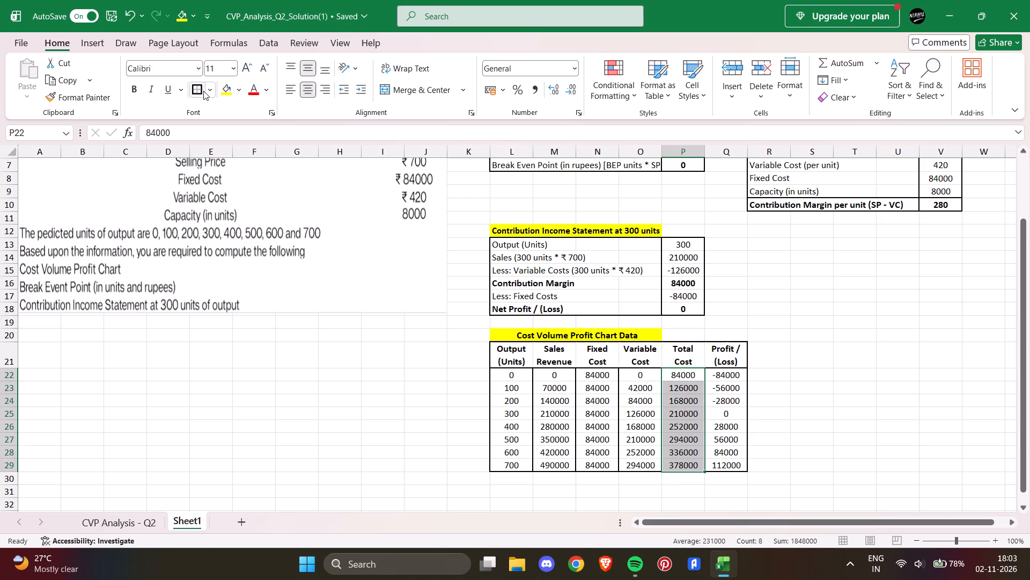
left_click(202, 90)
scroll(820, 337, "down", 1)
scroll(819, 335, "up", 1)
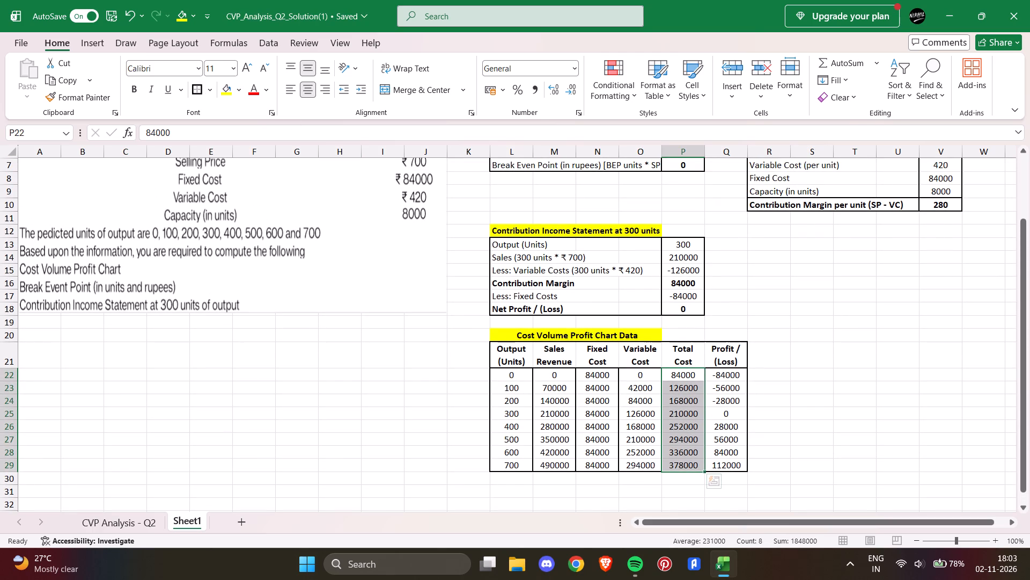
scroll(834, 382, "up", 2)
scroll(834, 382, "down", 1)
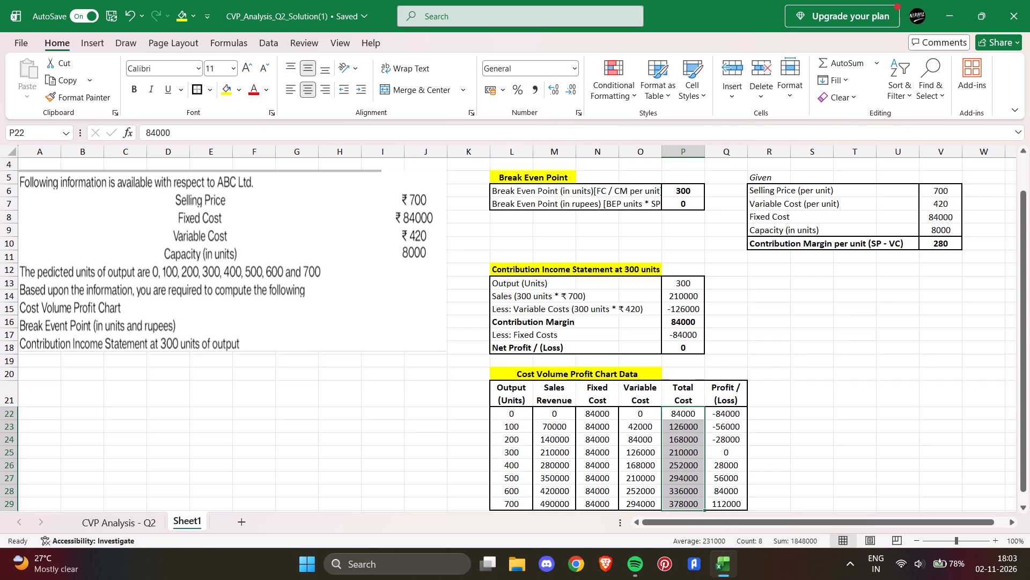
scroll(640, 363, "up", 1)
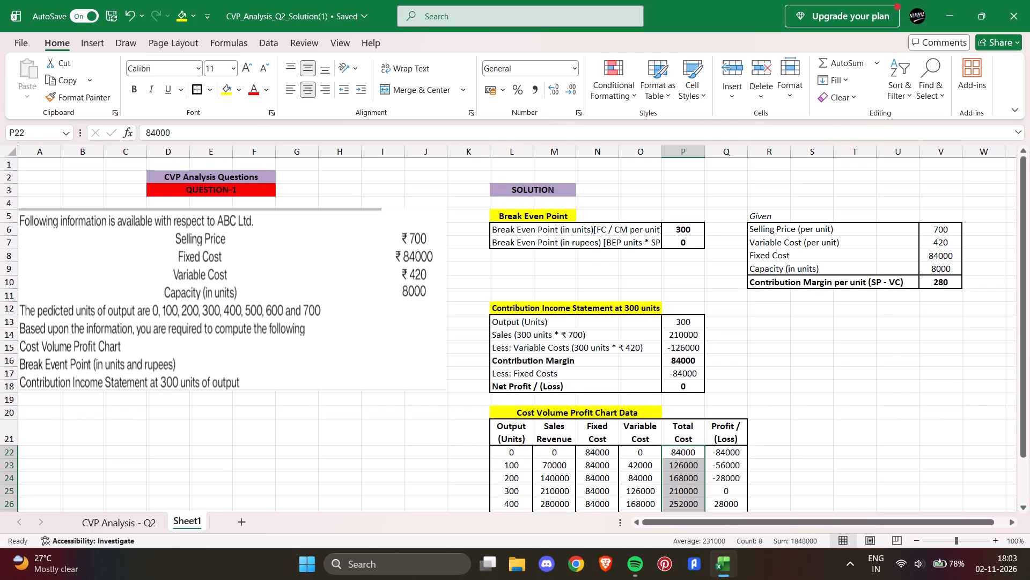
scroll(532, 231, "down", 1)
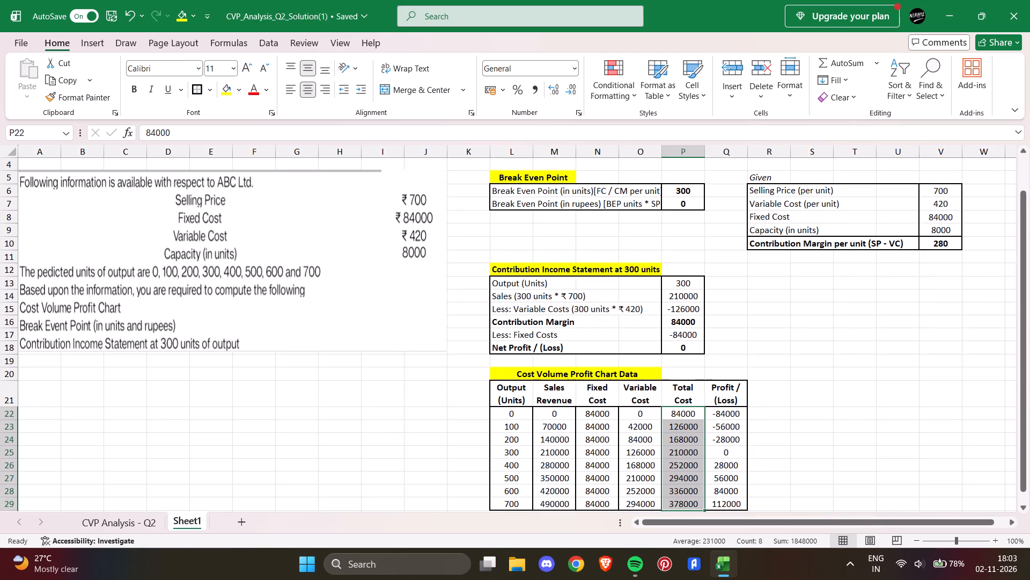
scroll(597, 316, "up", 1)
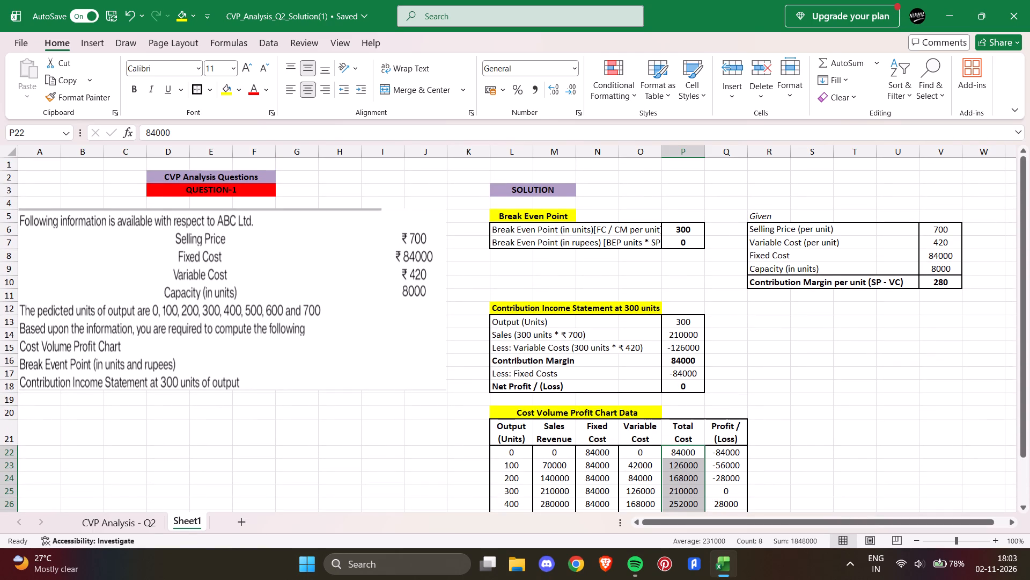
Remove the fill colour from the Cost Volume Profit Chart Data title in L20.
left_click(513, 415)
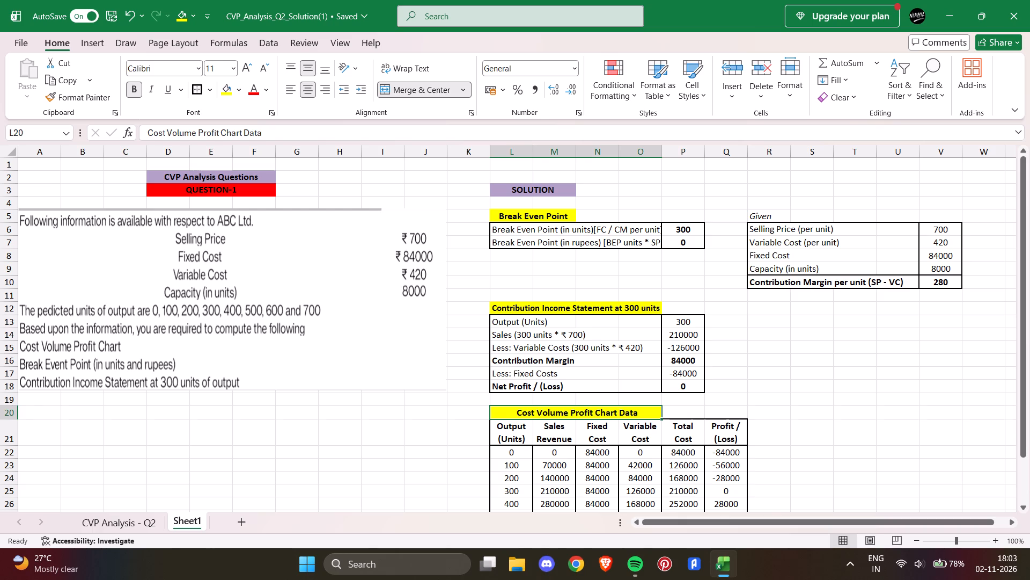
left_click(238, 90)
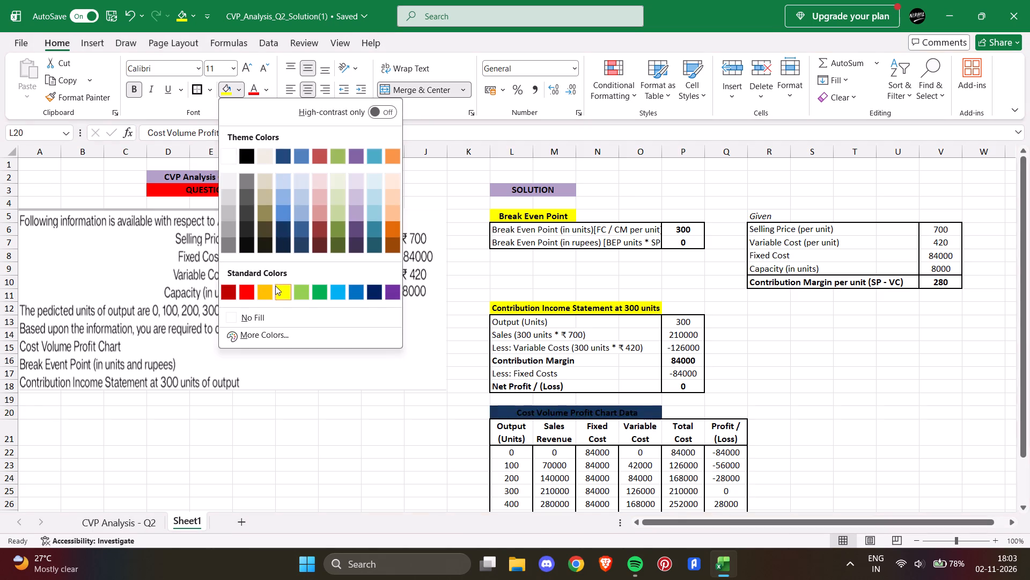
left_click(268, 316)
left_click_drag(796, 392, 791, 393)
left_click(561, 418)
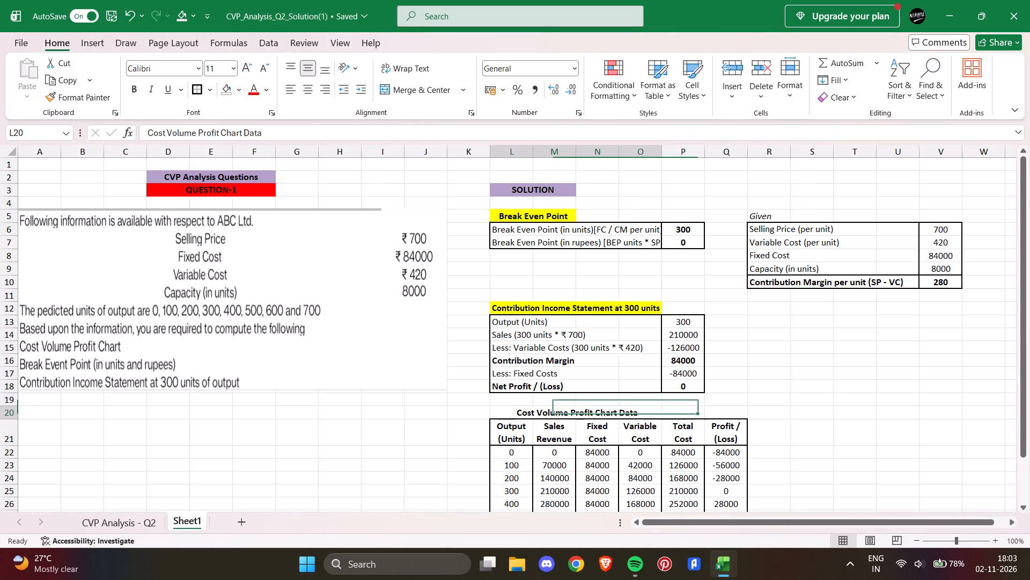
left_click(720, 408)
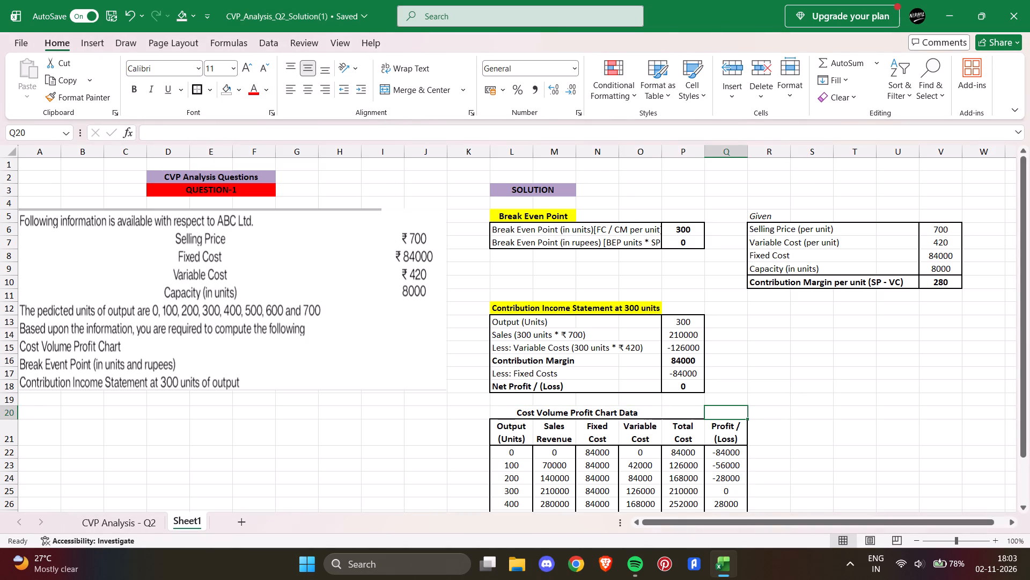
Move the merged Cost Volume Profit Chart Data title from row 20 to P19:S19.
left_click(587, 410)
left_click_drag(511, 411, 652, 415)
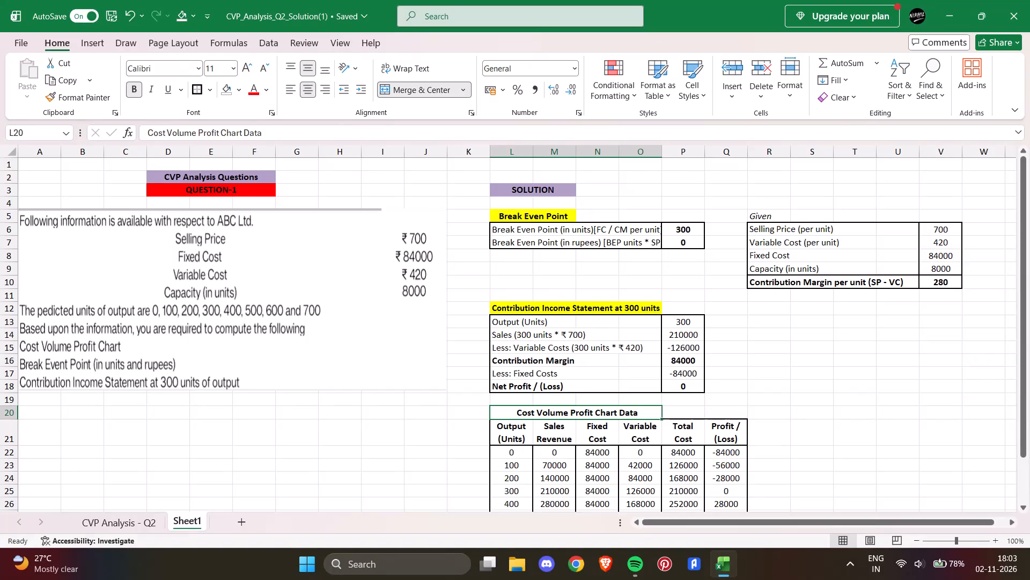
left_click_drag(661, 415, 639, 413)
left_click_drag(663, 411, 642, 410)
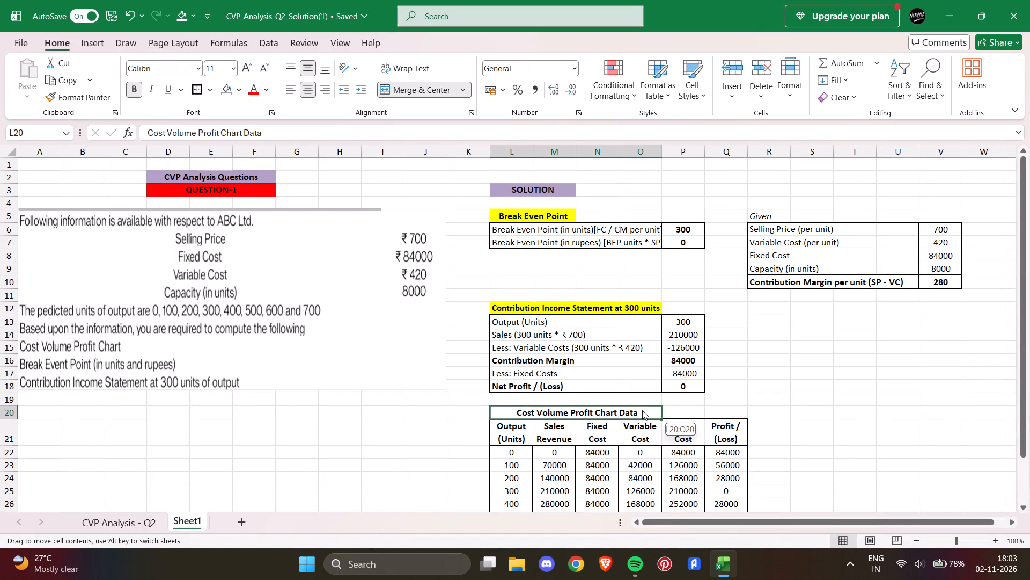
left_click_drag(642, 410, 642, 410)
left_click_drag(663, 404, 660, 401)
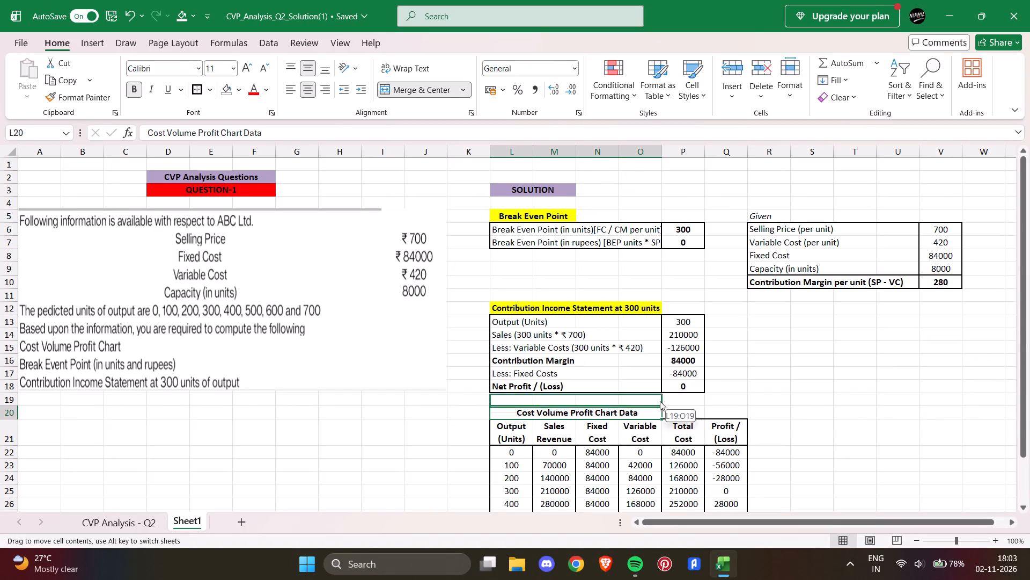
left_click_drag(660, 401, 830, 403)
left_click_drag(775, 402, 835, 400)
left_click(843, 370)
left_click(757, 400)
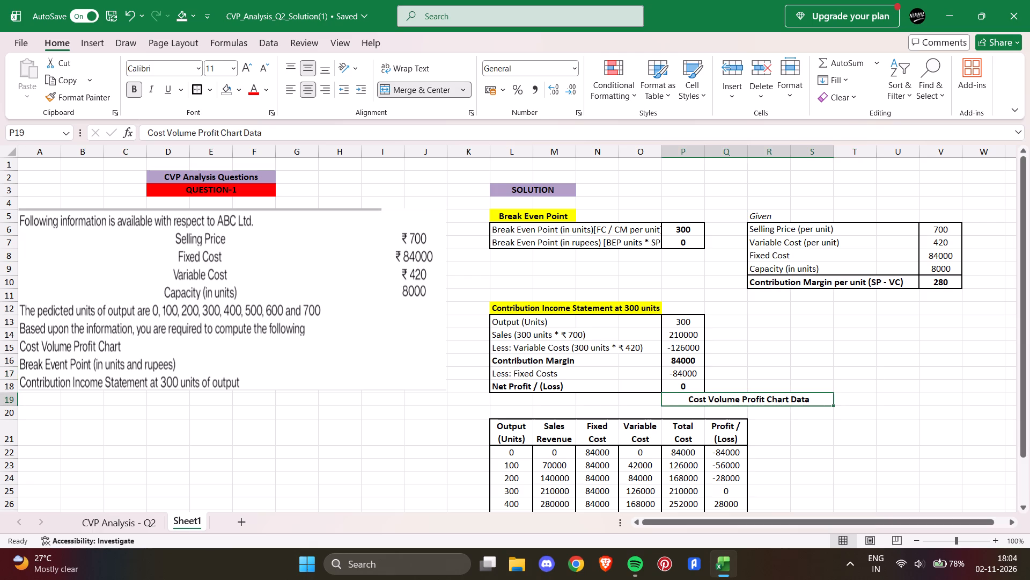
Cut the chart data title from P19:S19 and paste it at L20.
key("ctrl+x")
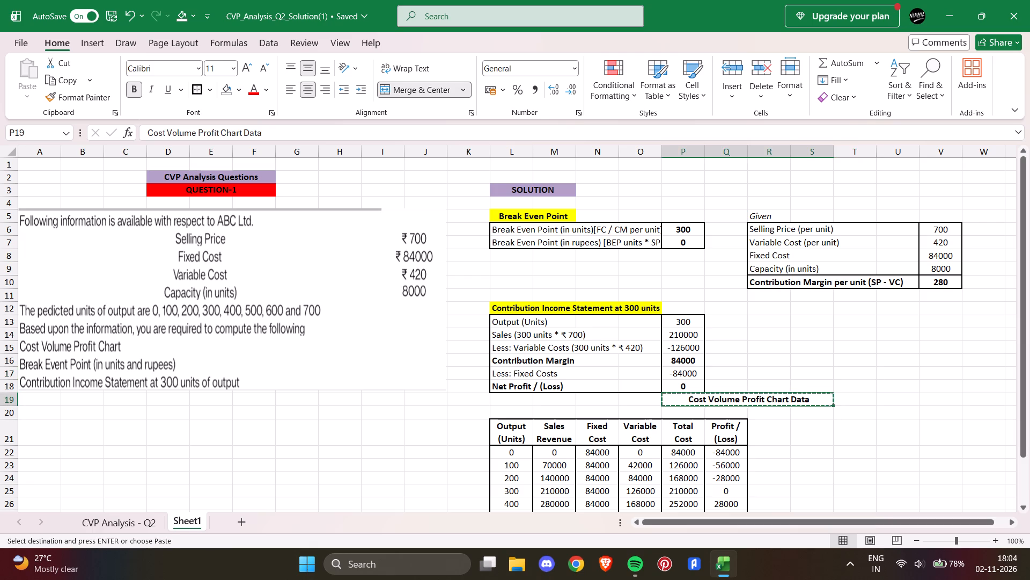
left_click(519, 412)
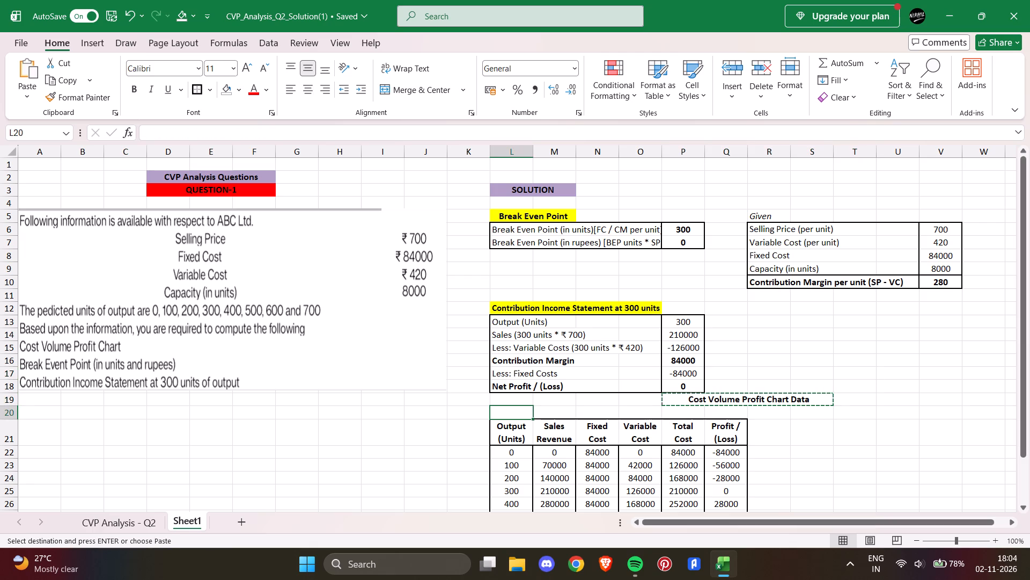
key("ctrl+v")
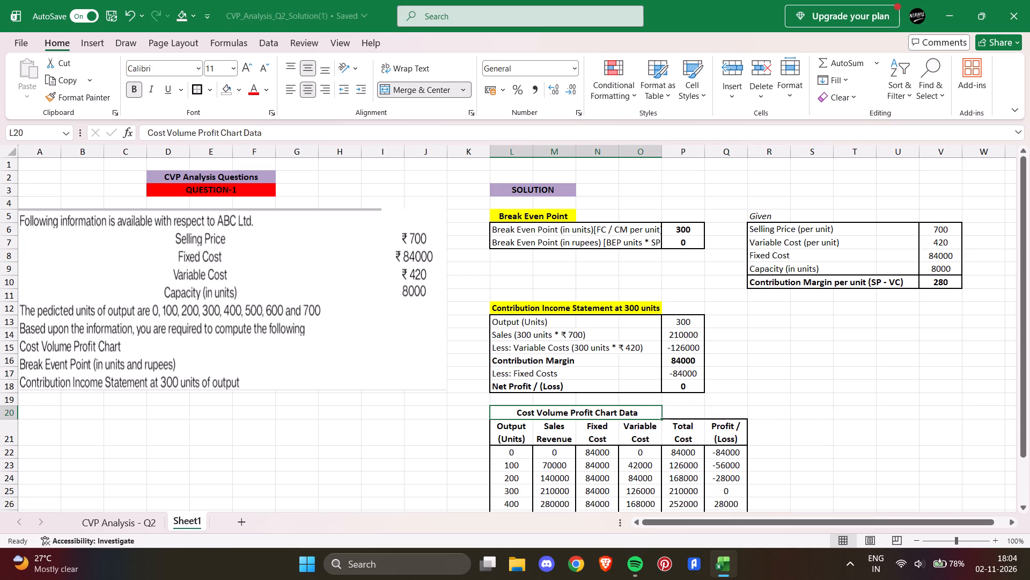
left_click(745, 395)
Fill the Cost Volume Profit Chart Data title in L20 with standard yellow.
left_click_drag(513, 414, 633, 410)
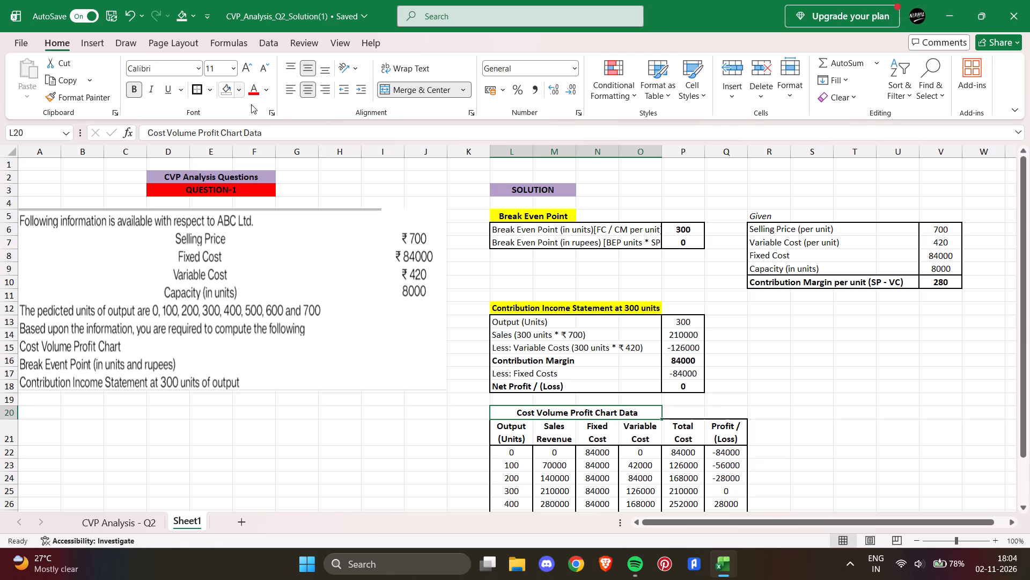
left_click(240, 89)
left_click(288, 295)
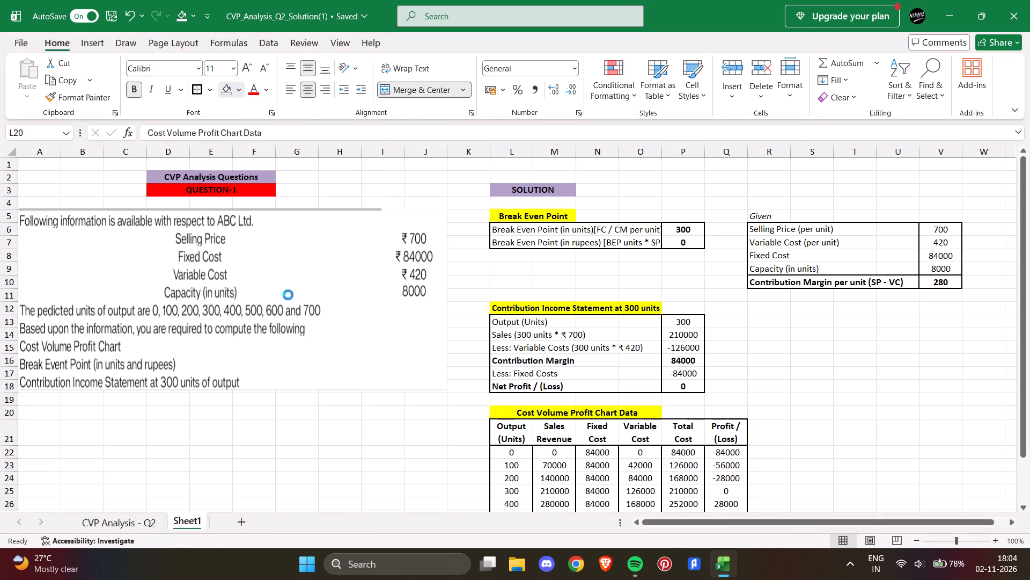
Apply thick outside borders to each of the header cells M21, N21, O21 and P21 in the chart data table.
scroll(809, 356, "down", 1)
scroll(809, 356, "up", 1)
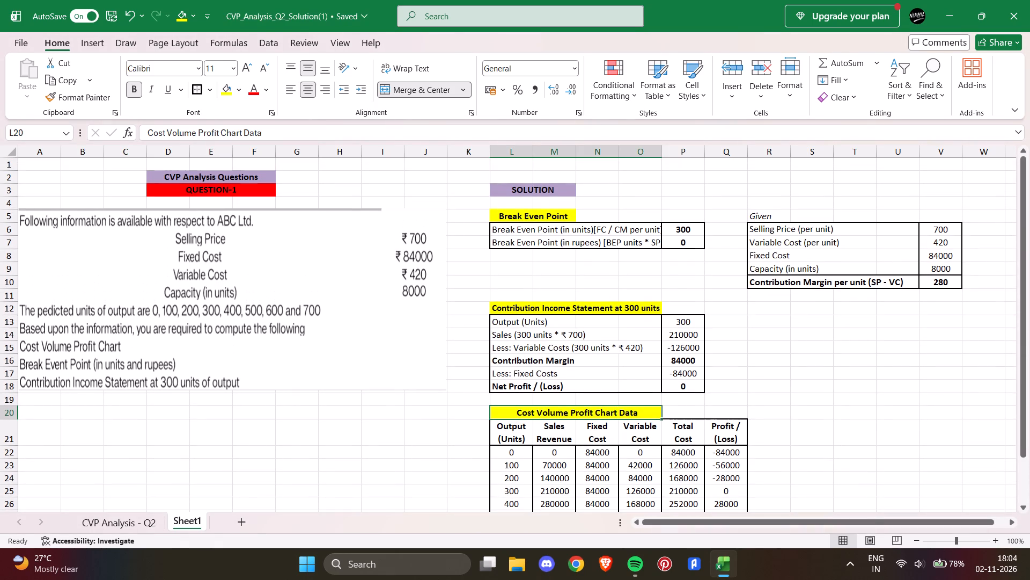
left_click(872, 404)
scroll(844, 404, "down", 1)
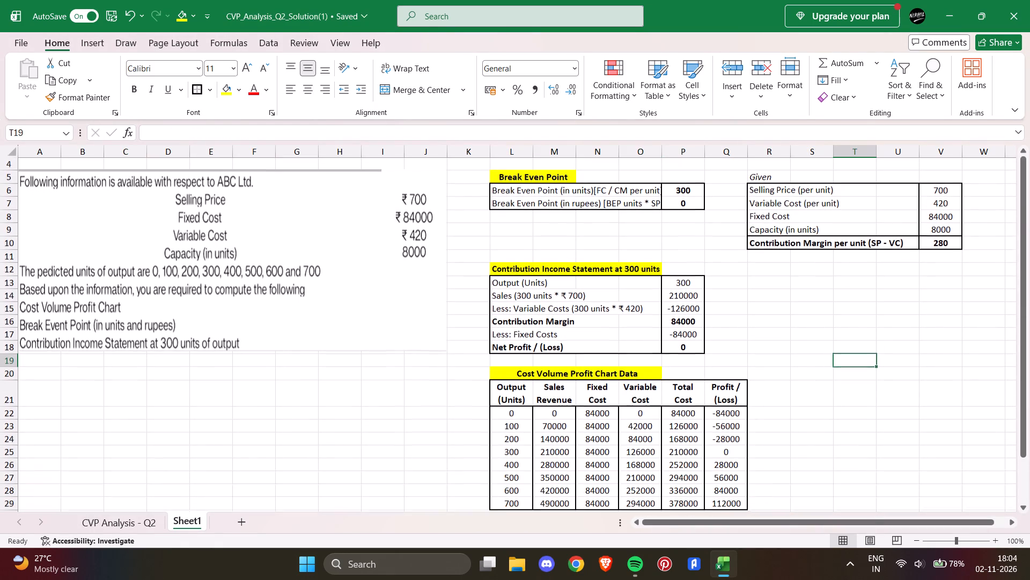
scroll(774, 424, "down", 1)
left_click(546, 375)
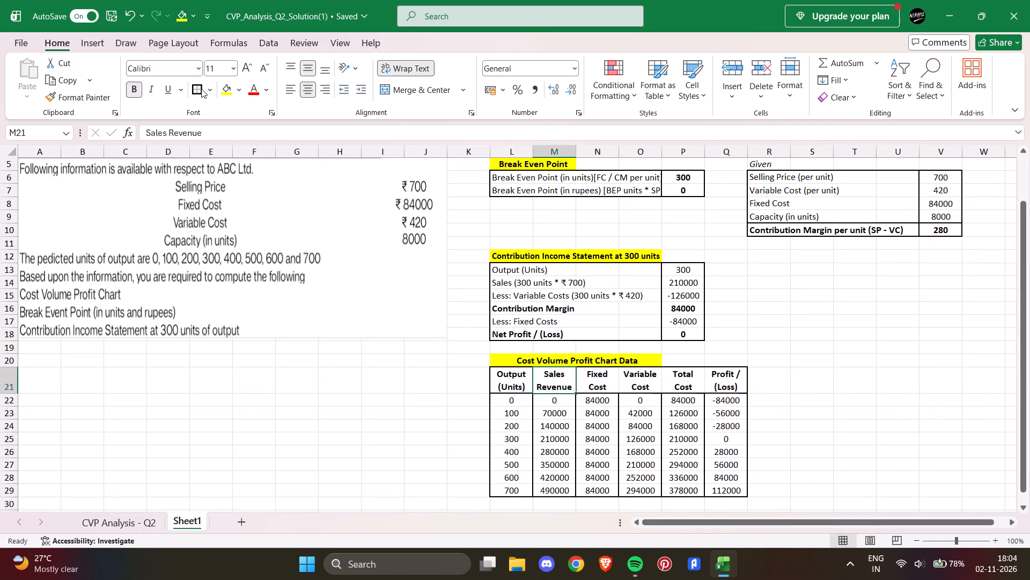
left_click(201, 89)
key("Right")
left_click(201, 89)
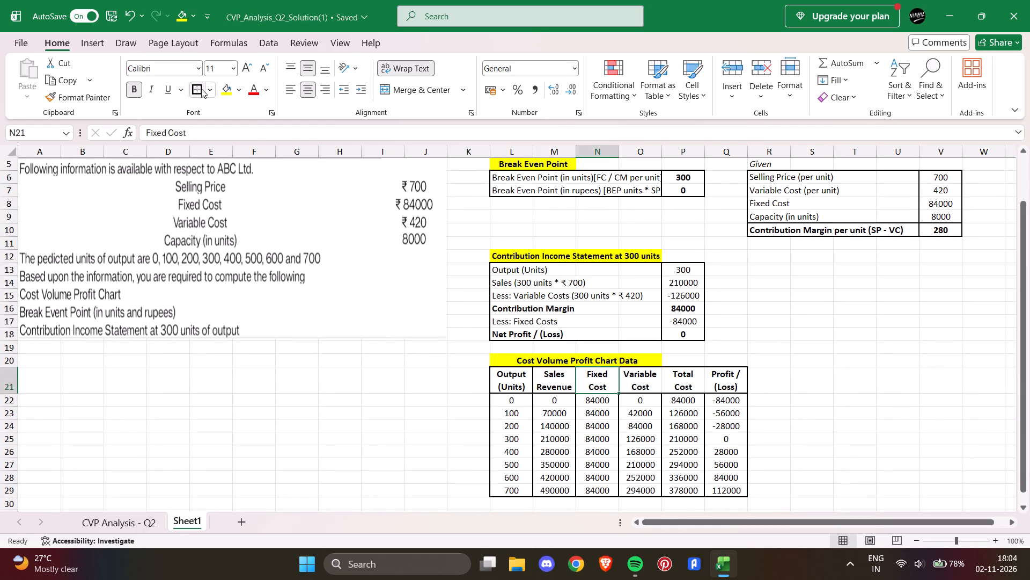
key("Right")
left_click(201, 89)
key("Right")
left_click(201, 89)
key("Right")
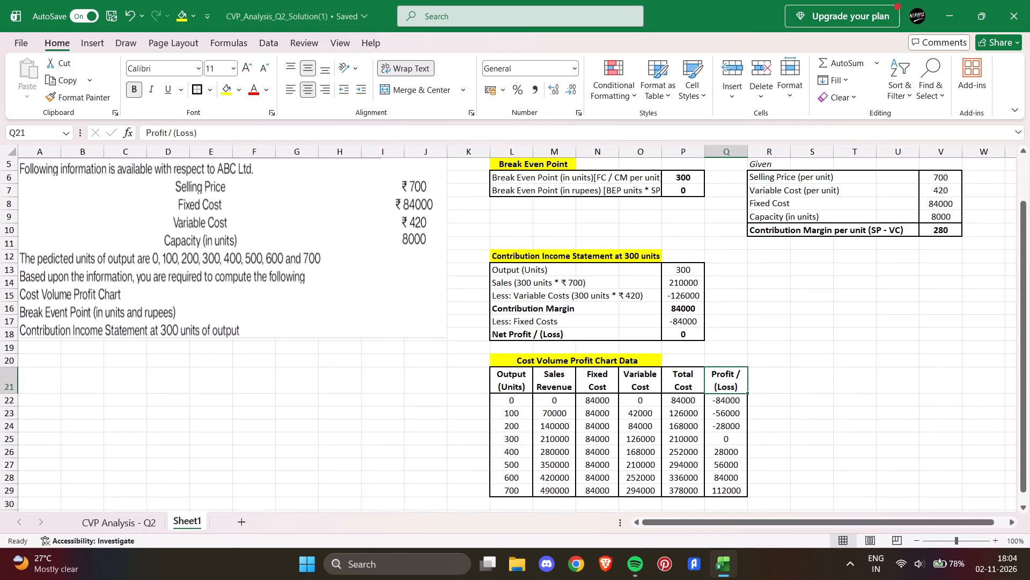
Move the whole Contribution Income Statement block L12:P18, including its title, to start at T16.
scroll(793, 284, "up", 1)
left_click_drag(496, 291, 498, 293)
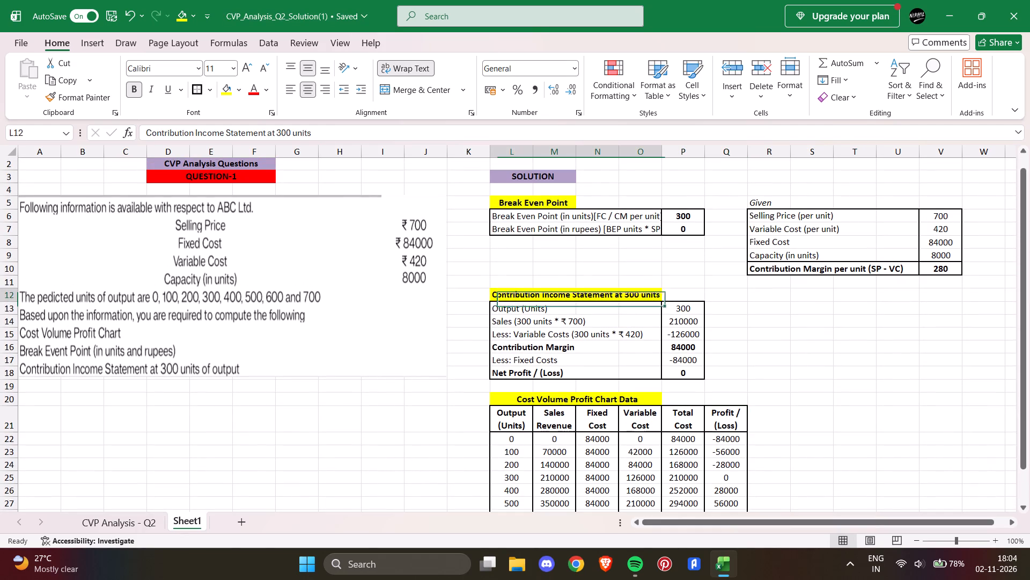
left_click_drag(498, 293, 671, 371)
key("ctrl+x")
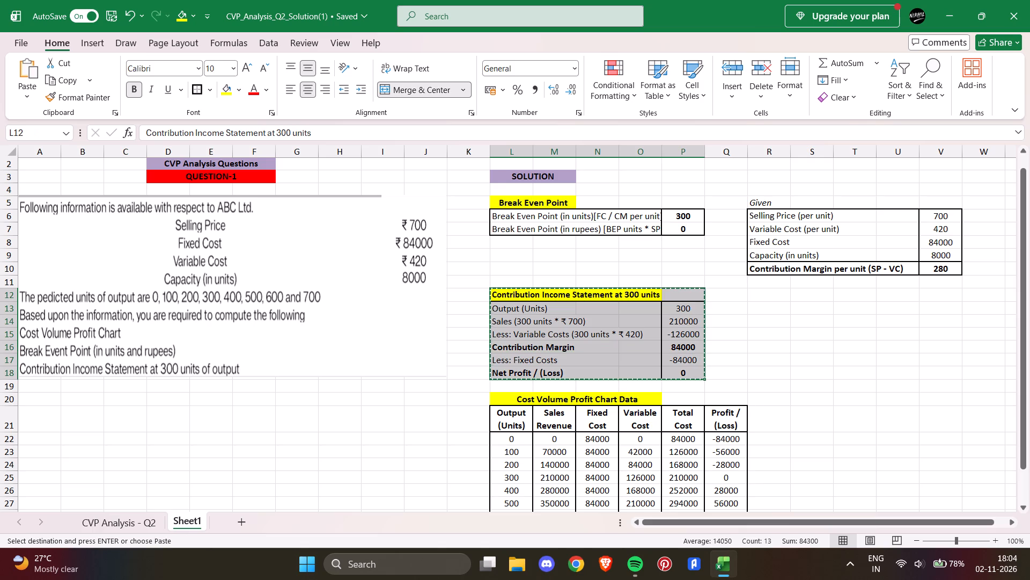
left_click(863, 347)
key("ctrl+v")
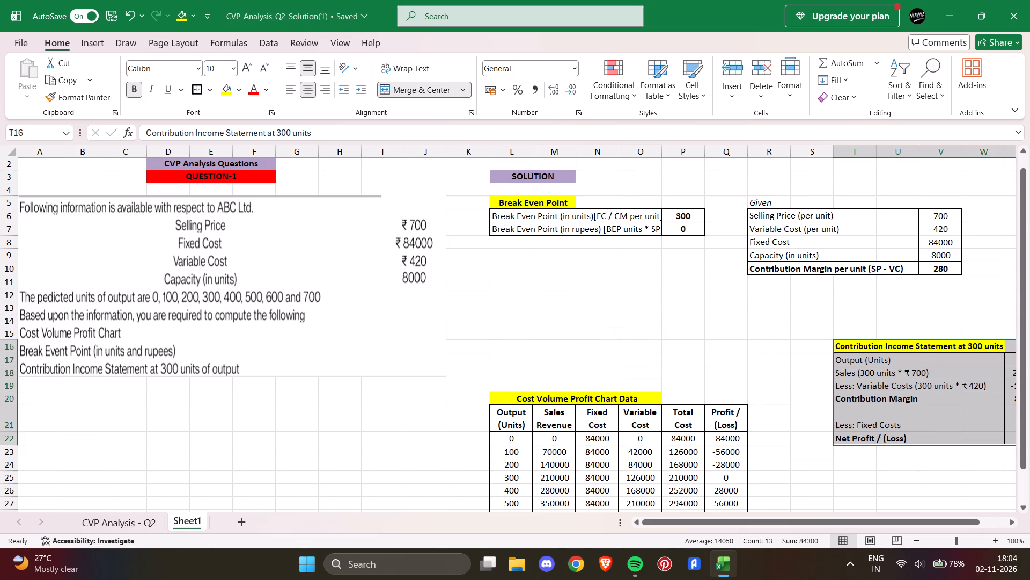
Cut the whole Cost Volume Profit chart data table L20:Q29, including its title.
scroll(552, 407, "down", 1)
left_click_drag(493, 344, 695, 469)
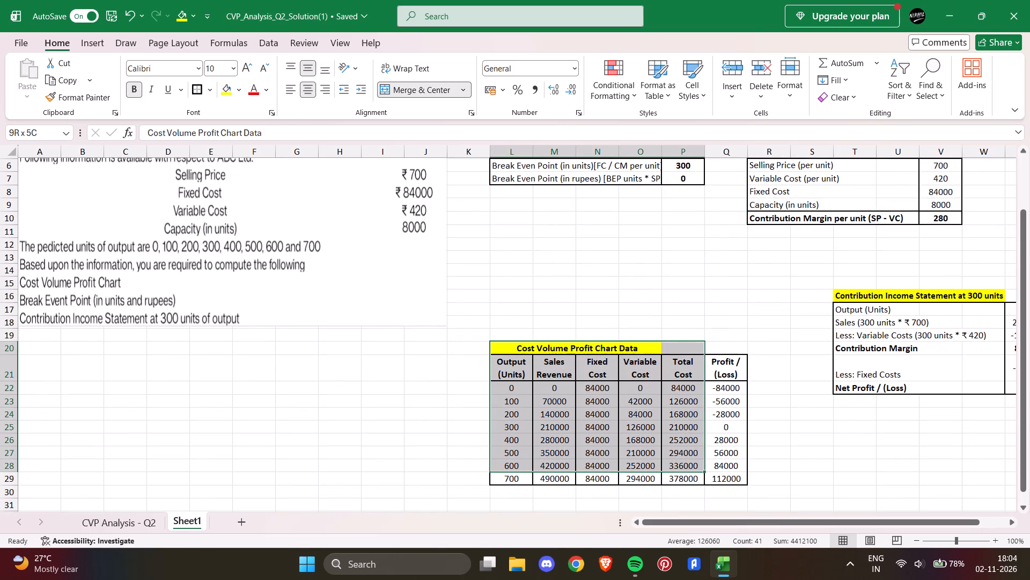
left_click_drag(695, 469, 714, 481)
key("ctrl+x")
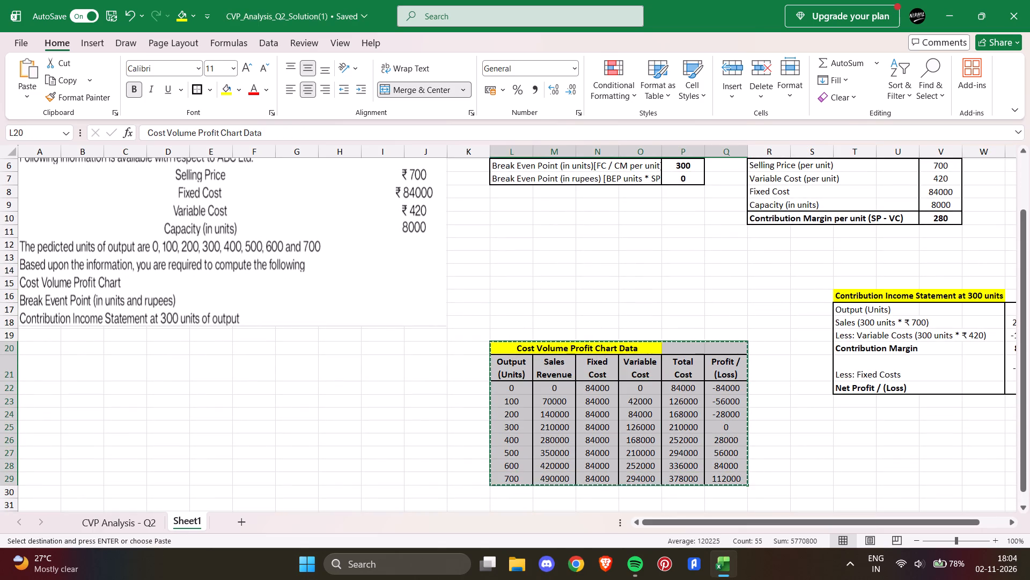
Move the Break Even Point block L5:P7, including its title, to start at C23.
scroll(679, 396, "up", 1)
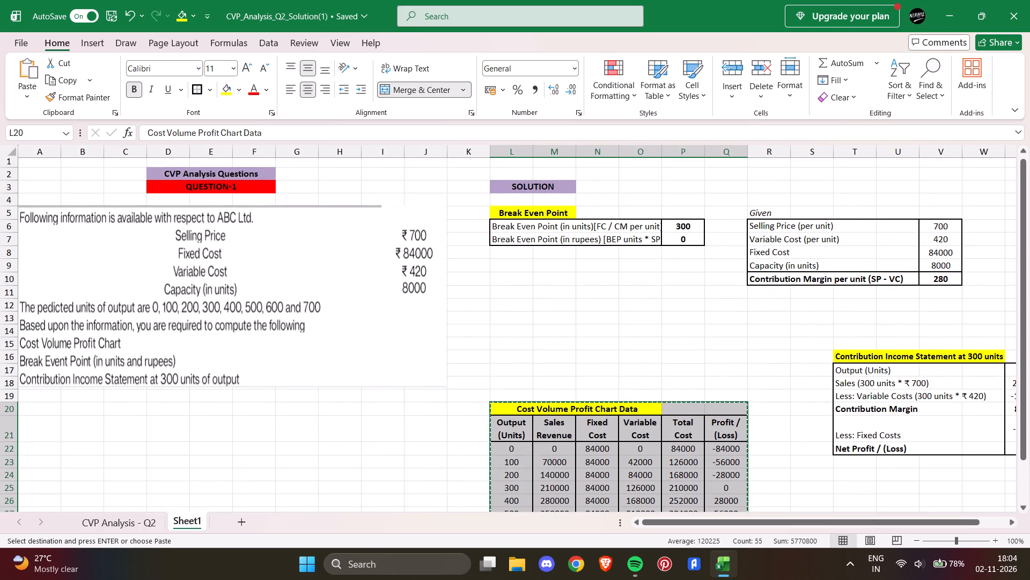
left_click_drag(497, 211, 663, 246)
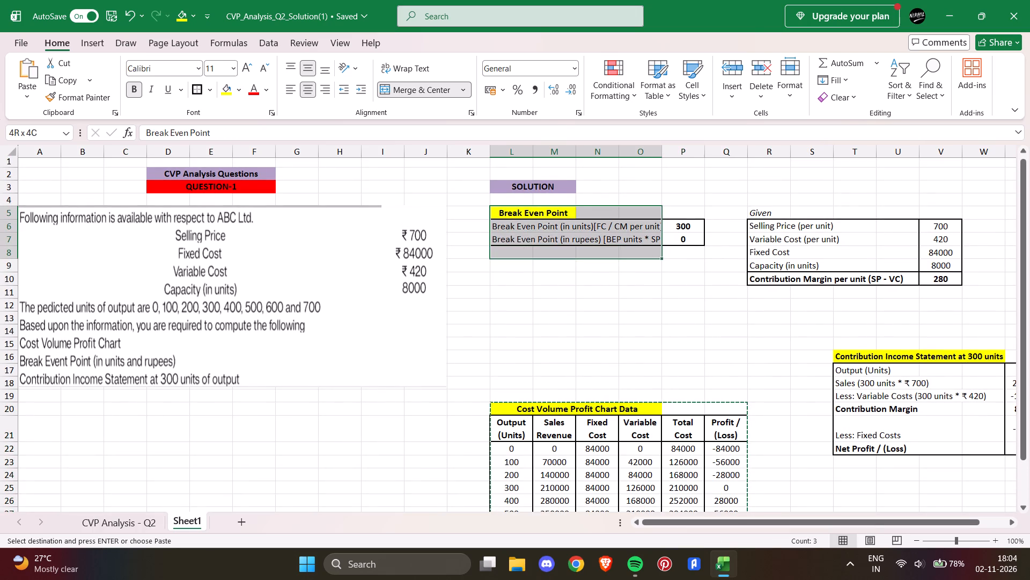
left_click_drag(663, 246, 672, 242)
key("ctrl+x")
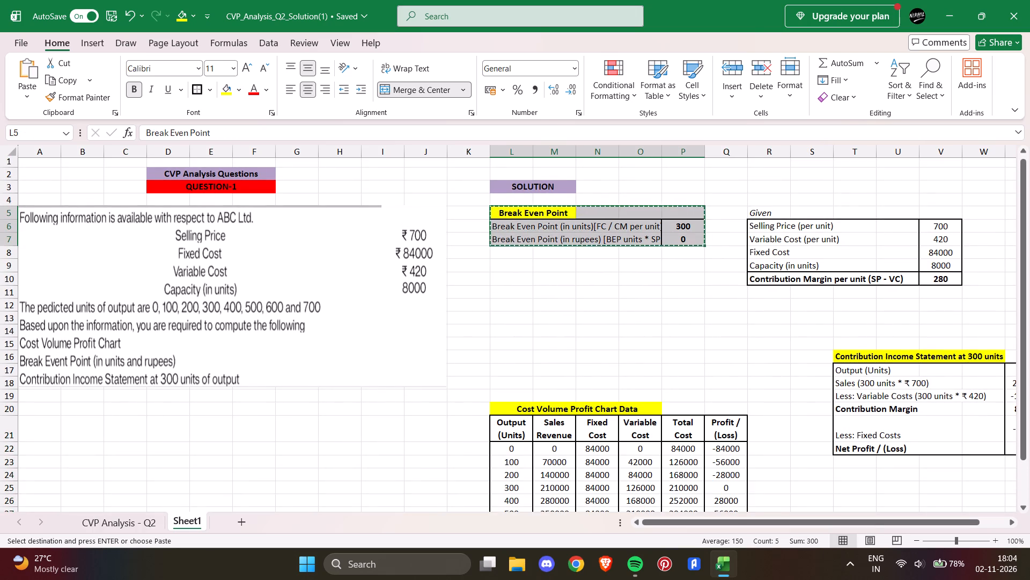
left_click(171, 434)
left_click(139, 456)
key("ctrl+v")
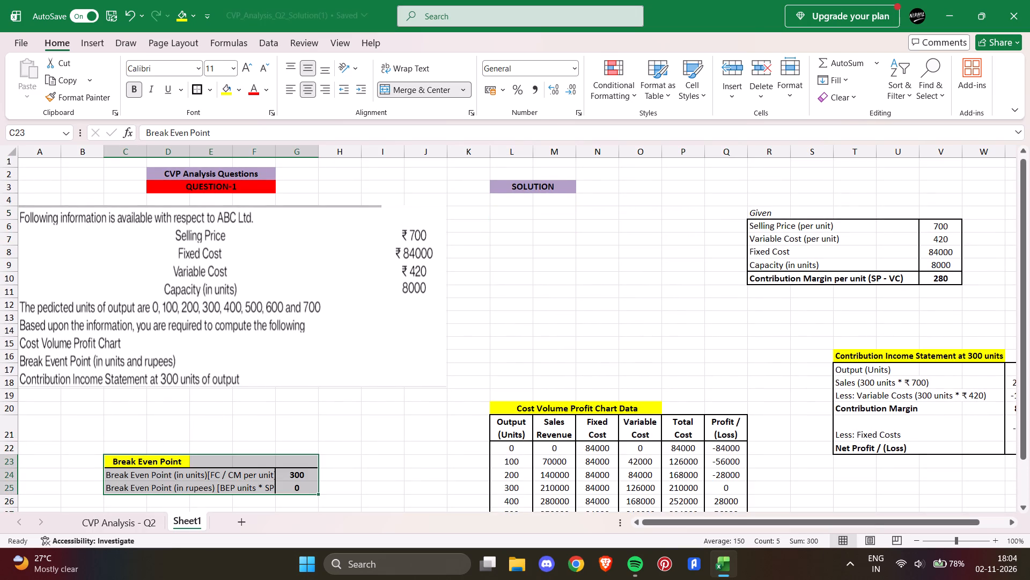
Move the whole Cost Volume Profit chart data table L20:Q29, including its title, to start at L4.
left_click_drag(495, 407, 683, 492)
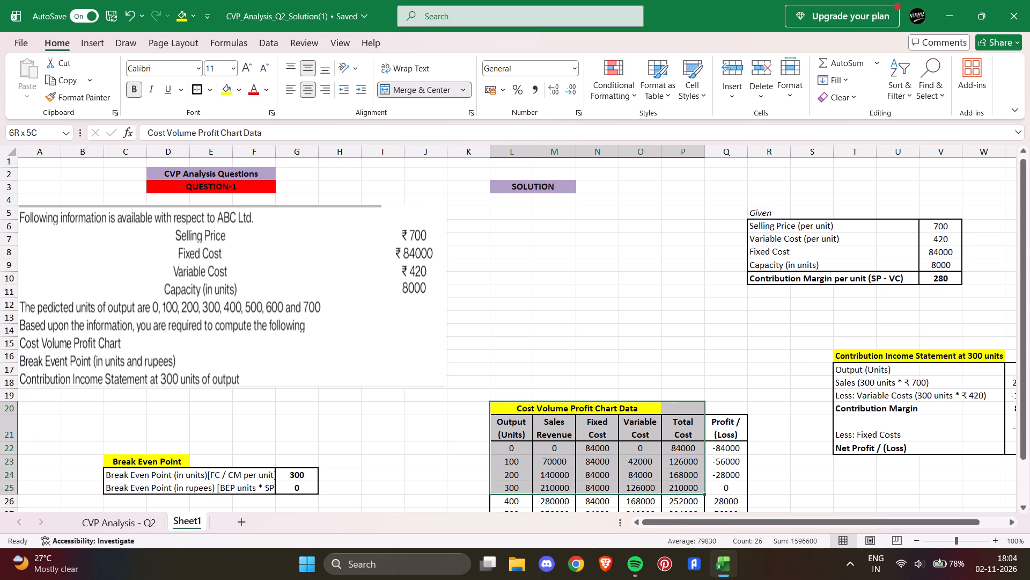
left_click_drag(683, 492, 731, 510)
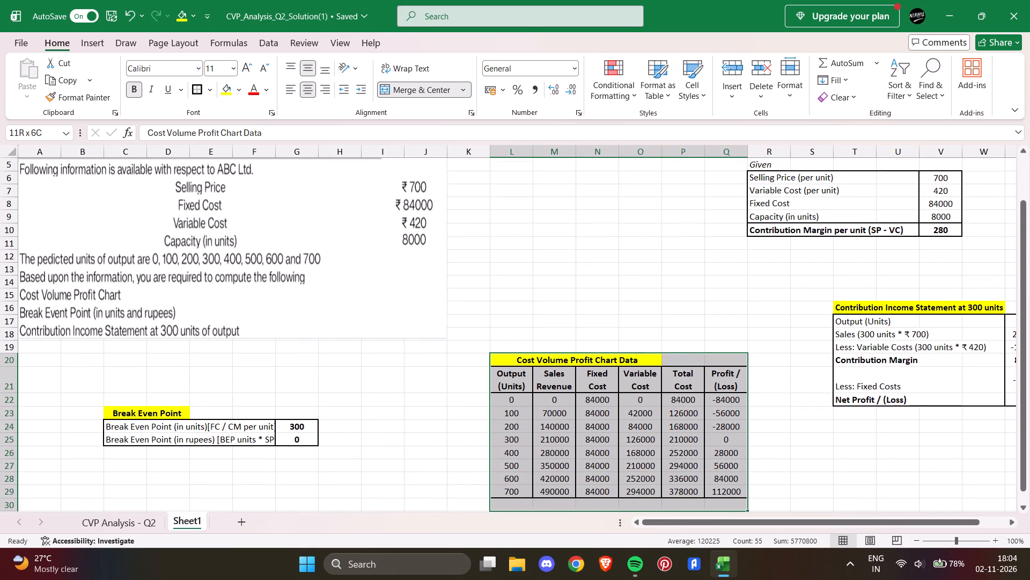
left_click_drag(731, 510, 732, 497)
key("ctrl+x")
scroll(635, 359, "up", 1)
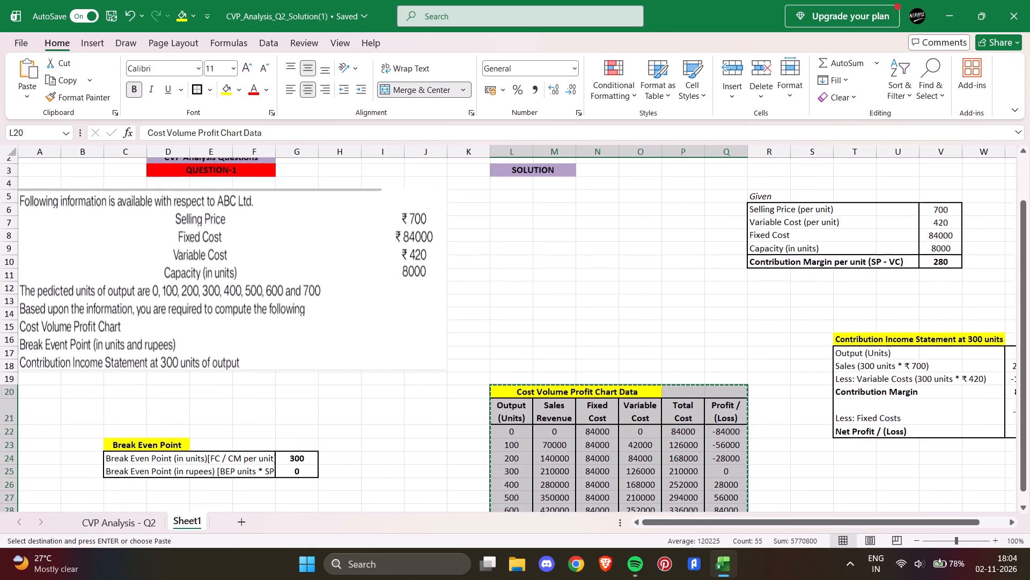
scroll(635, 358, "up", 1)
left_click(511, 219)
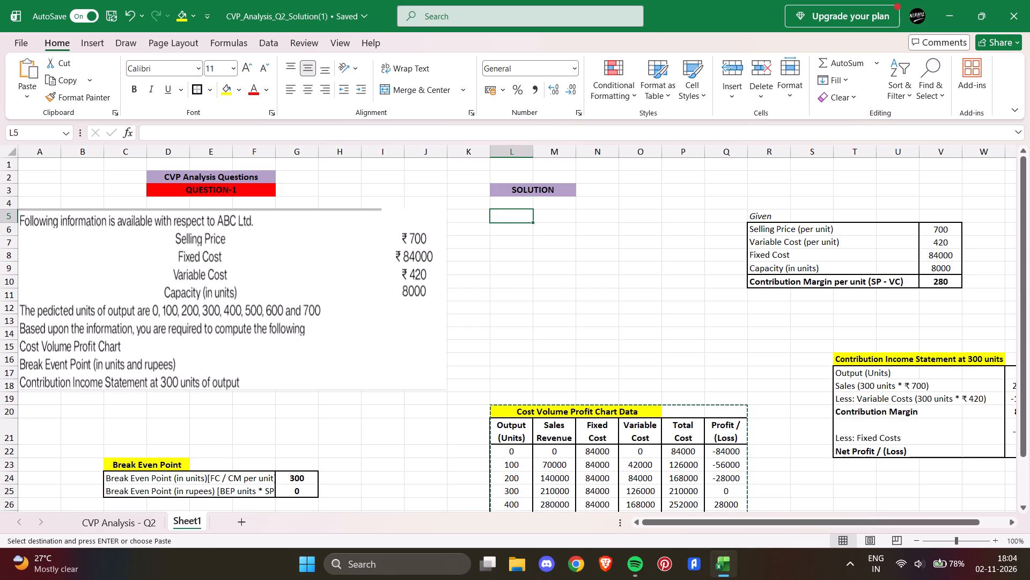
left_click(511, 205)
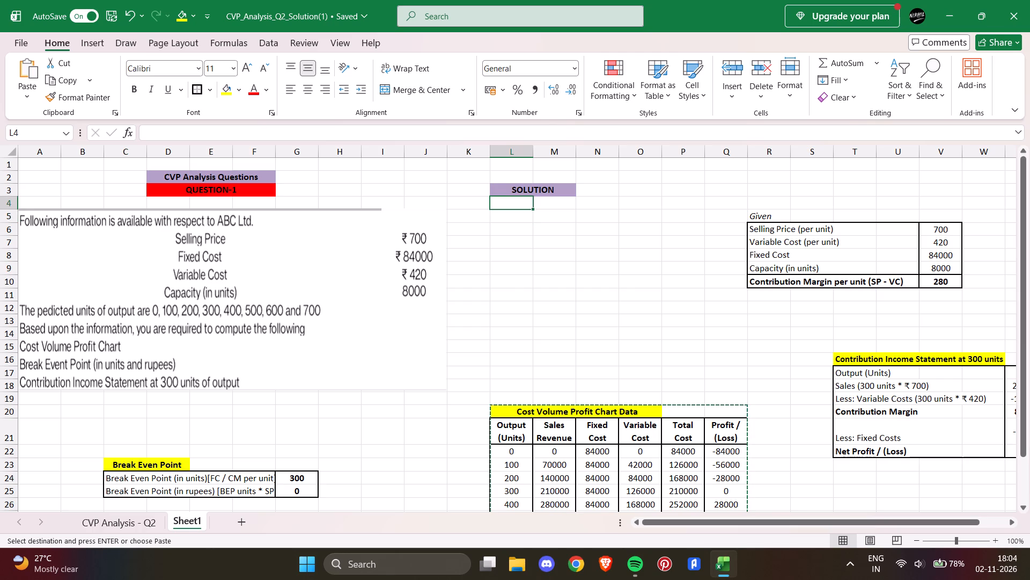
key("ctrl+v")
left_click(652, 373)
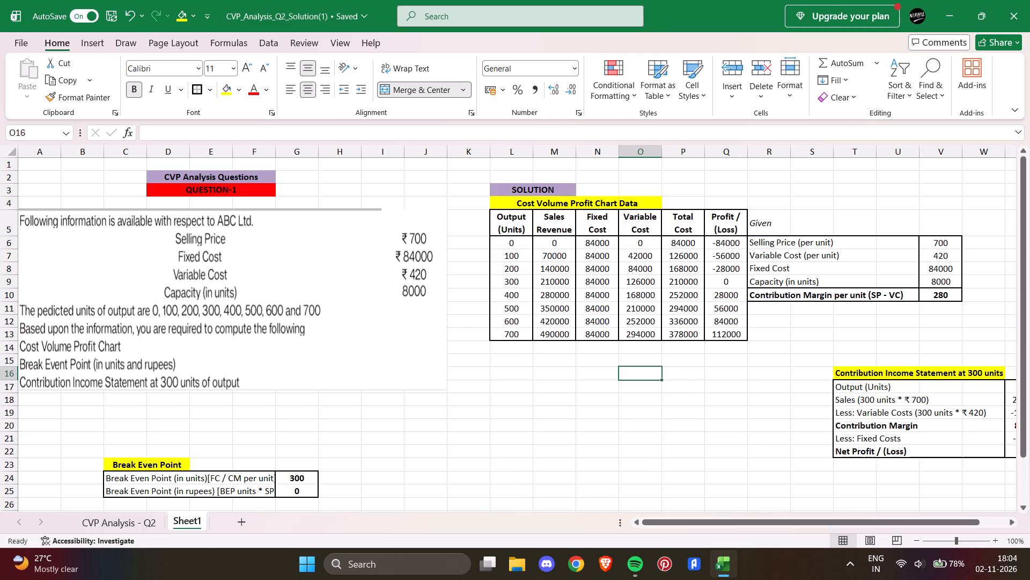
Move the Given data block R5:V10 to start at S4, allowing the affected merged cells to unmerge.
left_click_drag(756, 218, 924, 295)
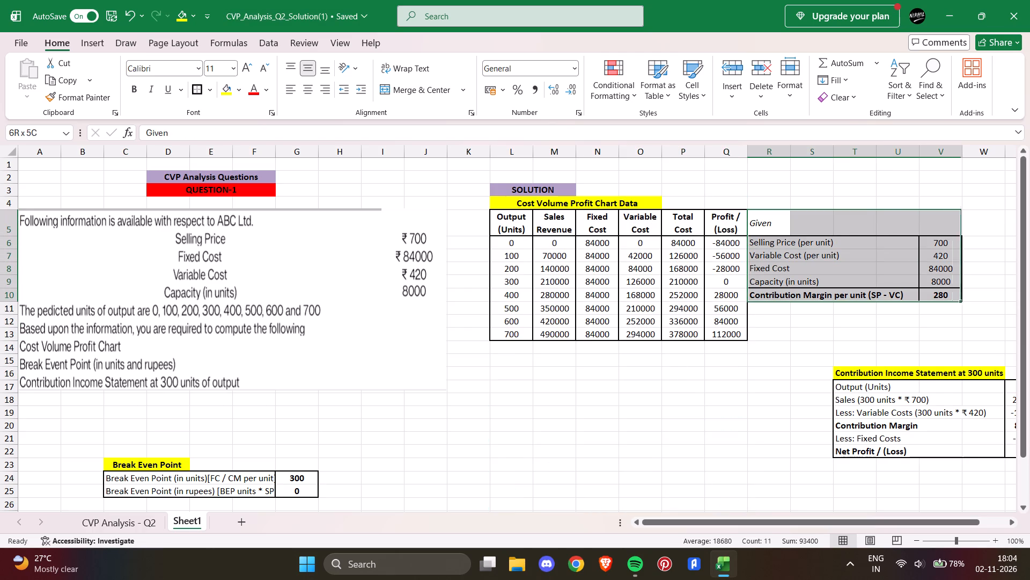
left_click_drag(924, 295, 925, 295)
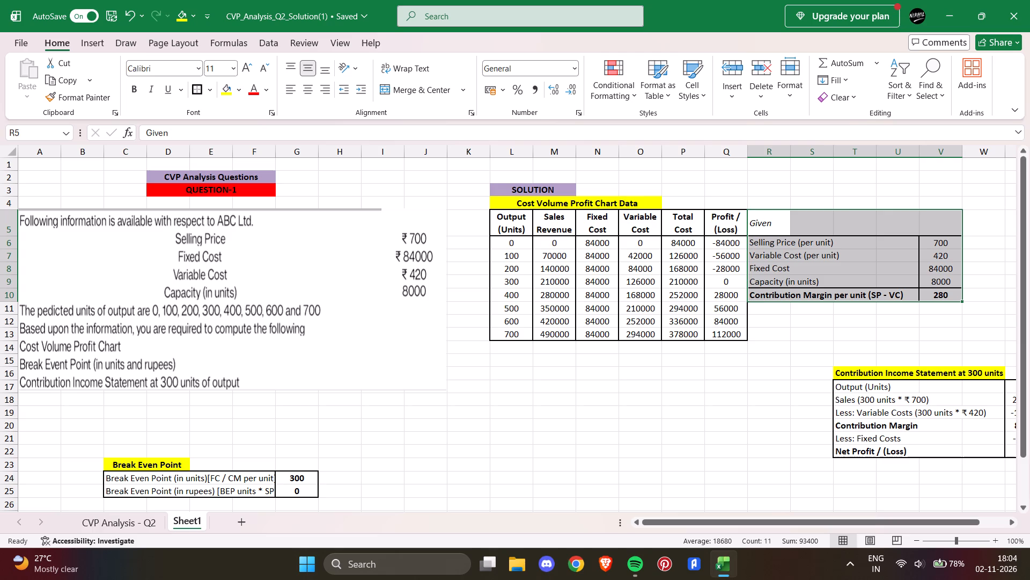
key("ctrl+x")
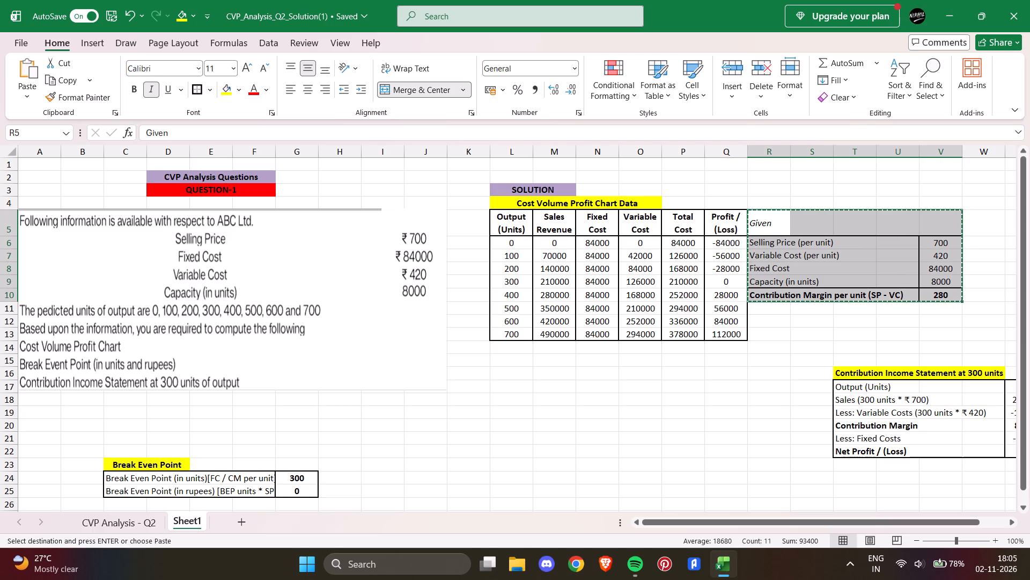
left_click(804, 200)
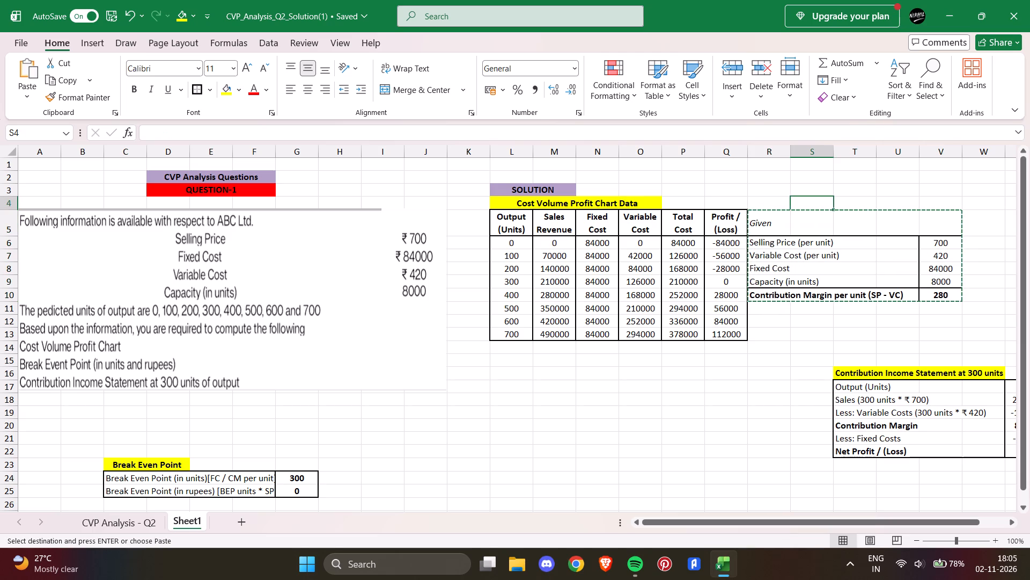
key("ctrl+v")
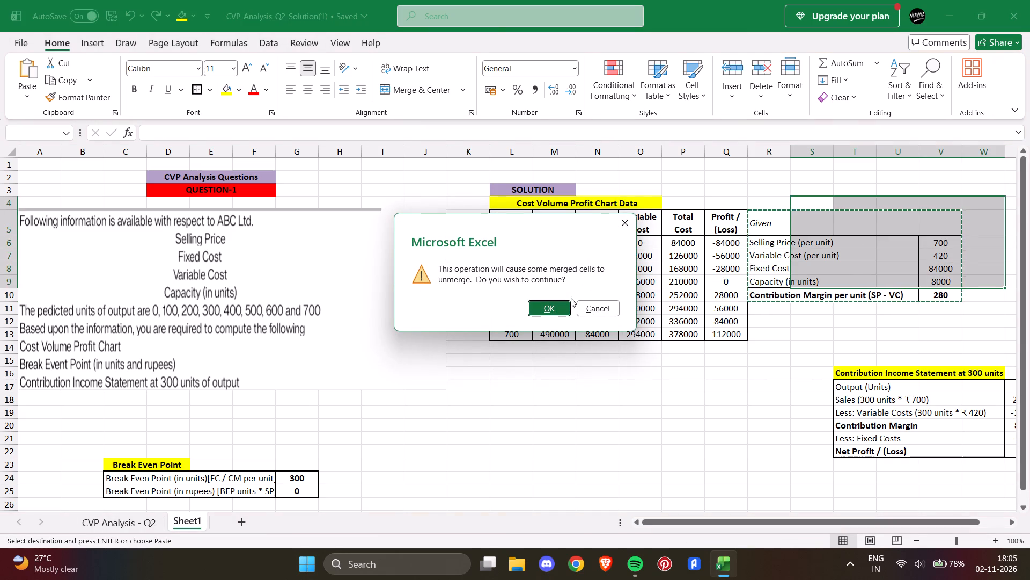
left_click(535, 307)
left_click(848, 311)
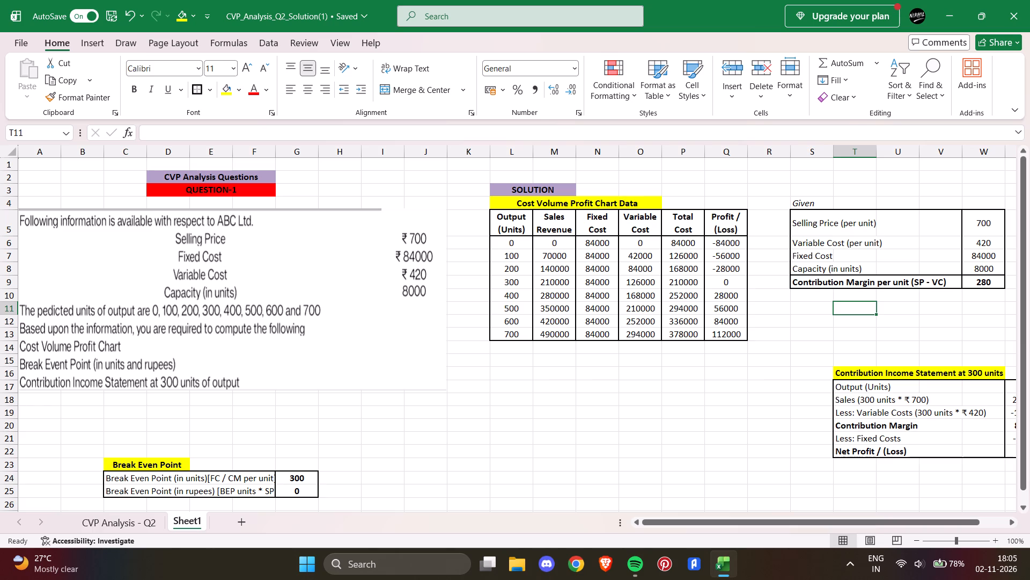
Move the Break Even Point block C23:G25 to start at L15, below the chart data table.
left_click_drag(106, 465, 286, 489)
key("ctrl+x")
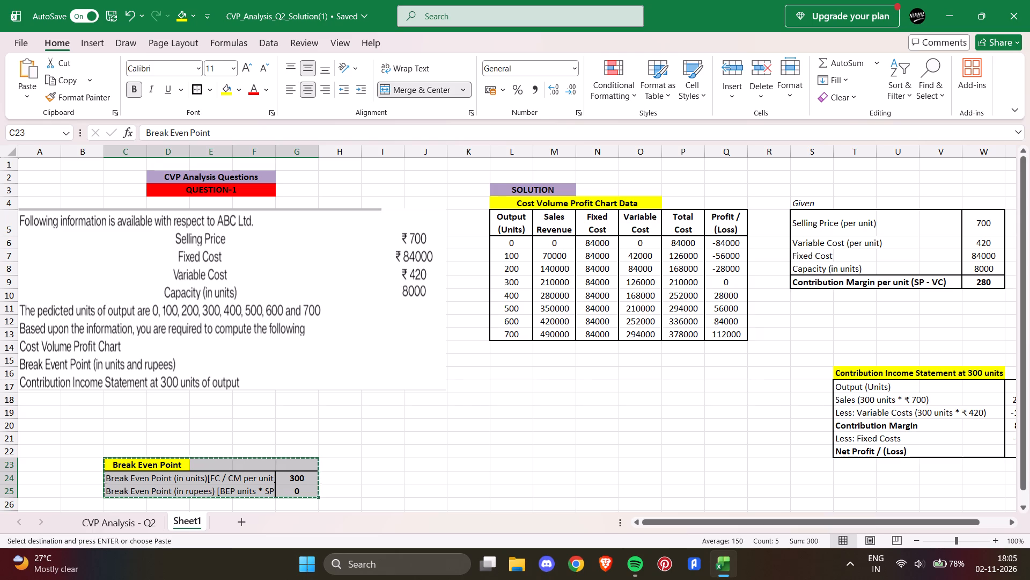
left_click(496, 361)
key("ctrl+v")
Move the Contribution Income Statement block T16:X22, including its title, to start at S15.
scroll(774, 369, "left", 1)
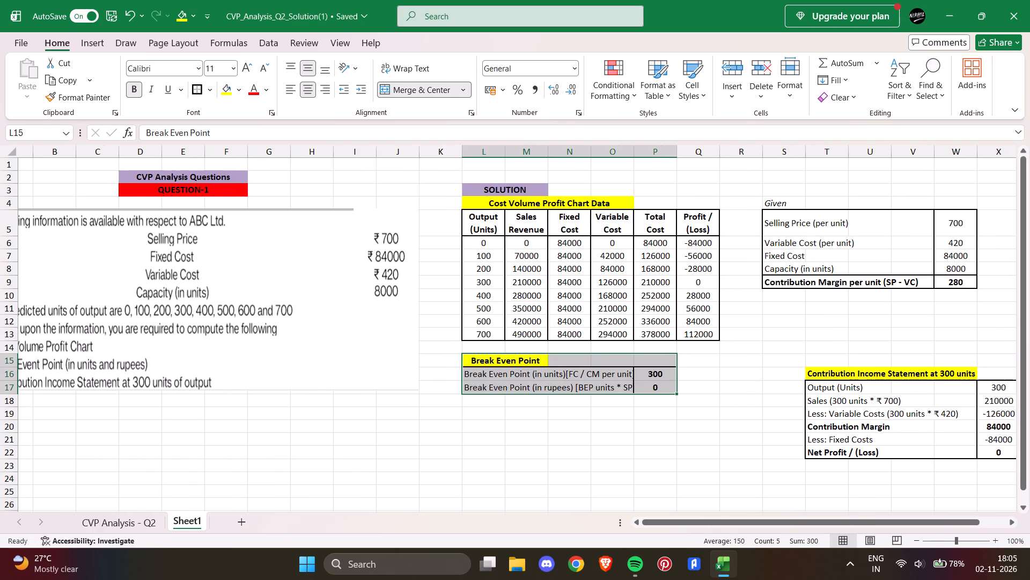
scroll(774, 369, "left", 1)
left_click_drag(790, 374, 913, 437)
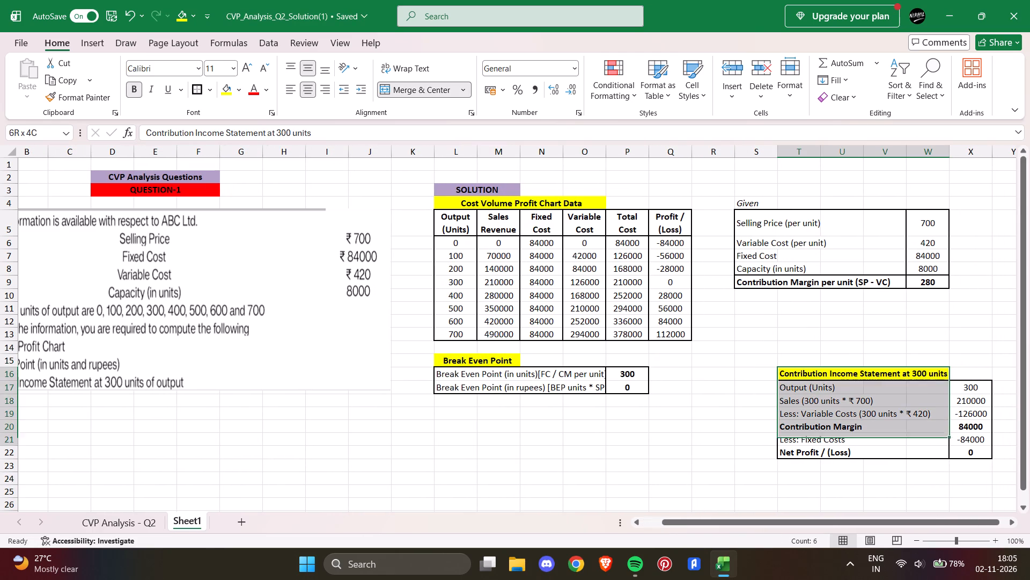
left_click_drag(913, 437, 961, 450)
key("ctrl+x")
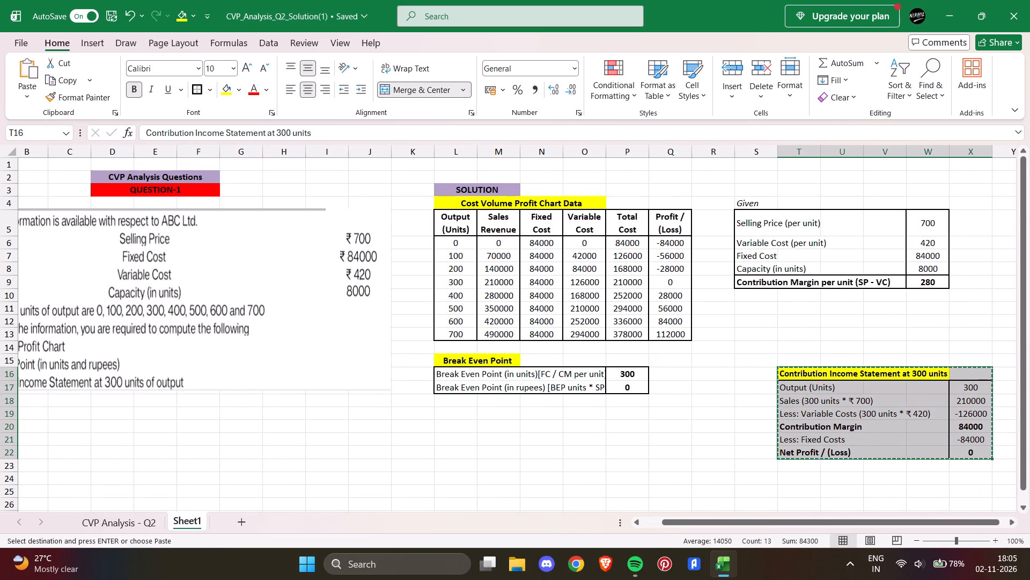
left_click(749, 357)
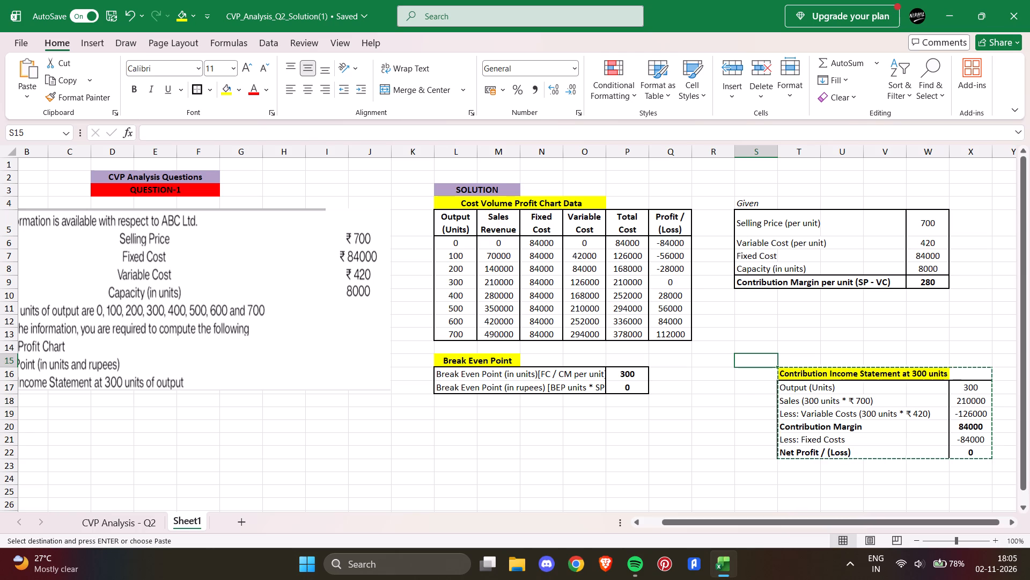
key("ctrl+v")
left_click(556, 310)
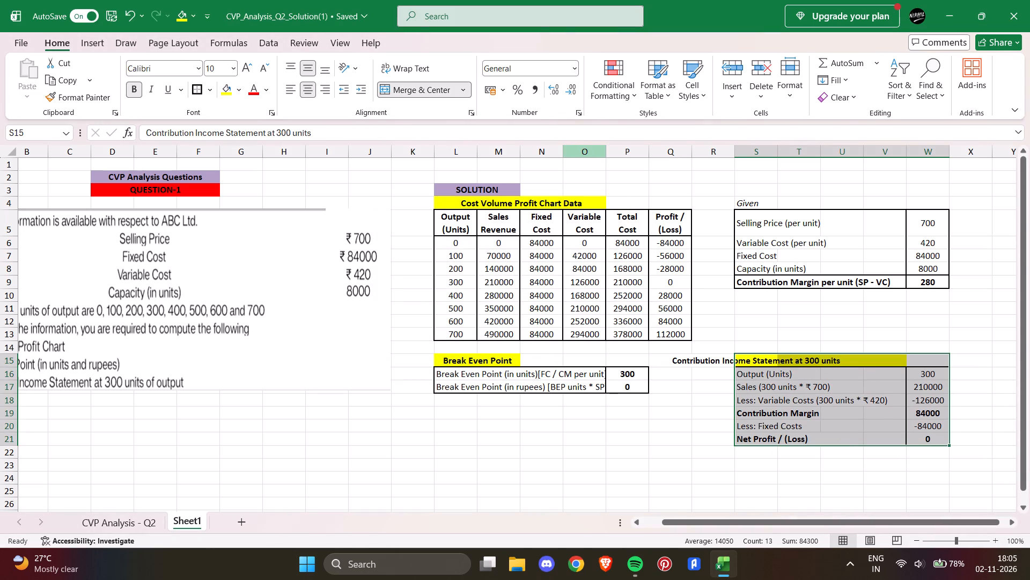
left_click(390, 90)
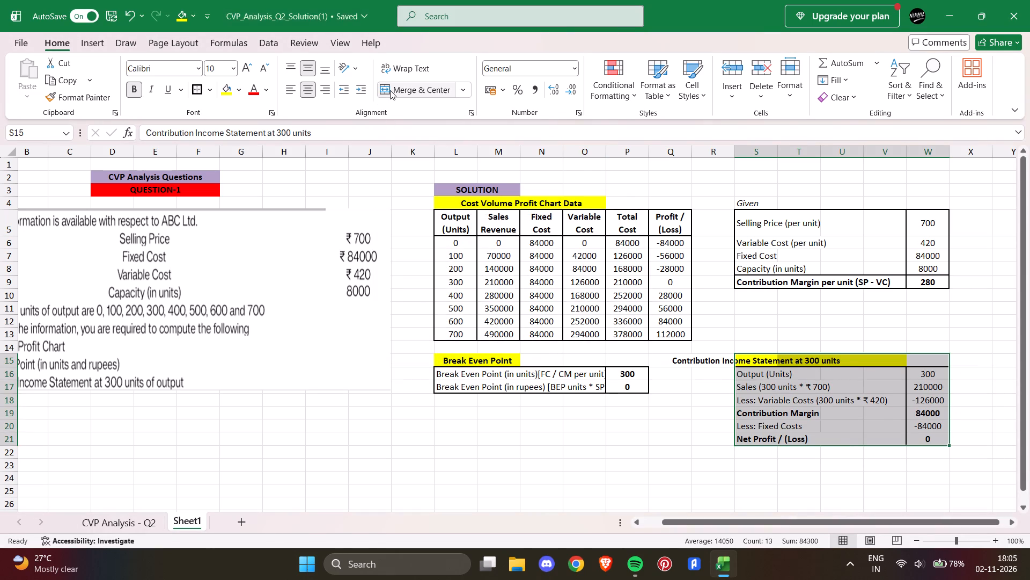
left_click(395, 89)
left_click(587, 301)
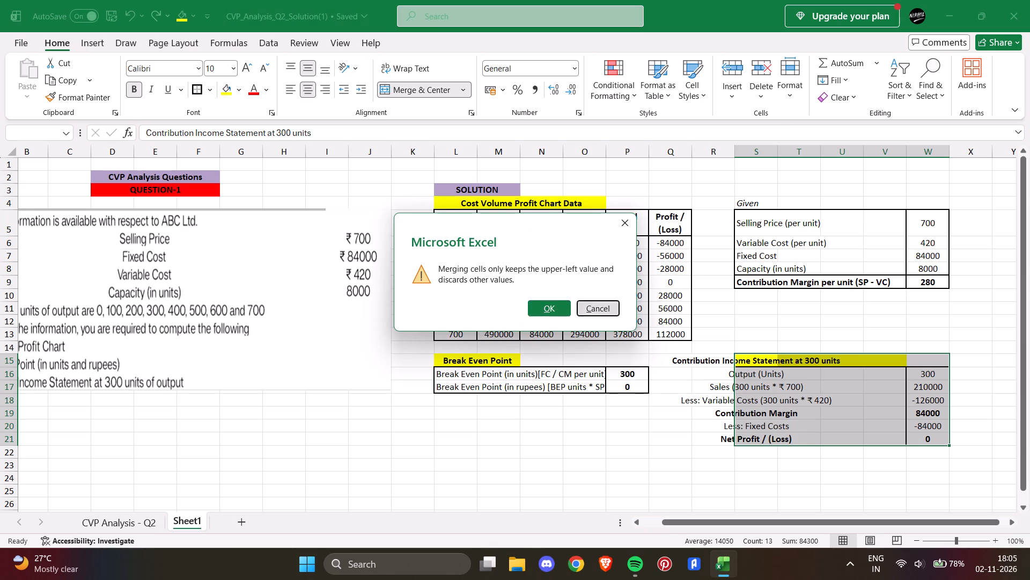
Merge and center the Contribution Income Statement title across S15:V15.
left_click(750, 337)
left_click(758, 359)
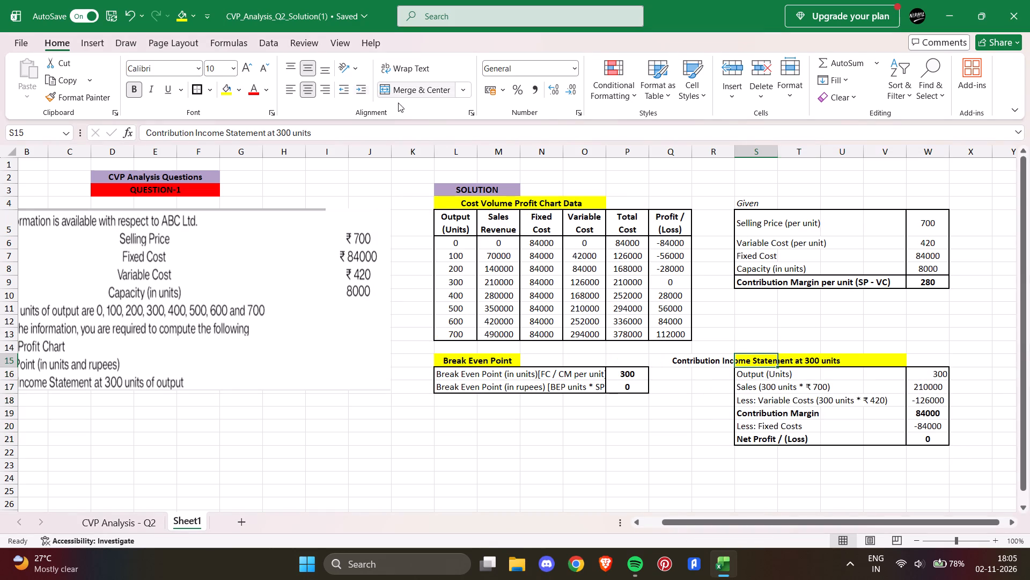
left_click_drag(754, 361, 850, 361)
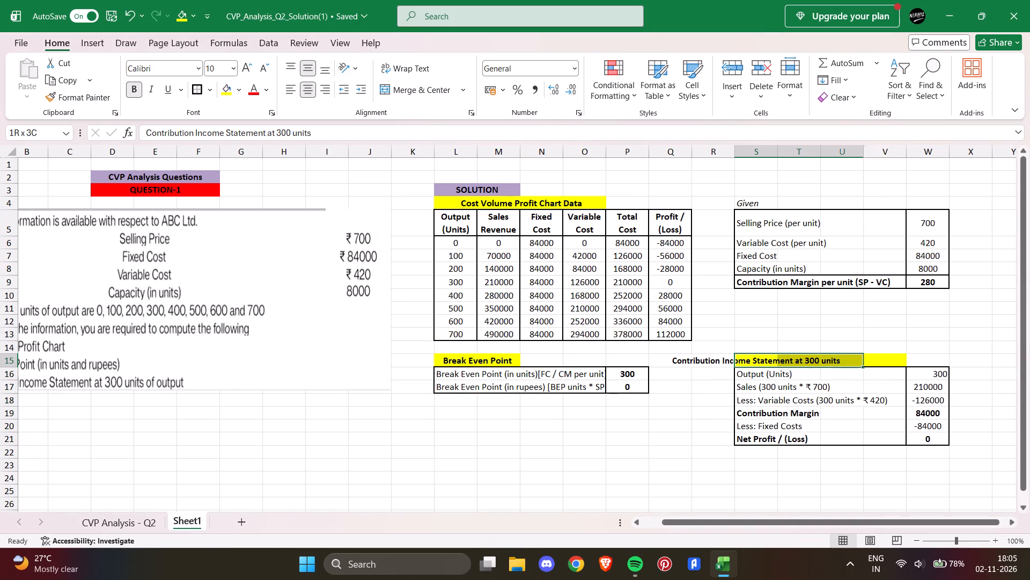
left_click_drag(850, 361, 901, 363)
left_click(404, 88)
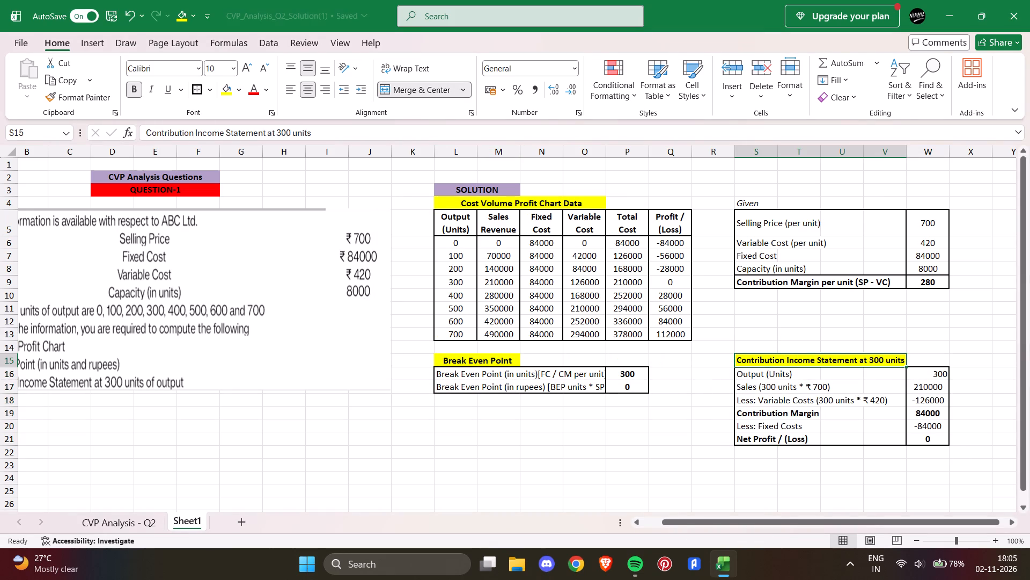
left_click(757, 332)
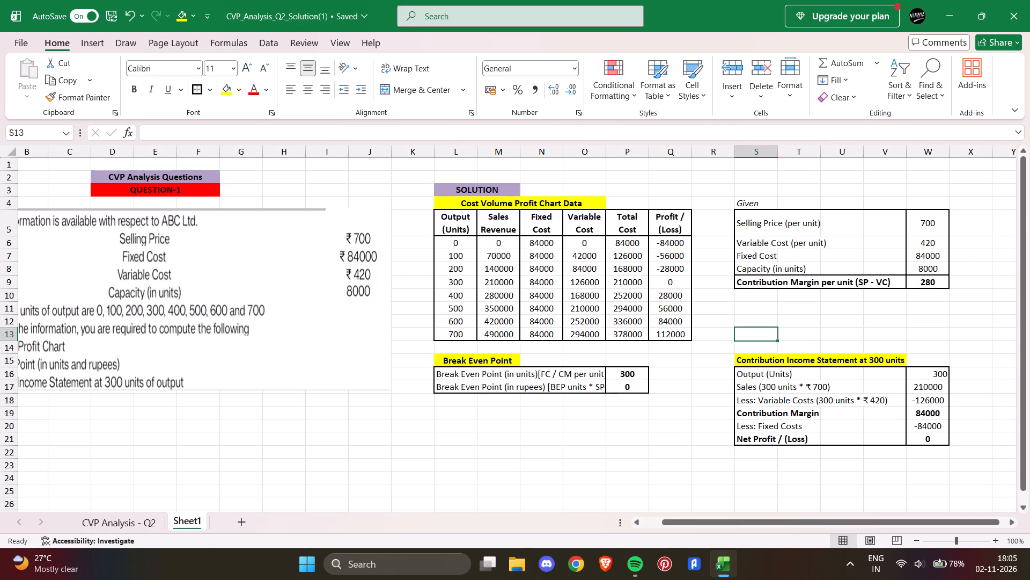
Add the prefix "Req1." to the Cost Volume Profit Chart Data title in L4.
left_click(455, 202)
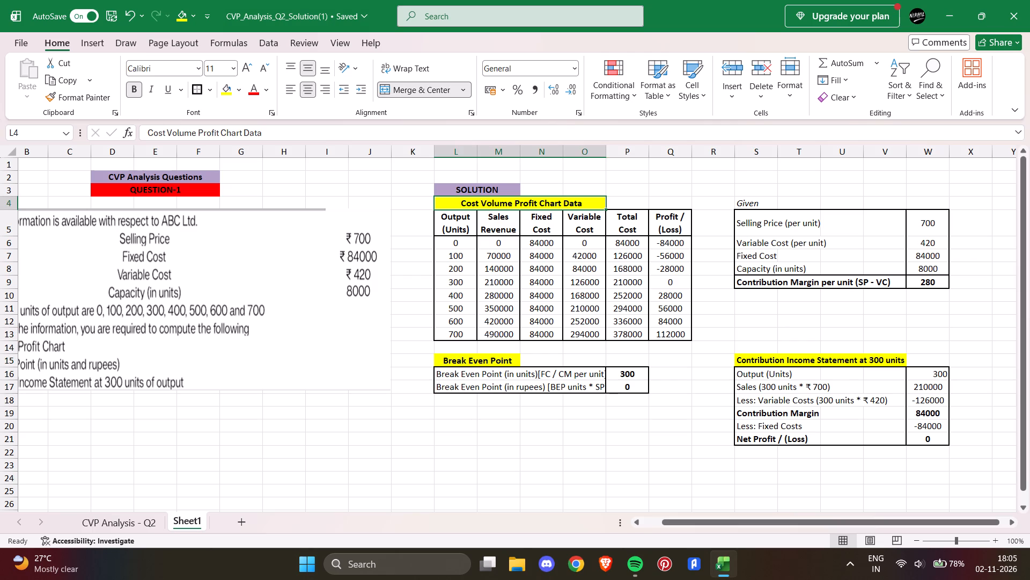
left_click(141, 128)
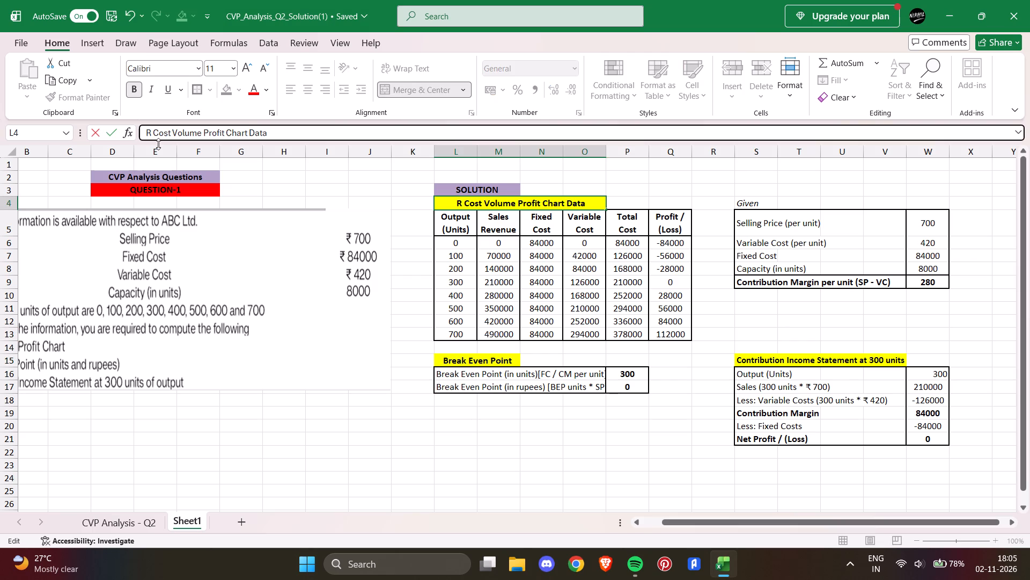
type("eq")
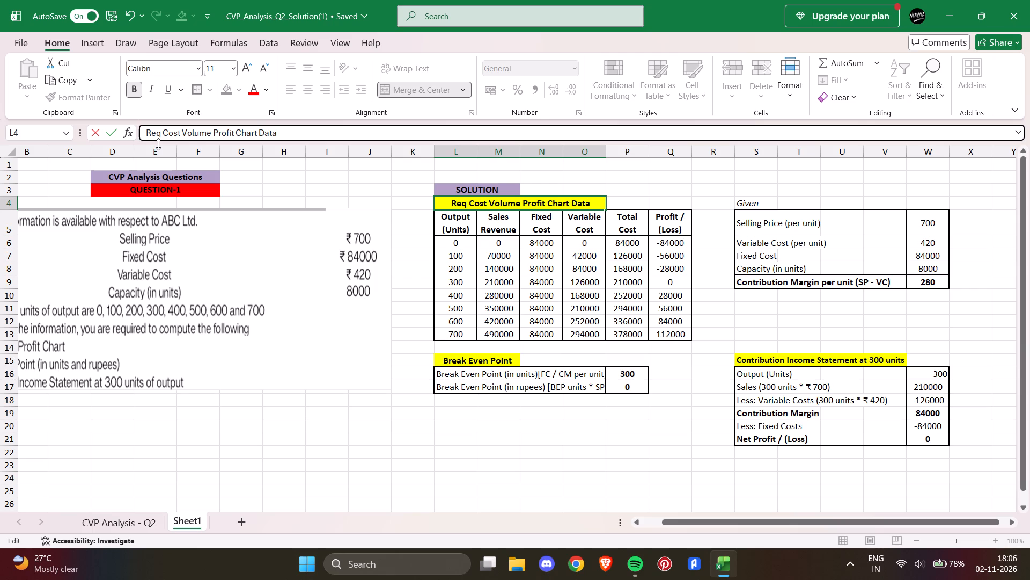
key("1")
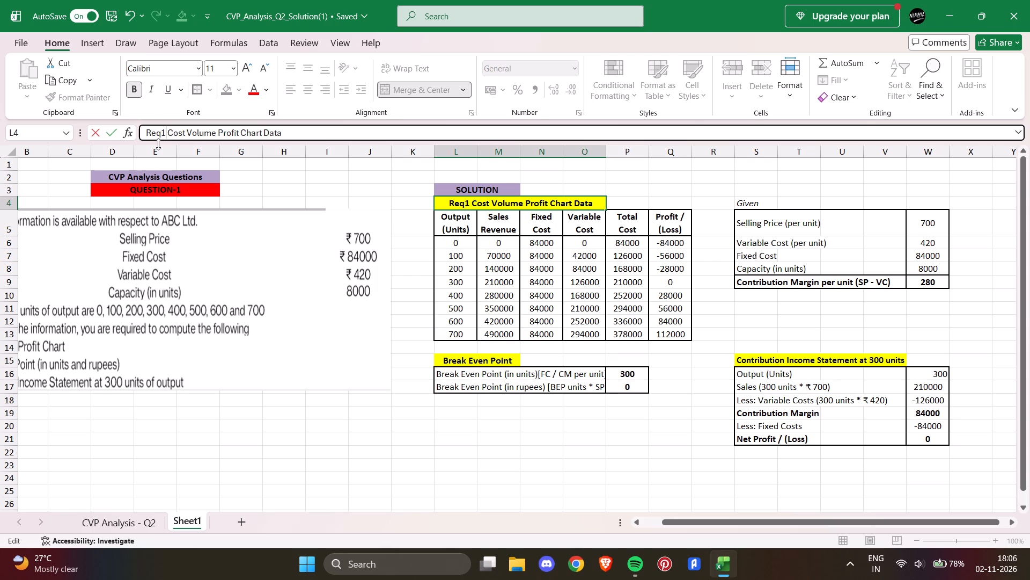
key("period")
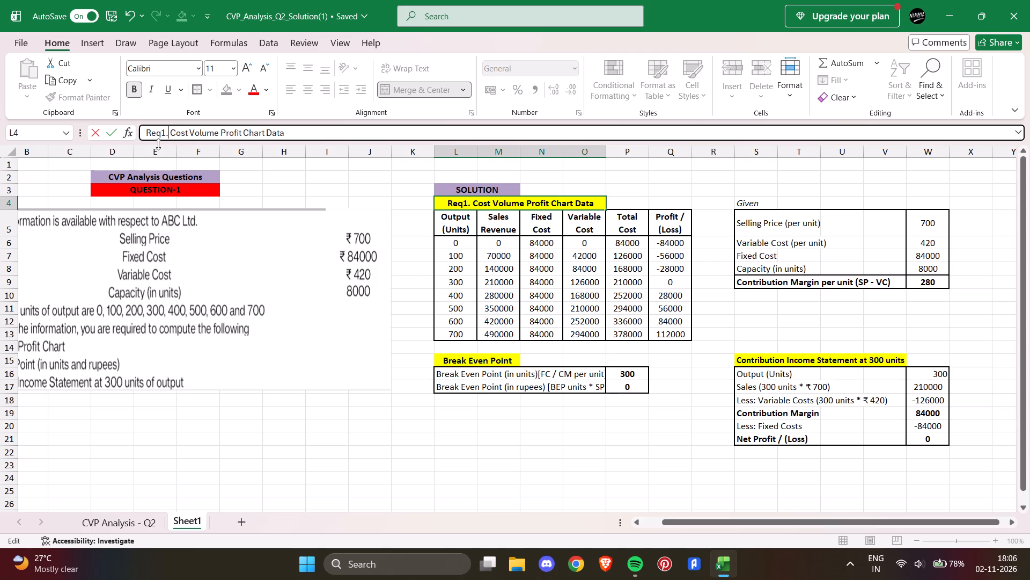
Add the prefix "Req2." to the Break Even Point title in L15.
left_click(465, 357)
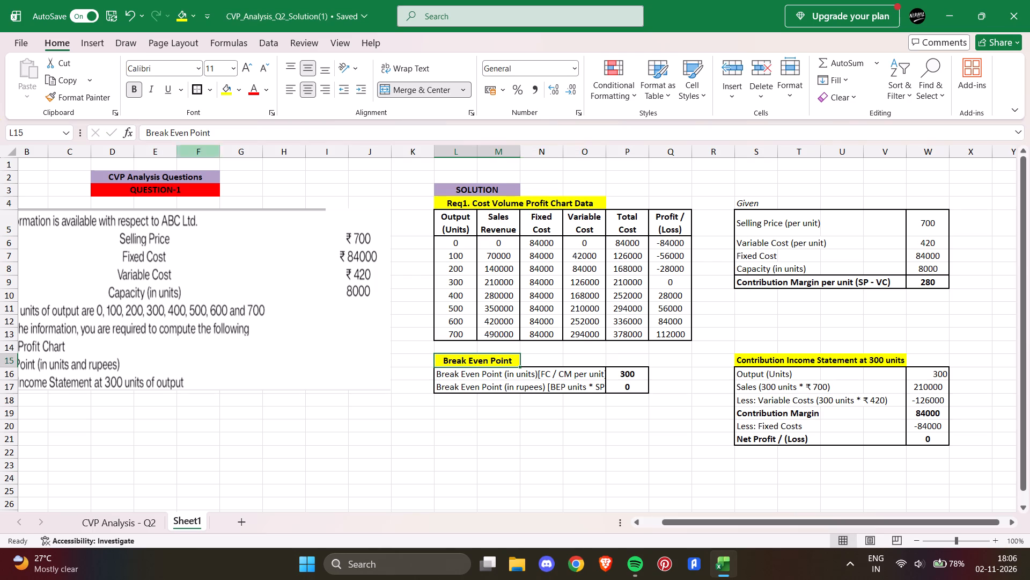
left_click(145, 132)
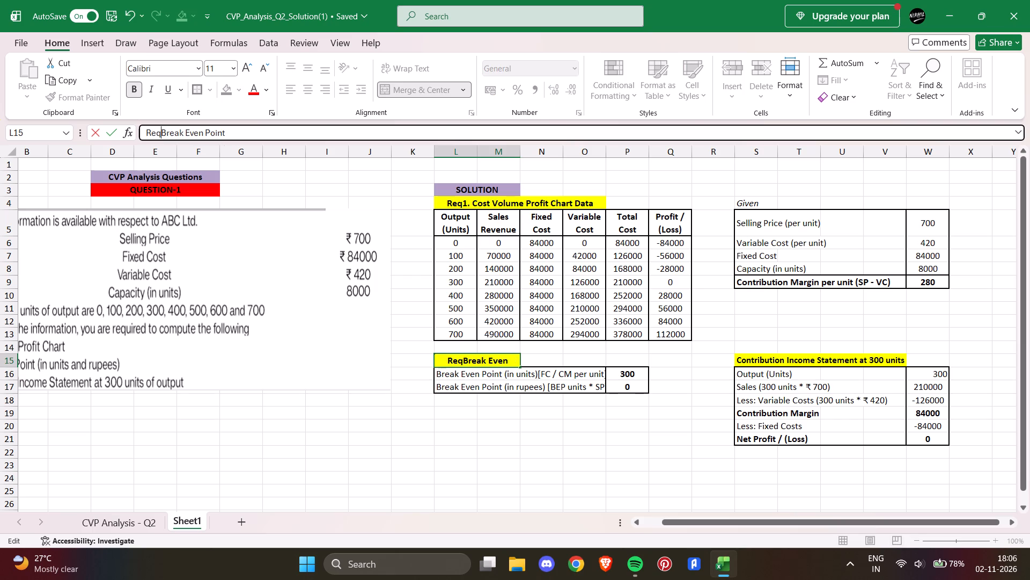
type("2.")
key("space")
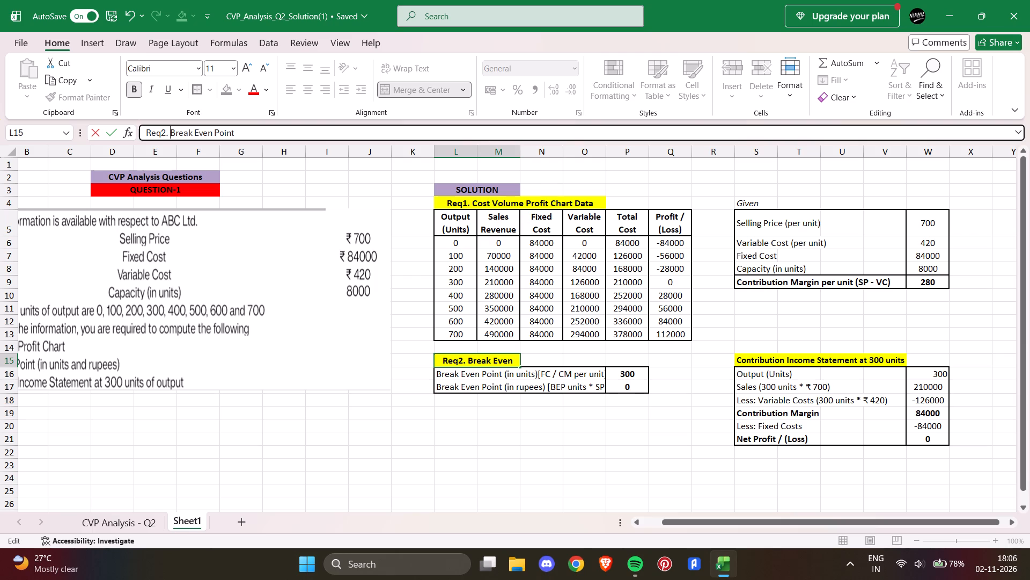
Add the prefix "Req3." to the Contribution Income Statement title in S15.
left_click(761, 366)
left_click(139, 134)
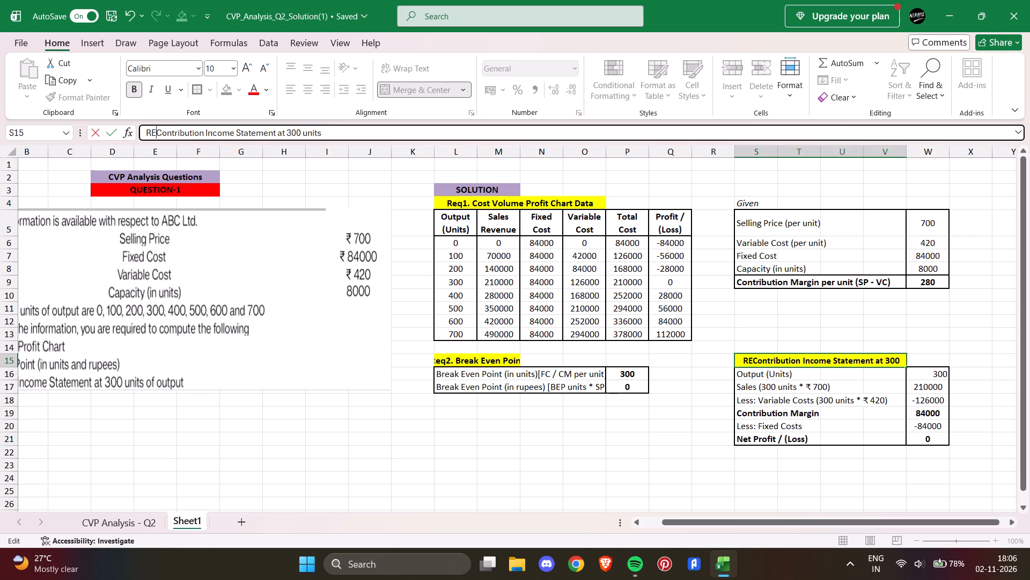
type("eq")
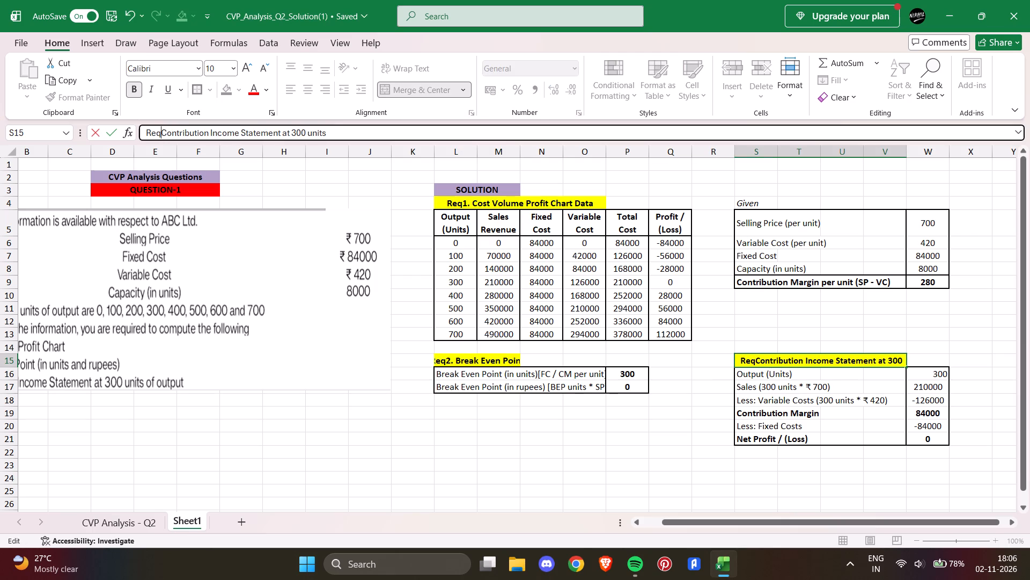
type("3.")
left_click(545, 425)
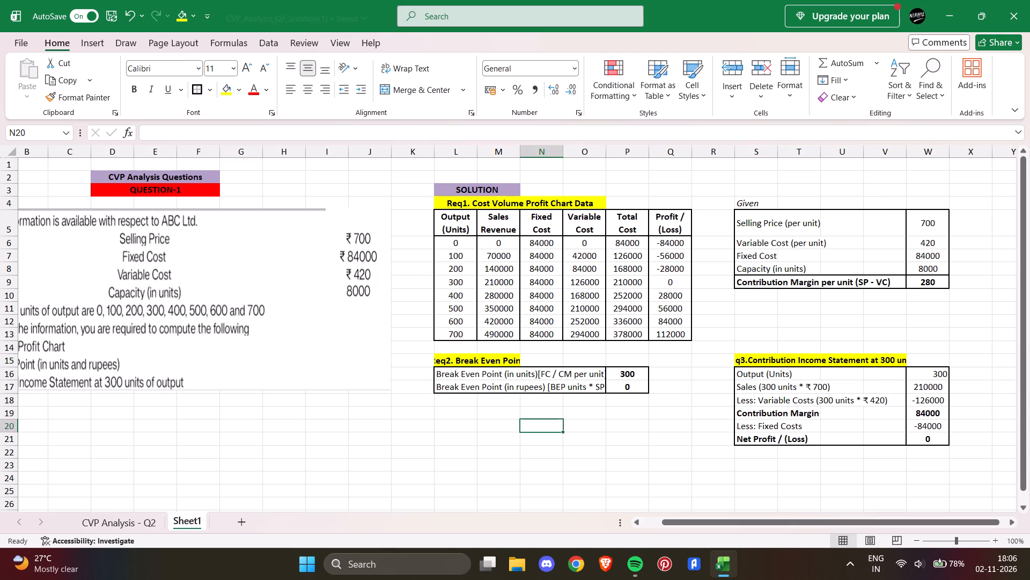
Unmerge the Req2 Break Even Point title and merge and center it across L15:N15.
left_click(464, 359)
left_click_drag(472, 360, 537, 364)
left_click(418, 89)
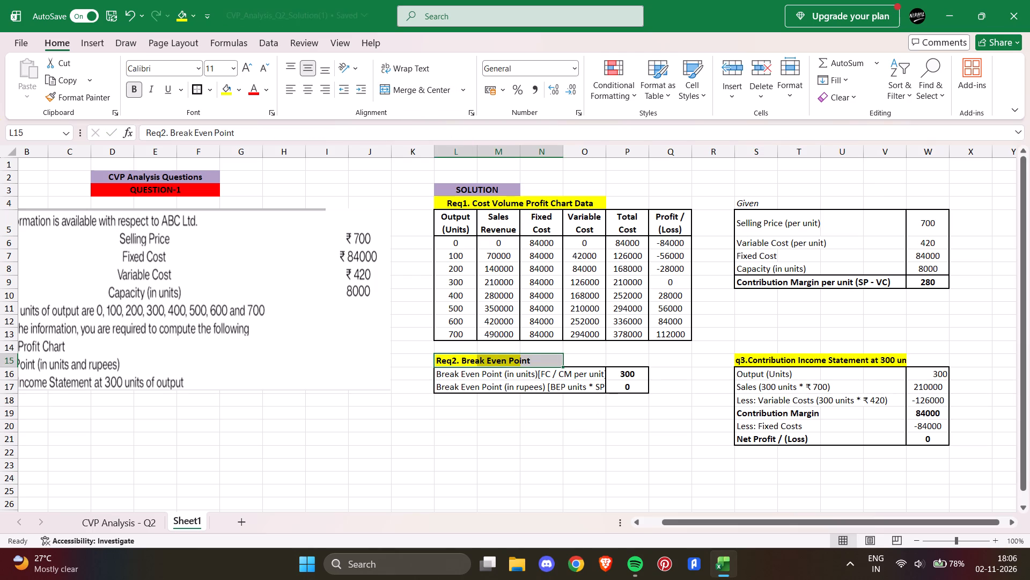
left_click(512, 427)
left_click_drag(458, 359, 529, 359)
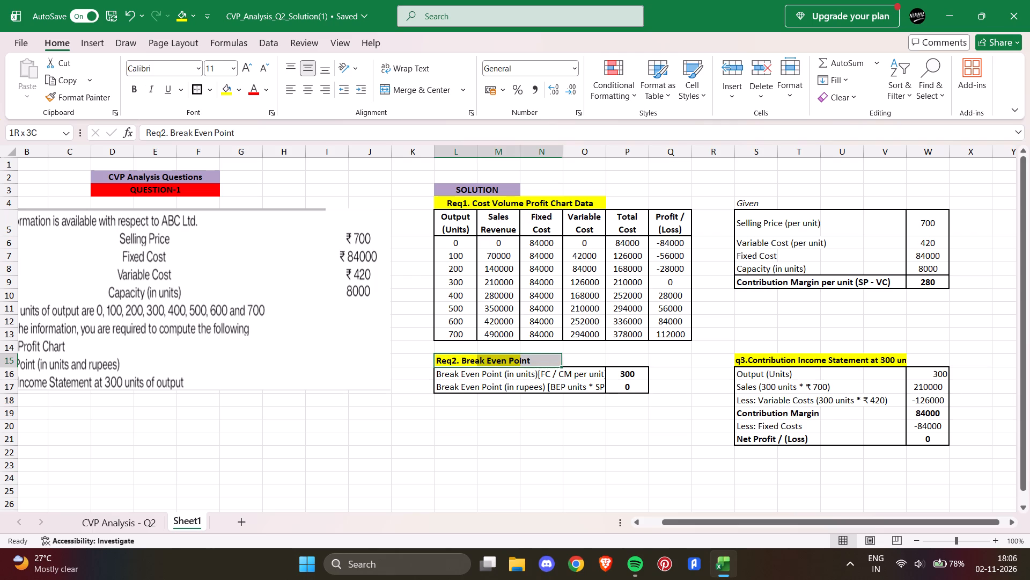
left_click_drag(529, 359, 537, 360)
left_click(432, 90)
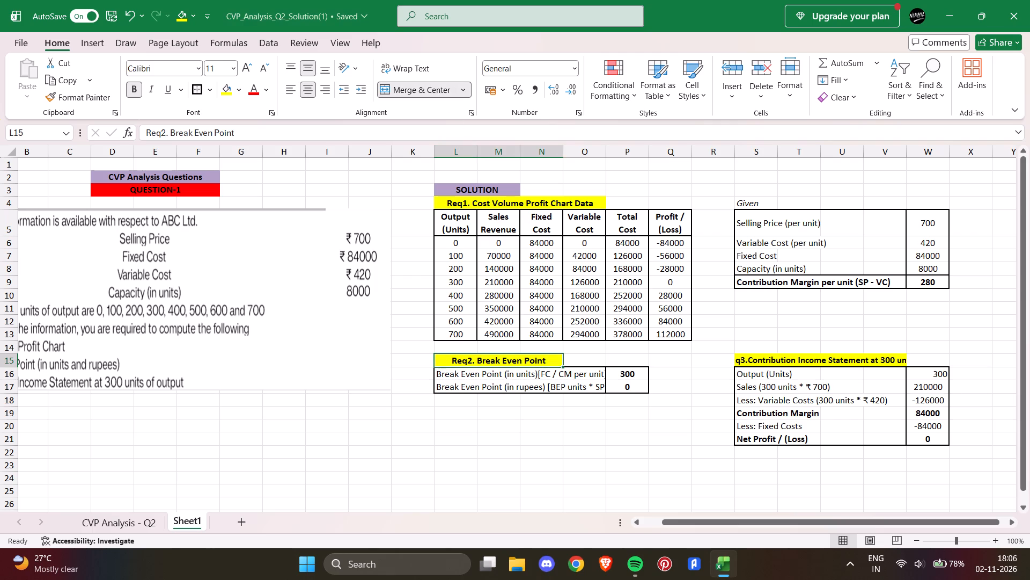
left_click(475, 416)
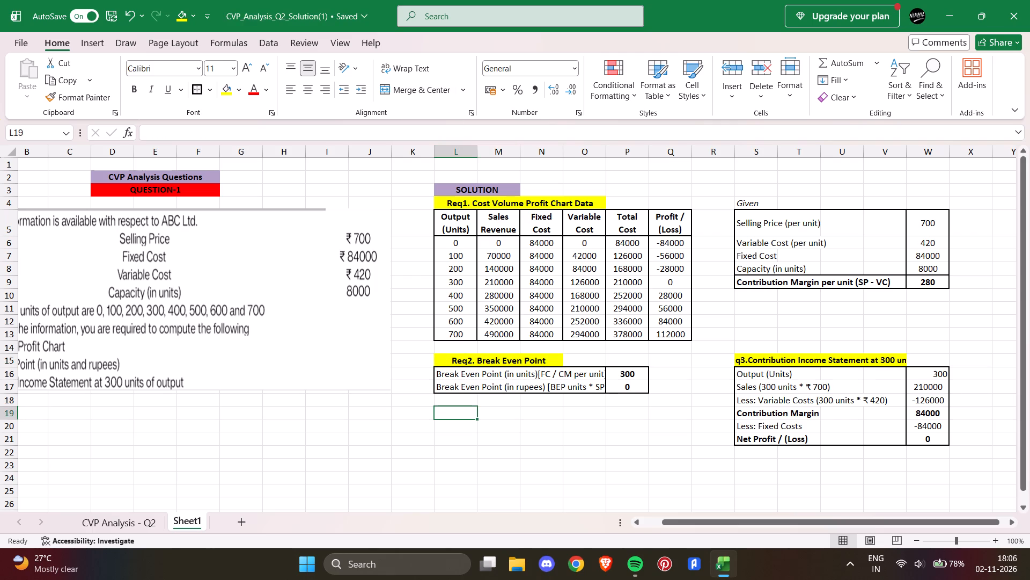
Unmerge the Req3 Contribution Income Statement title and merge and center it across S15:W15.
left_click_drag(745, 360, 808, 357)
left_click(427, 92)
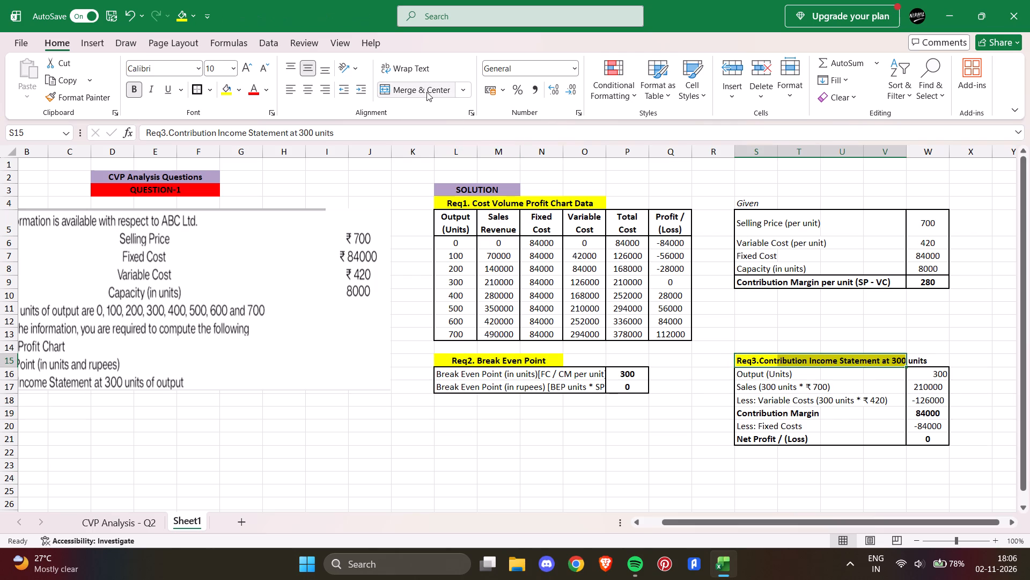
left_click(624, 454)
left_click_drag(753, 359, 828, 356)
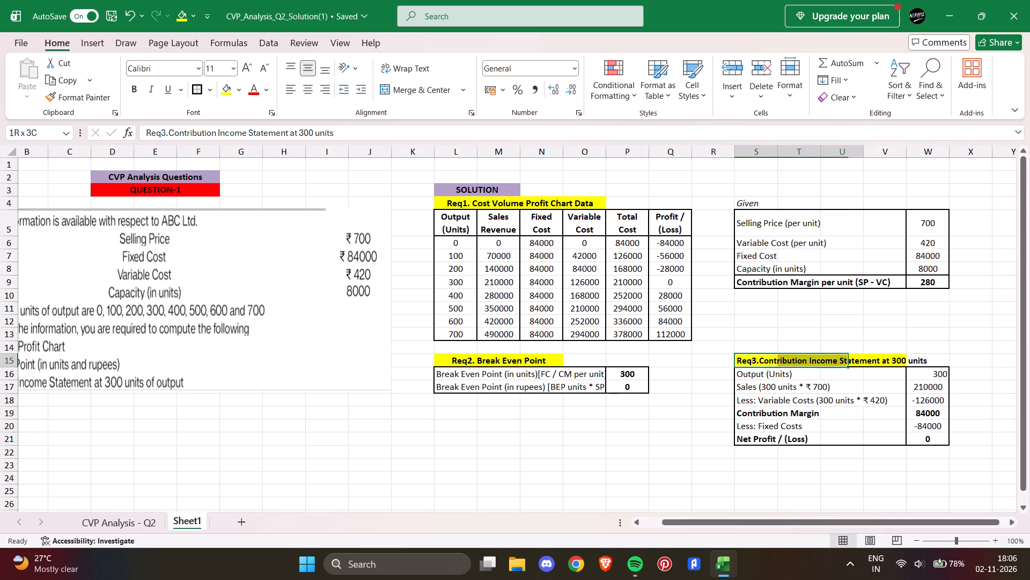
left_click_drag(828, 356, 933, 360)
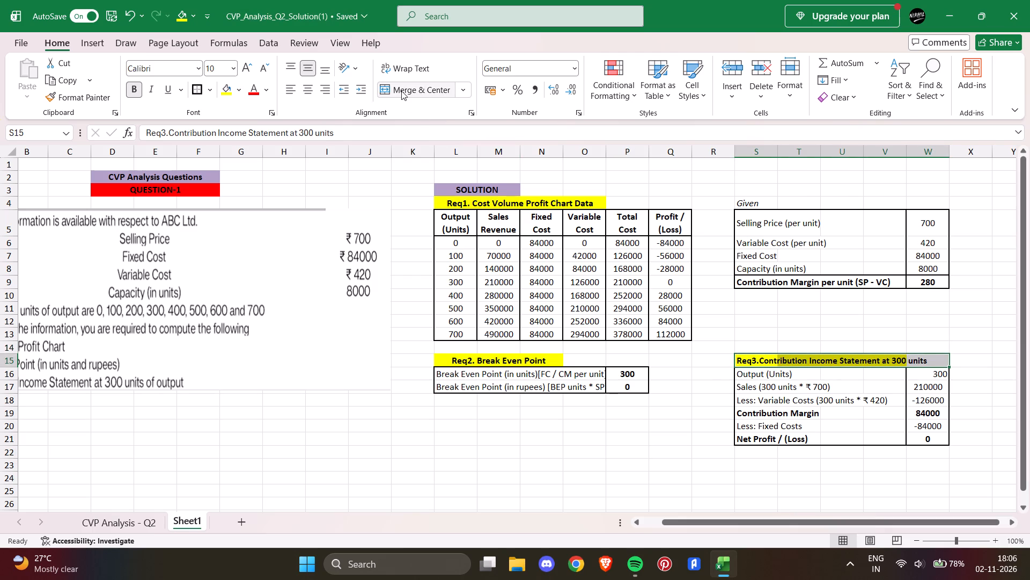
left_click(401, 91)
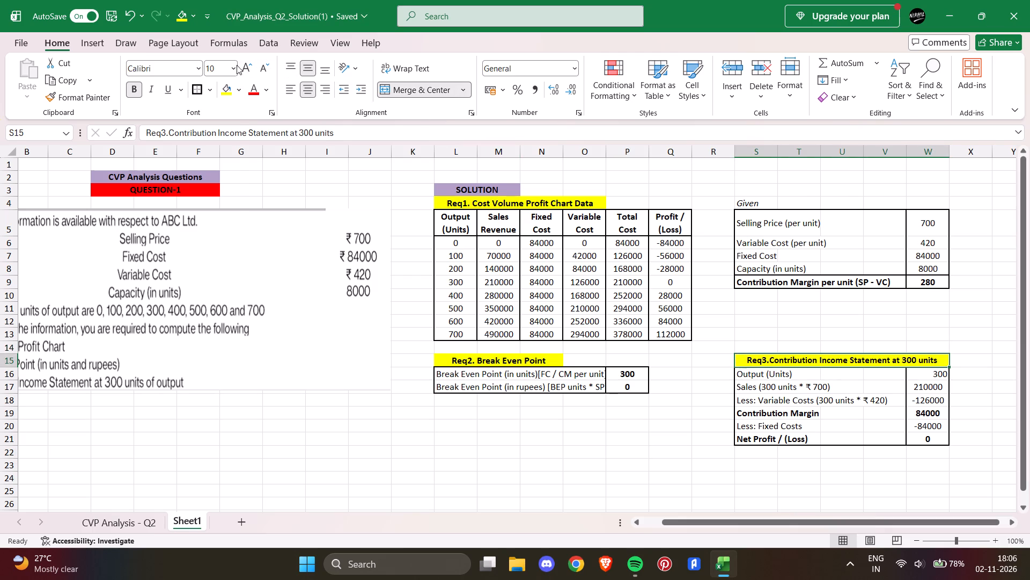
Set the font size of the Req3 Contribution Income Statement title to 11.
left_click(236, 65)
left_click(215, 129)
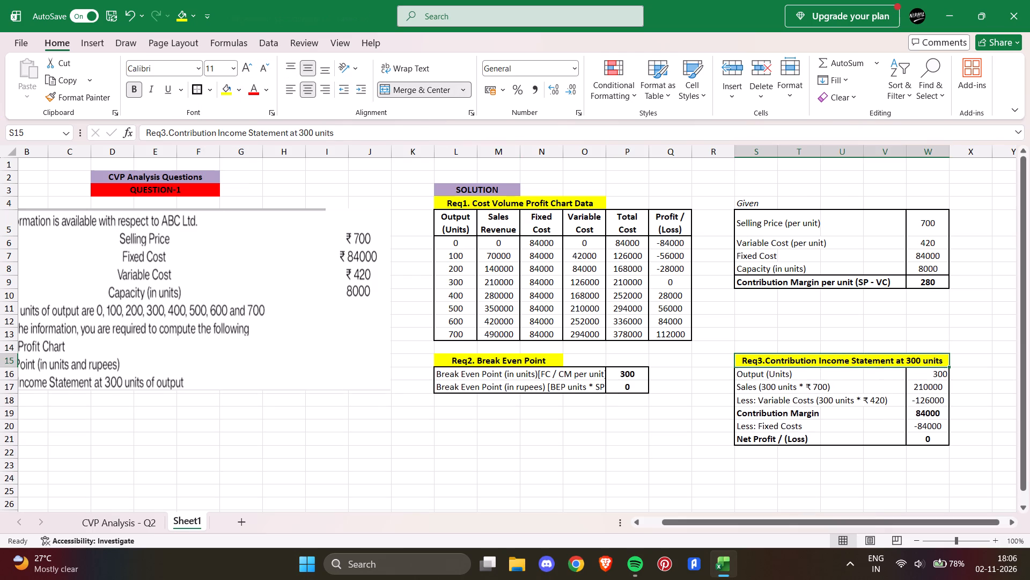
left_click(675, 338)
left_click(530, 364)
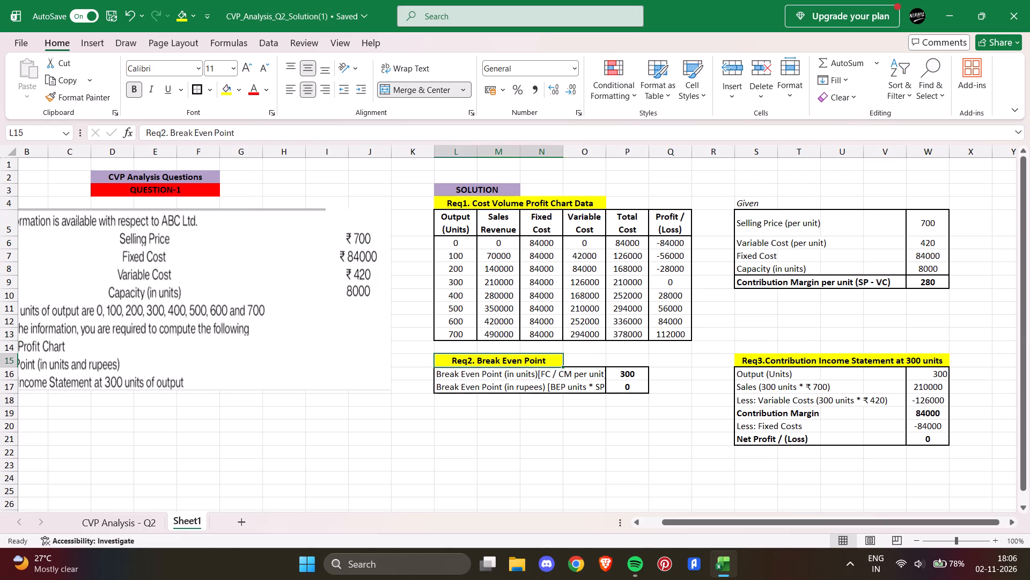
left_click(523, 204)
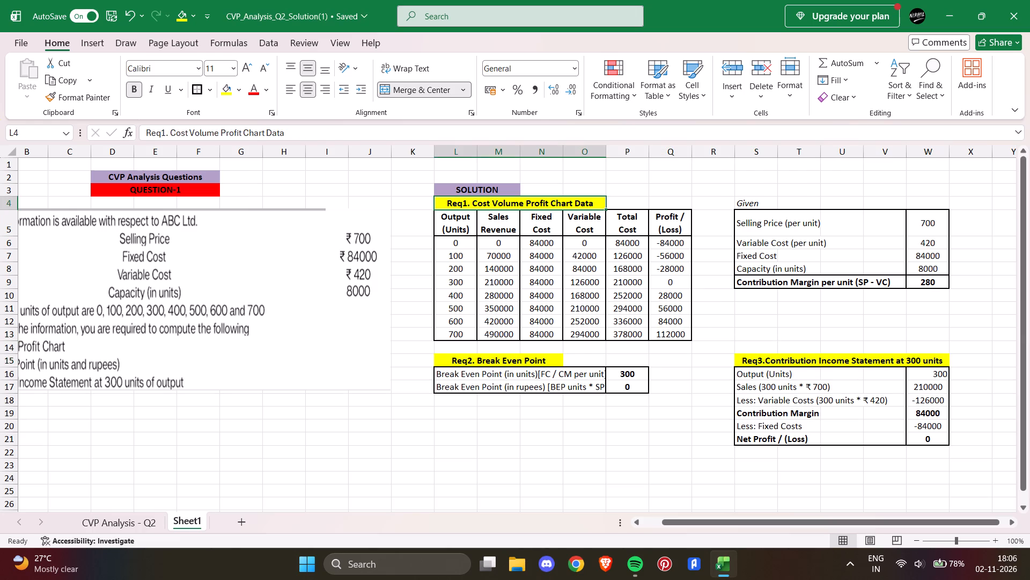
left_click(835, 334)
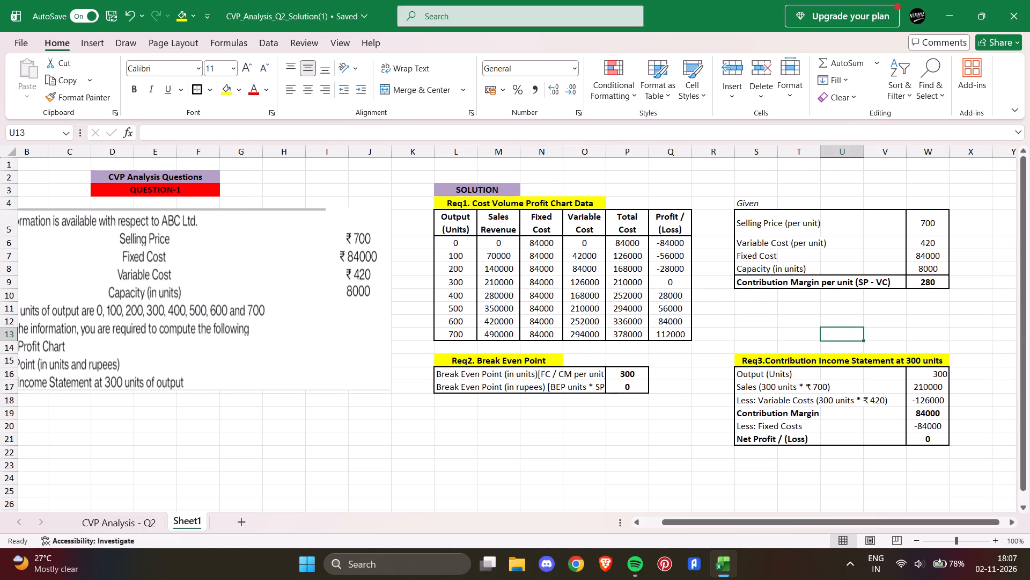
Cut the Cost Volume Profit (CVP) Chart from the CVP Analysis - Q2 sheet and paste it into Sheet1 at L24.
scroll(935, 340, "down", 1)
scroll(715, 404, "up", 1)
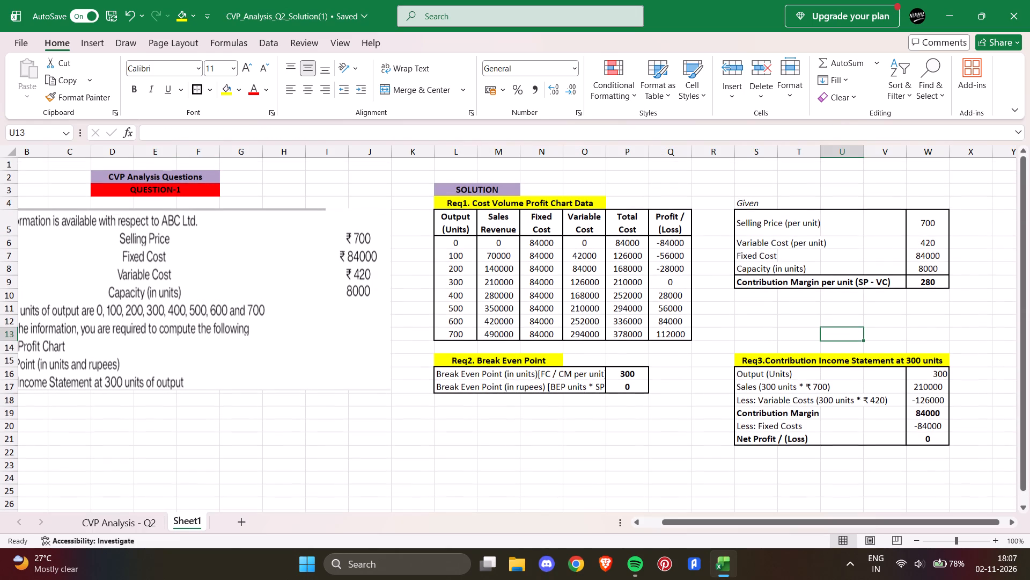
scroll(604, 418, "down", 2)
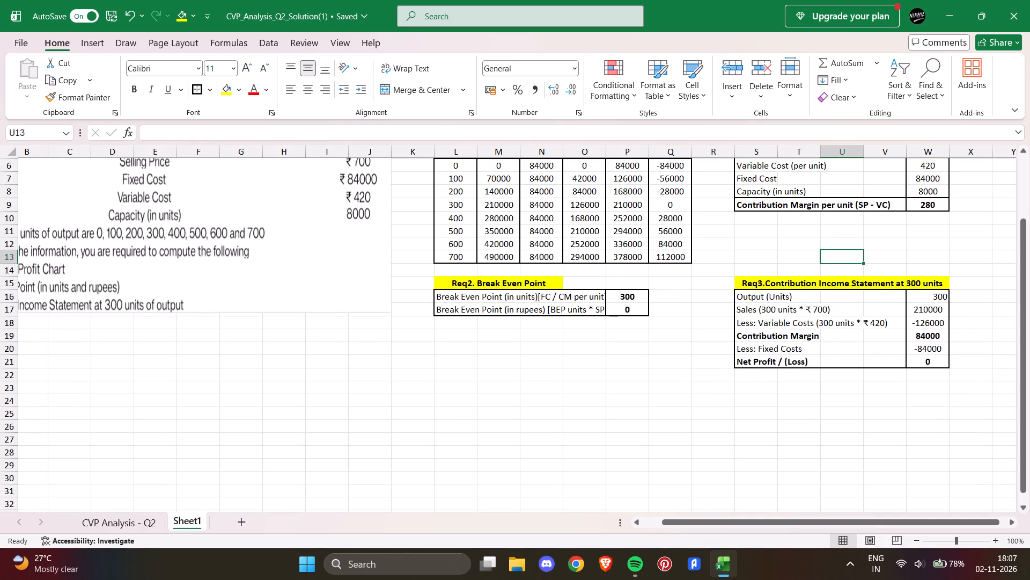
scroll(668, 412, "up", 1)
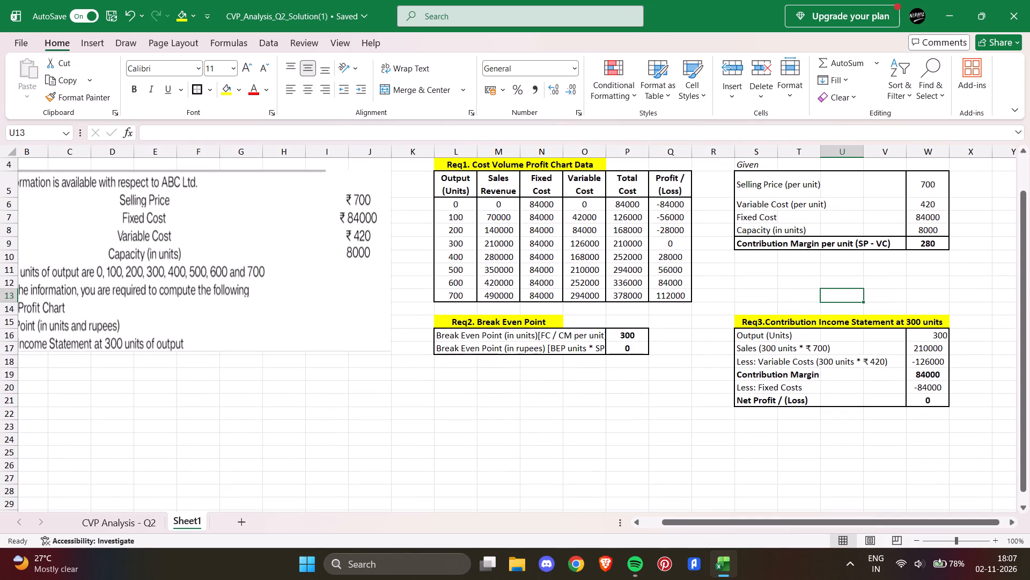
left_click(121, 525)
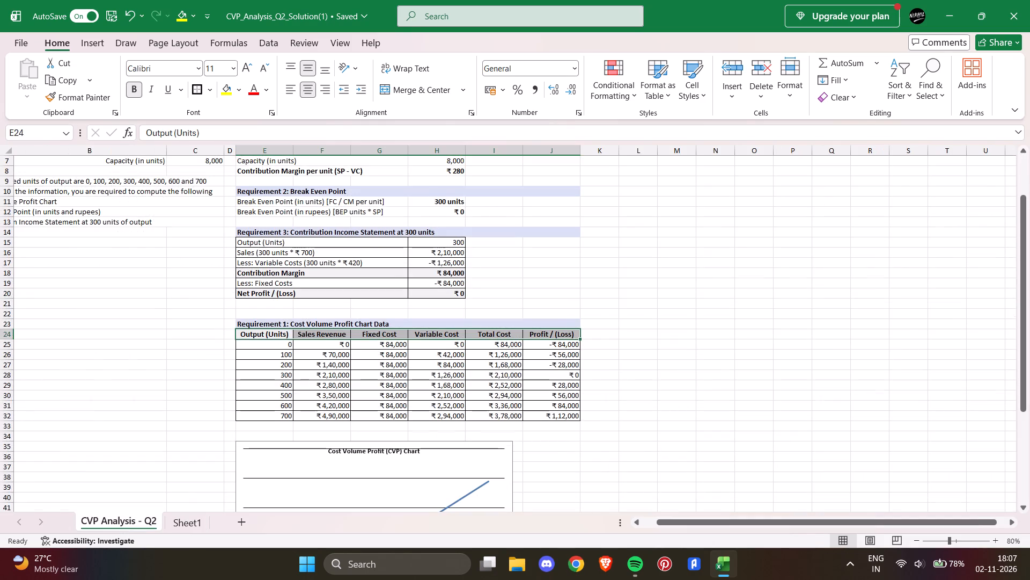
scroll(299, 410, "down", 3)
scroll(407, 389, "down", 2)
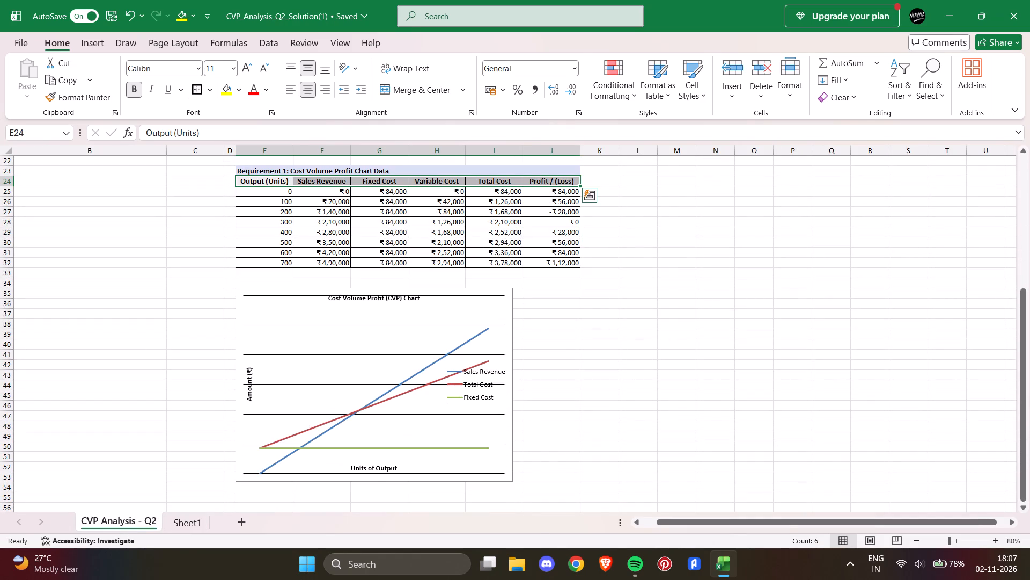
right_click(513, 292)
left_click(556, 153)
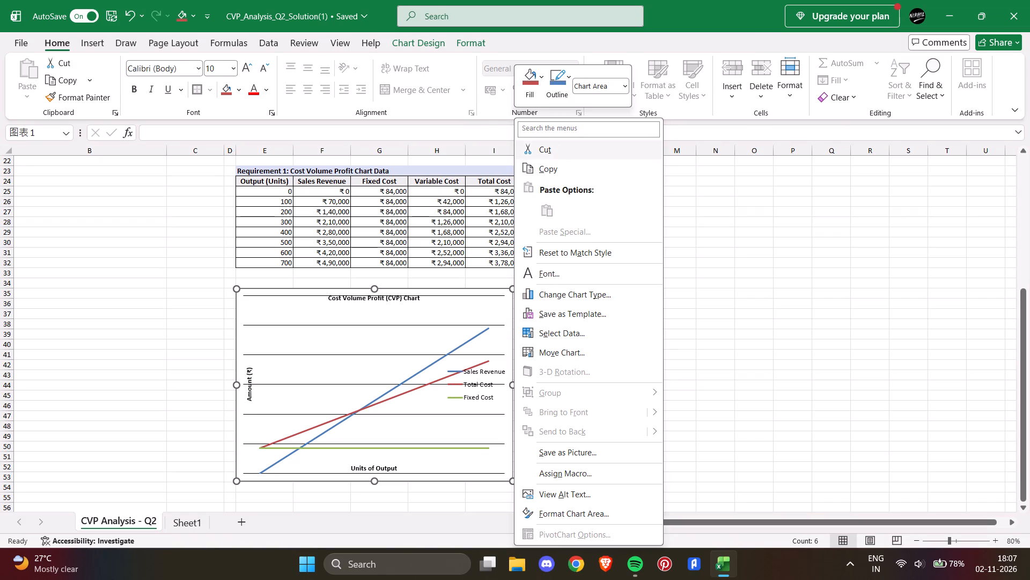
left_click(195, 523)
right_click(447, 439)
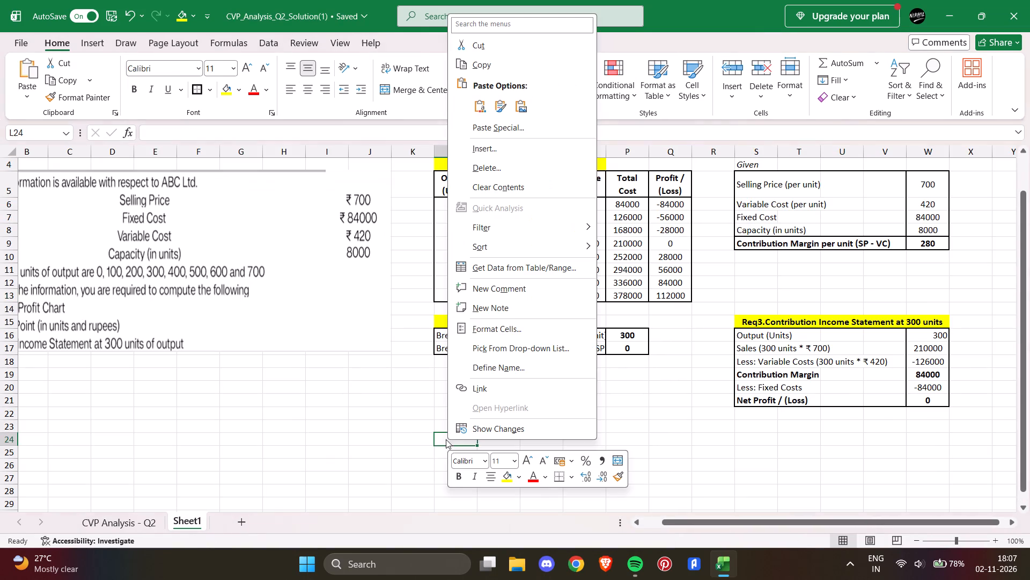
left_click(477, 110)
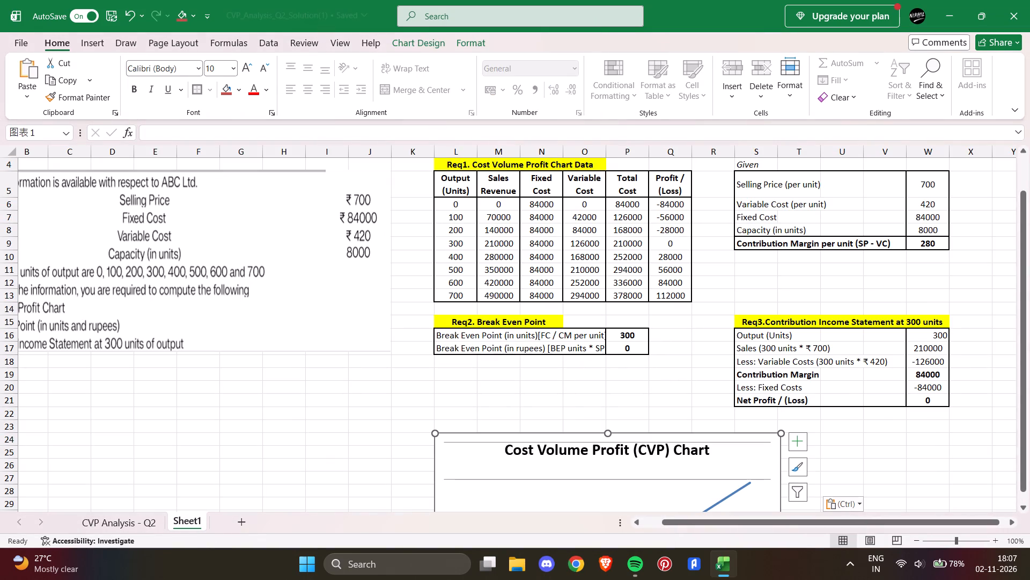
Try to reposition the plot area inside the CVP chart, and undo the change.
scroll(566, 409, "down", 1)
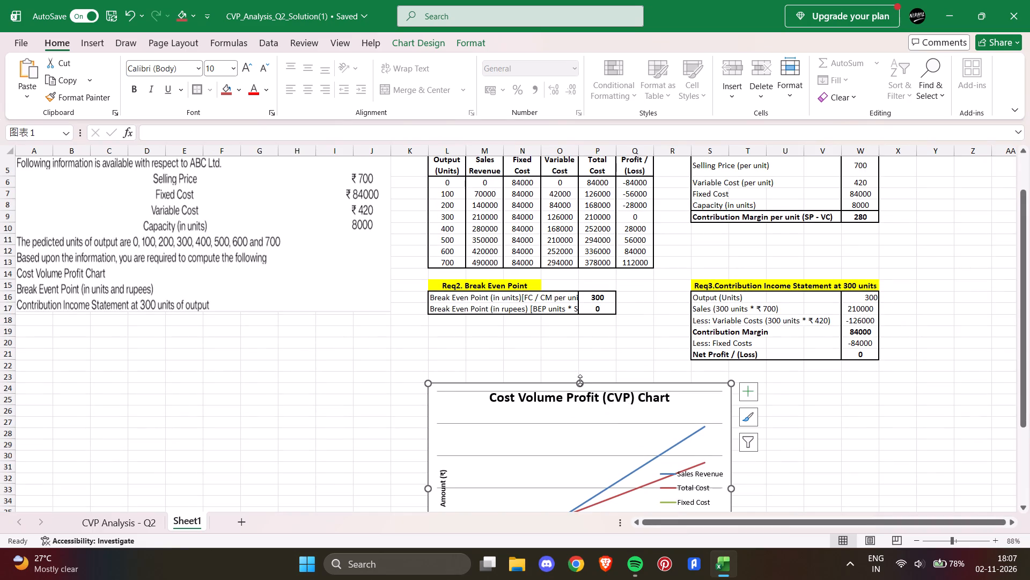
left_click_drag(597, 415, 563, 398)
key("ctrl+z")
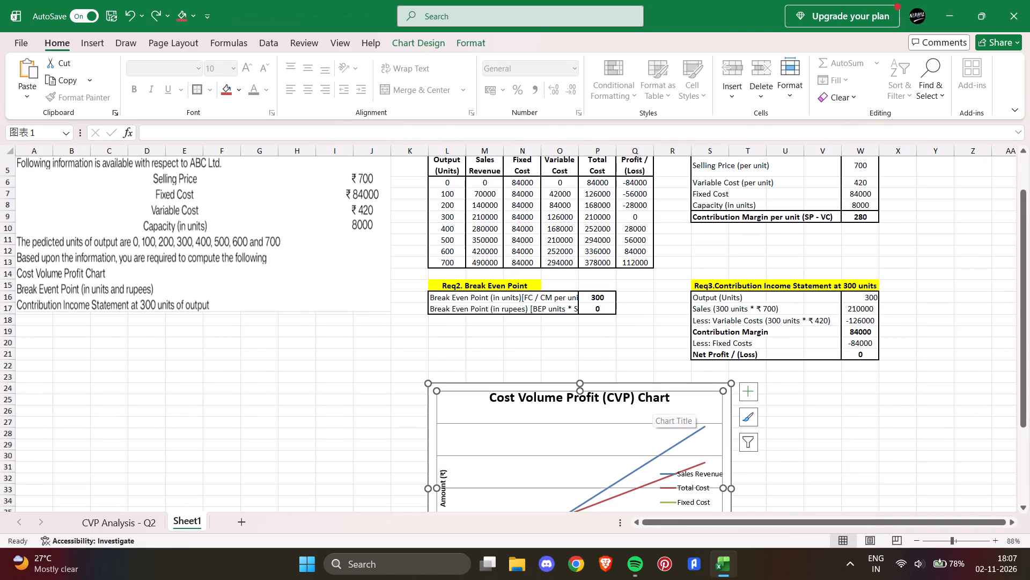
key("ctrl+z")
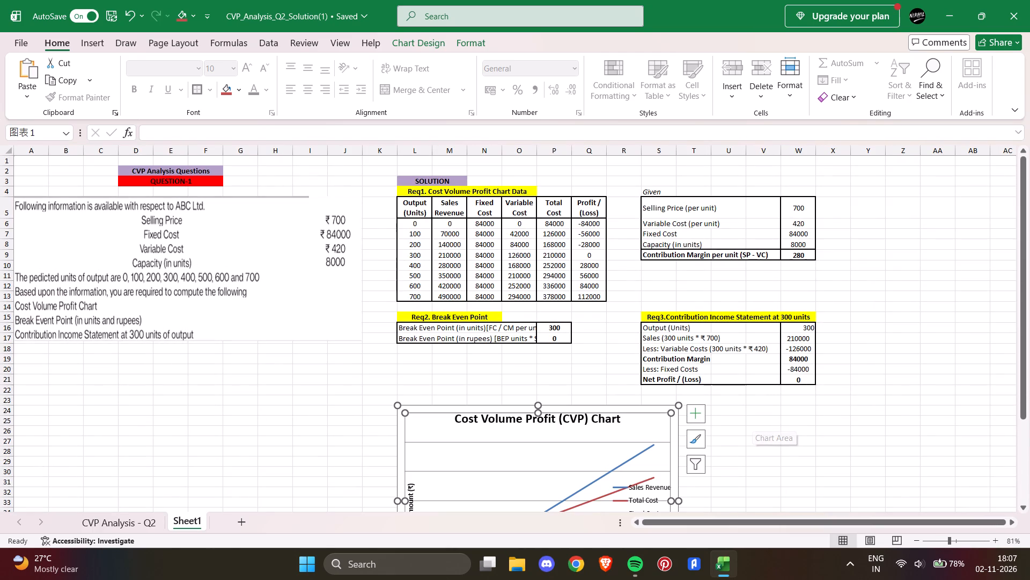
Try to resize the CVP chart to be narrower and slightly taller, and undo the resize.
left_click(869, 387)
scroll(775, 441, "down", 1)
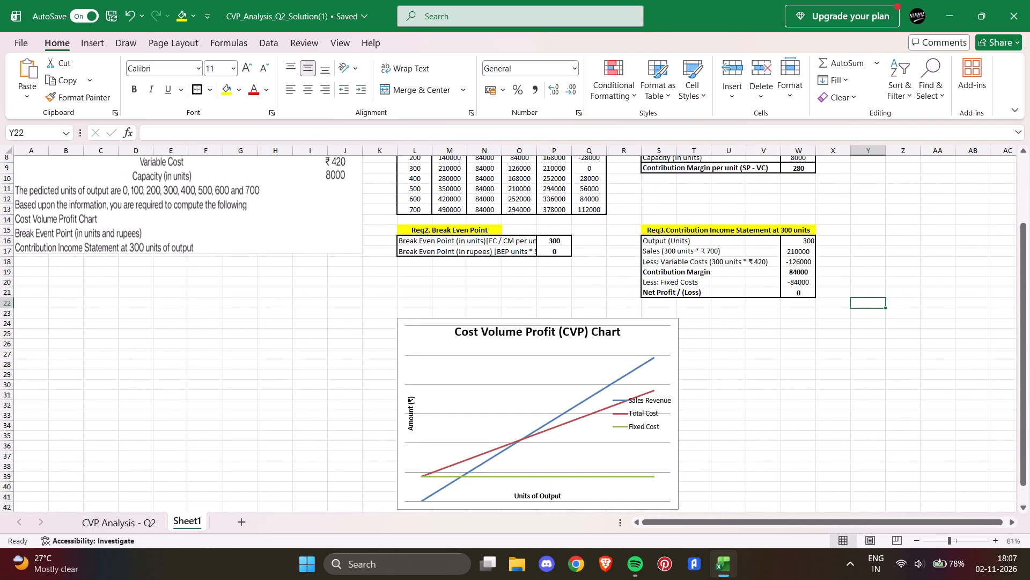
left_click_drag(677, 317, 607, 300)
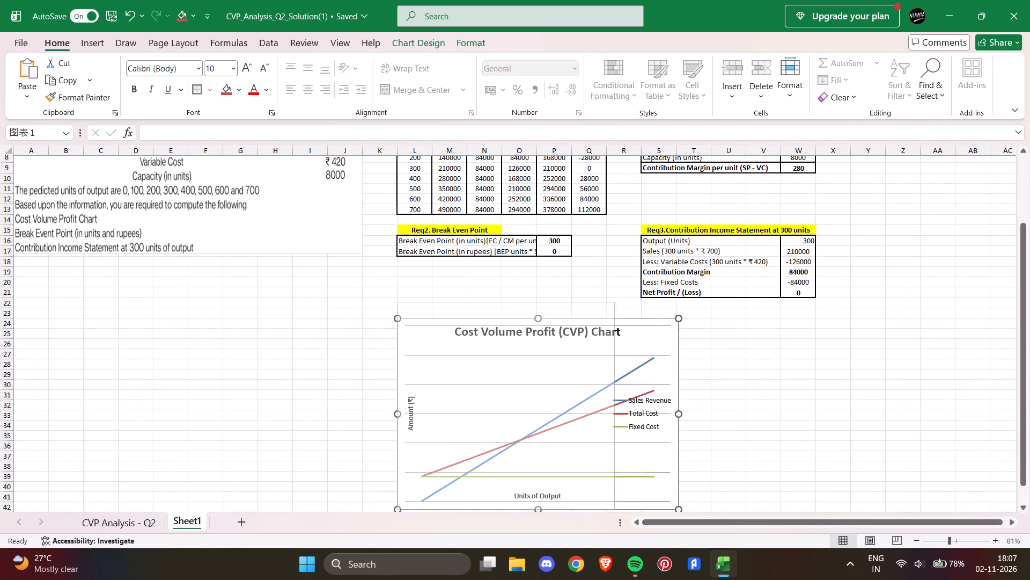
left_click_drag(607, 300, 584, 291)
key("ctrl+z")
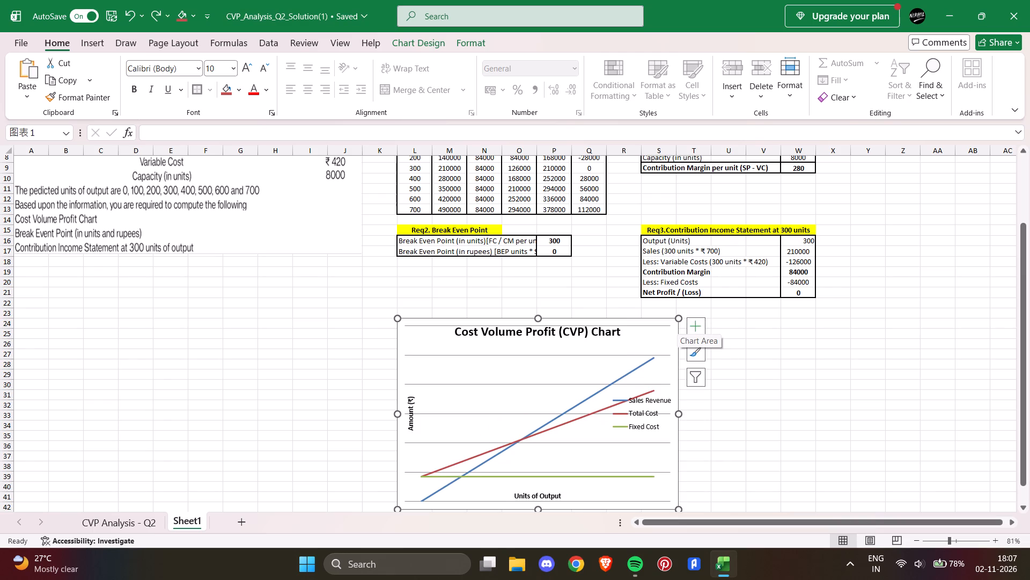
Move the CVP chart up below the Break Even Point block, with its upper-left corner at about K20.
left_click_drag(677, 322, 634, 282)
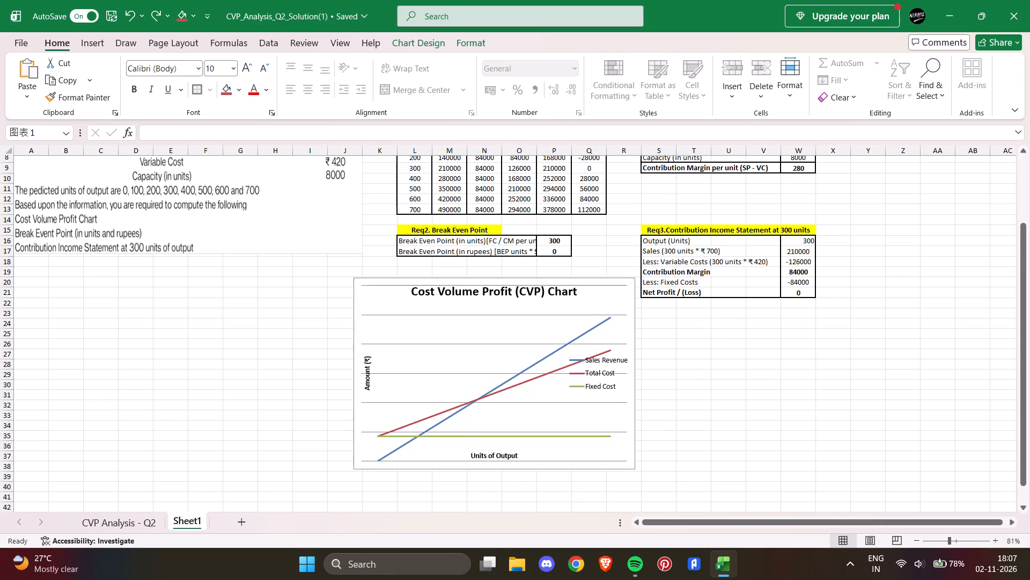
left_click_drag(634, 282, 644, 276)
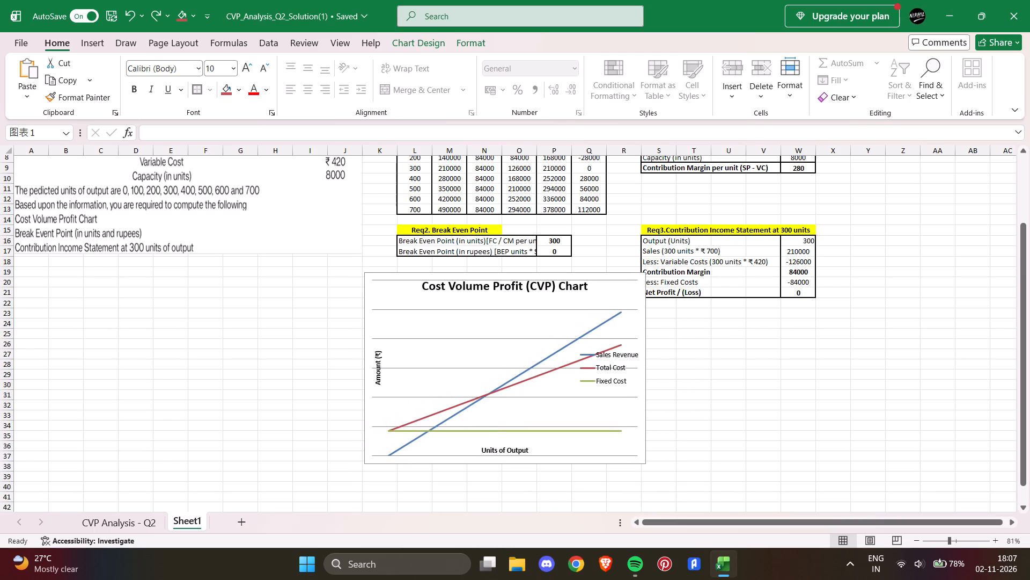
left_click_drag(644, 276, 643, 281)
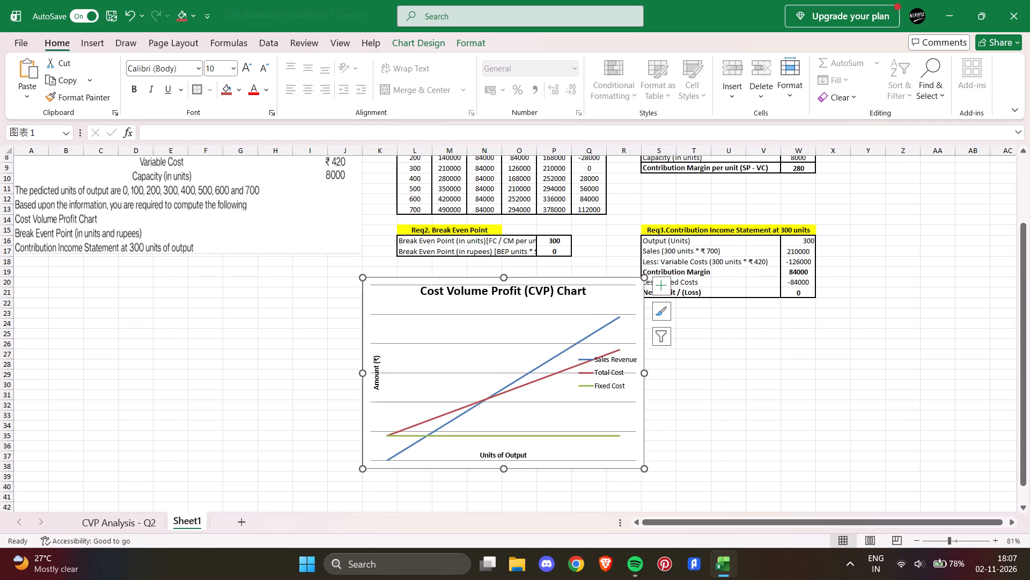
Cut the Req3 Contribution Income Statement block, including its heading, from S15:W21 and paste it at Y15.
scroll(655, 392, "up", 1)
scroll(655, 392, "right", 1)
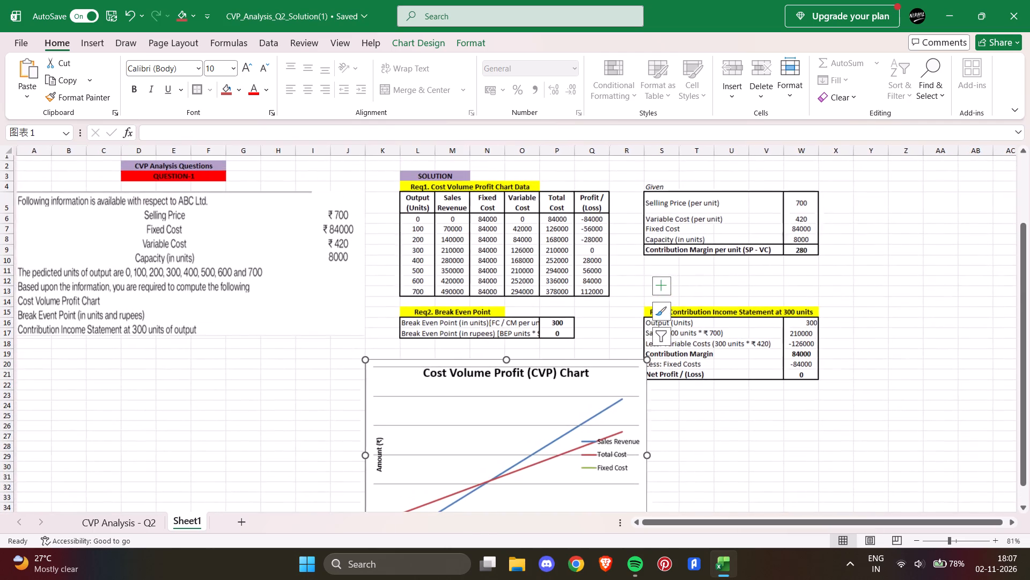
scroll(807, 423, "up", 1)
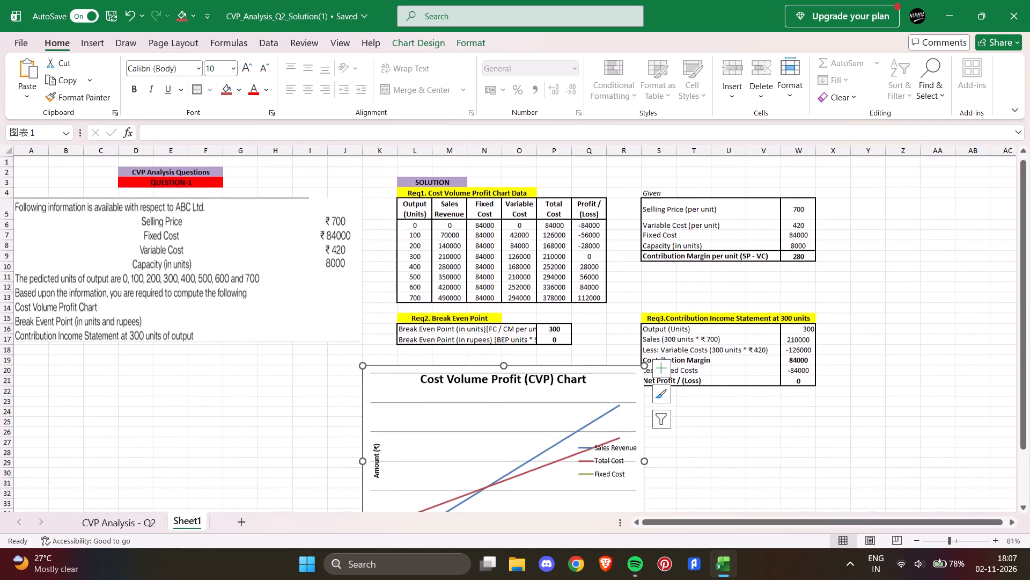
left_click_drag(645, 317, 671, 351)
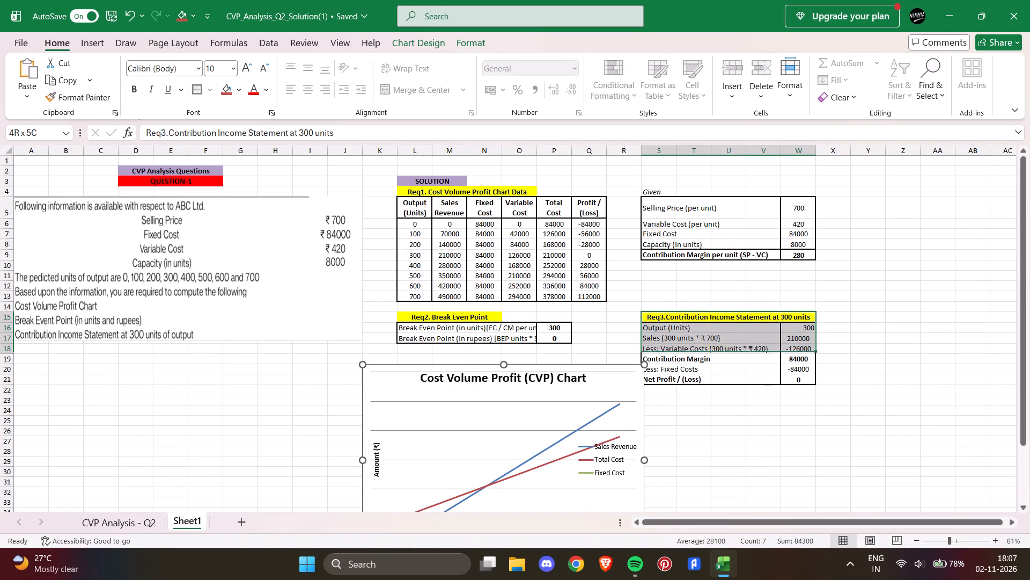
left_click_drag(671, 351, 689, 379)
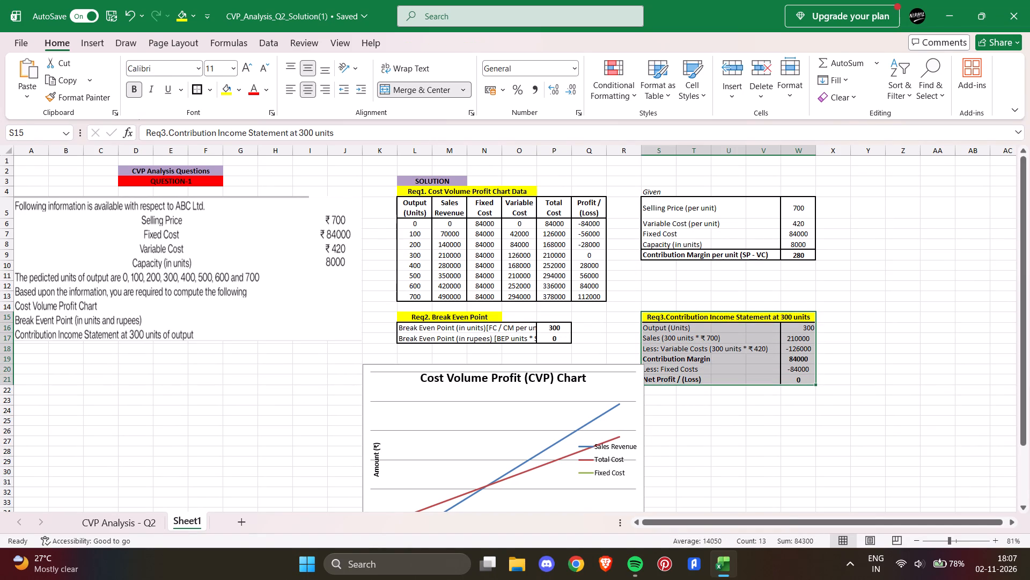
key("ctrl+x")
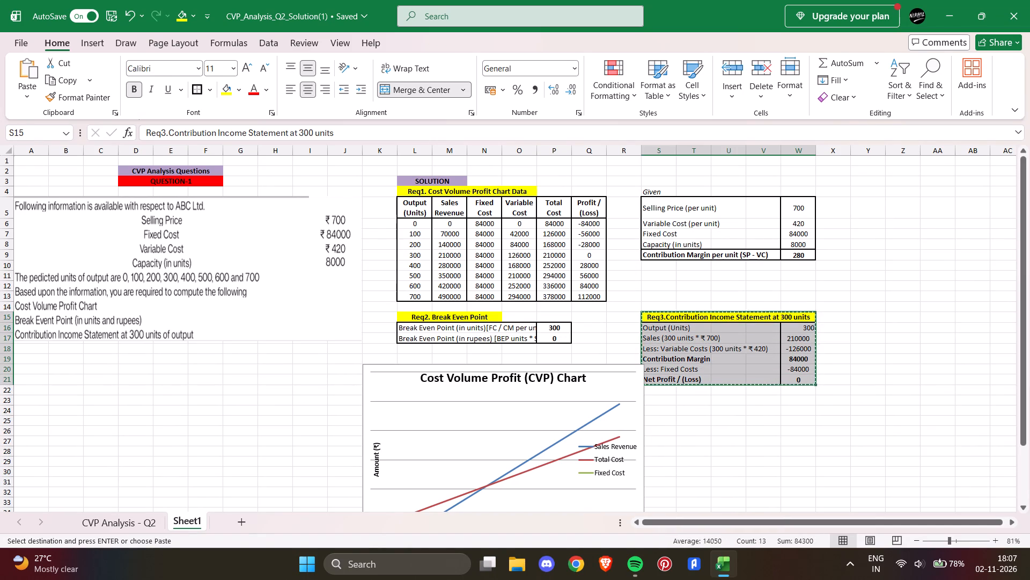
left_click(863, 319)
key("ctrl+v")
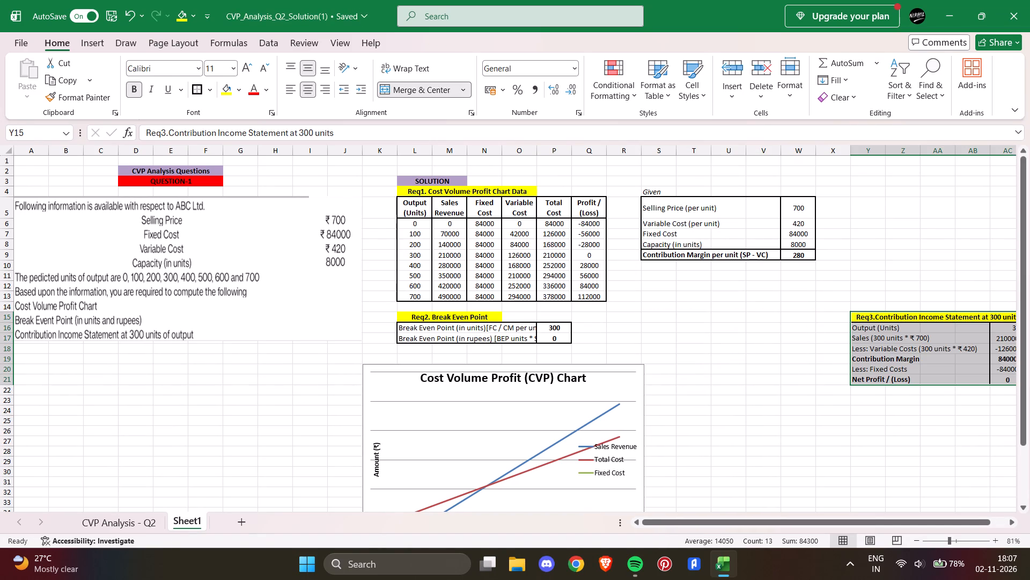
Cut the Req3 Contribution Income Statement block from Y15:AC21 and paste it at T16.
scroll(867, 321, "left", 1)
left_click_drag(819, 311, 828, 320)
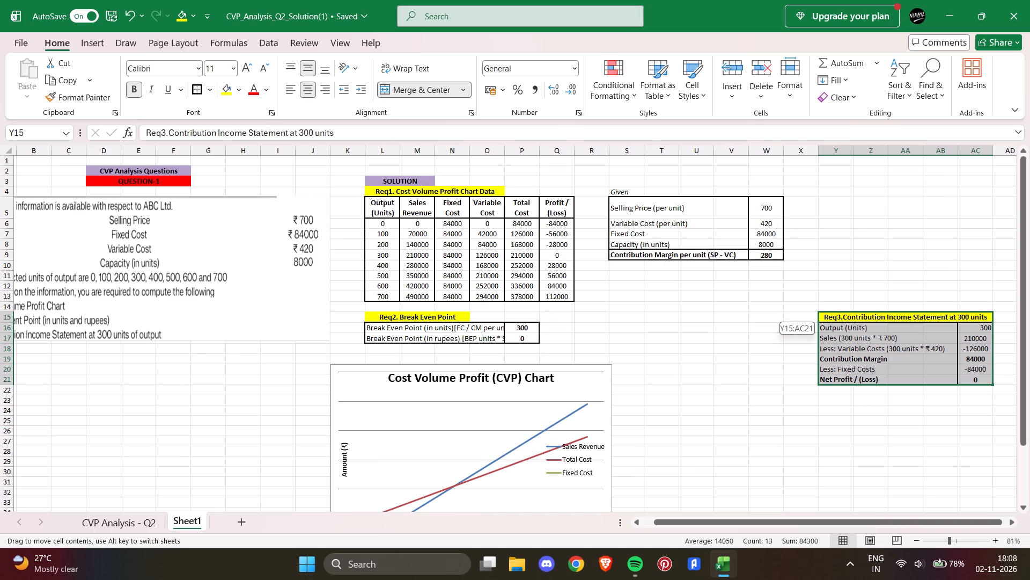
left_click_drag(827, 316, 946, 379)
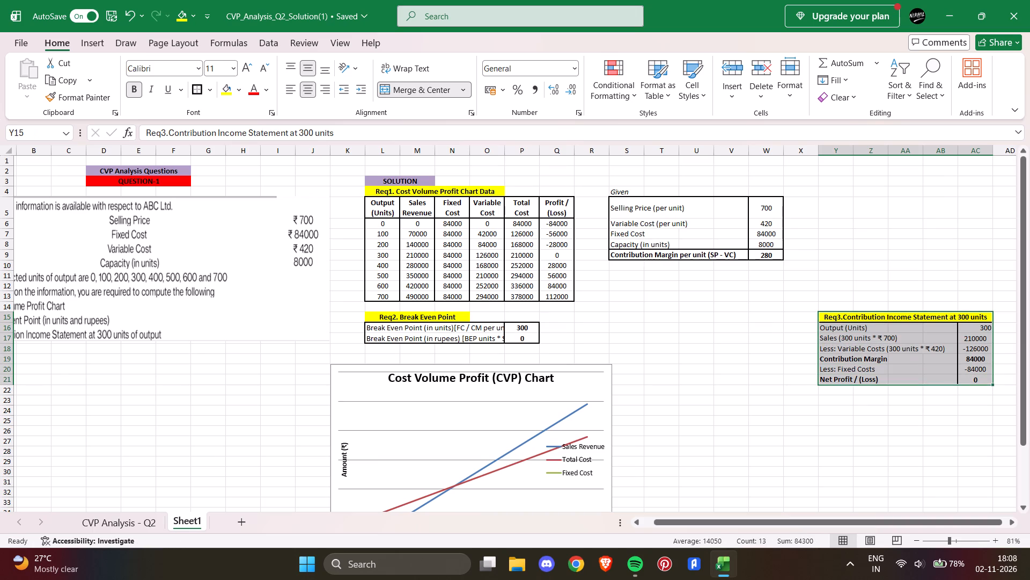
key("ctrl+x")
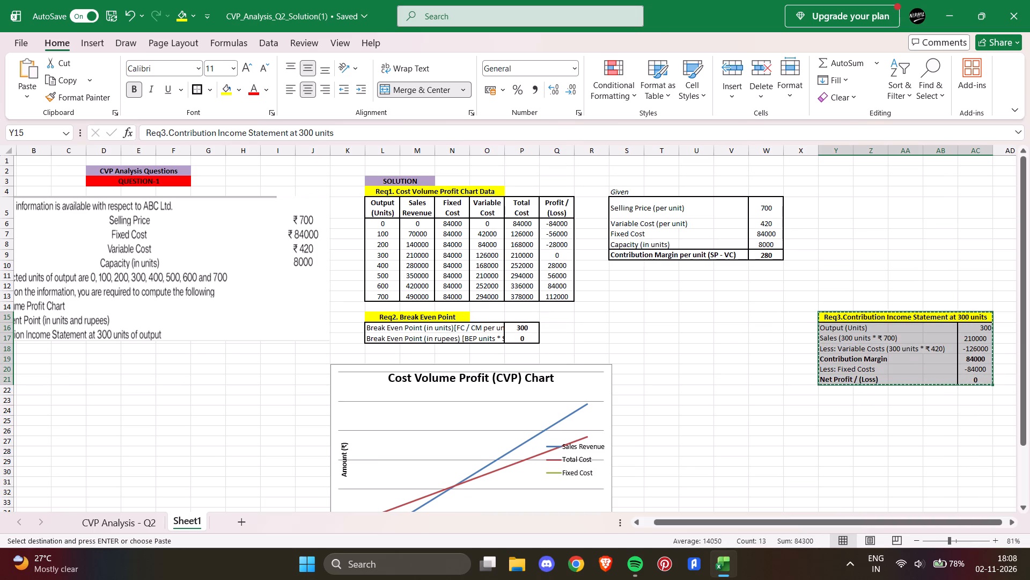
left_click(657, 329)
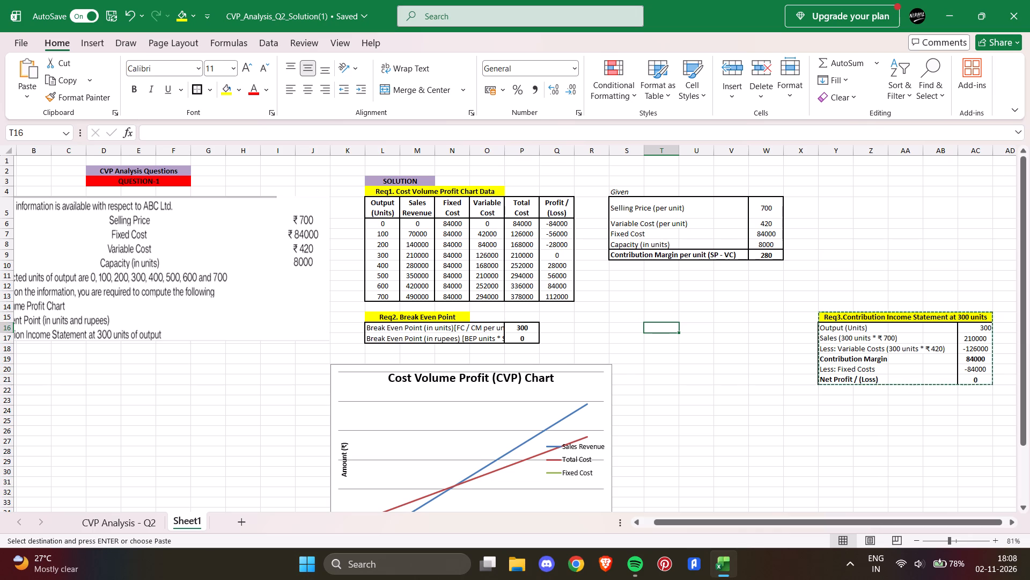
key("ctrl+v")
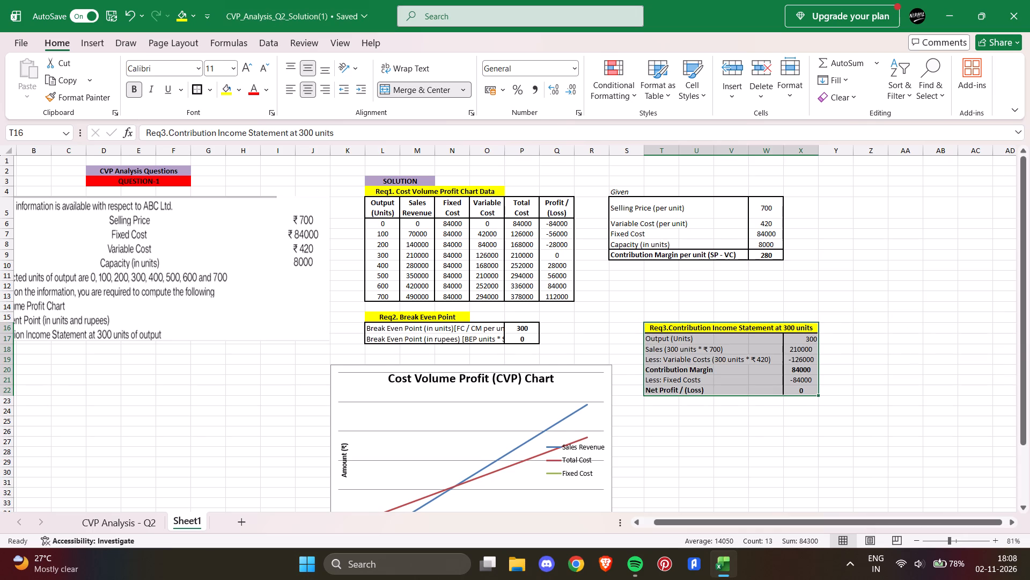
Cut the Req3 Contribution Income Statement block and paste it at T15, allowing the merged cells to unmerge.
left_click(694, 318)
left_click(664, 320)
left_click_drag(654, 327, 658, 332)
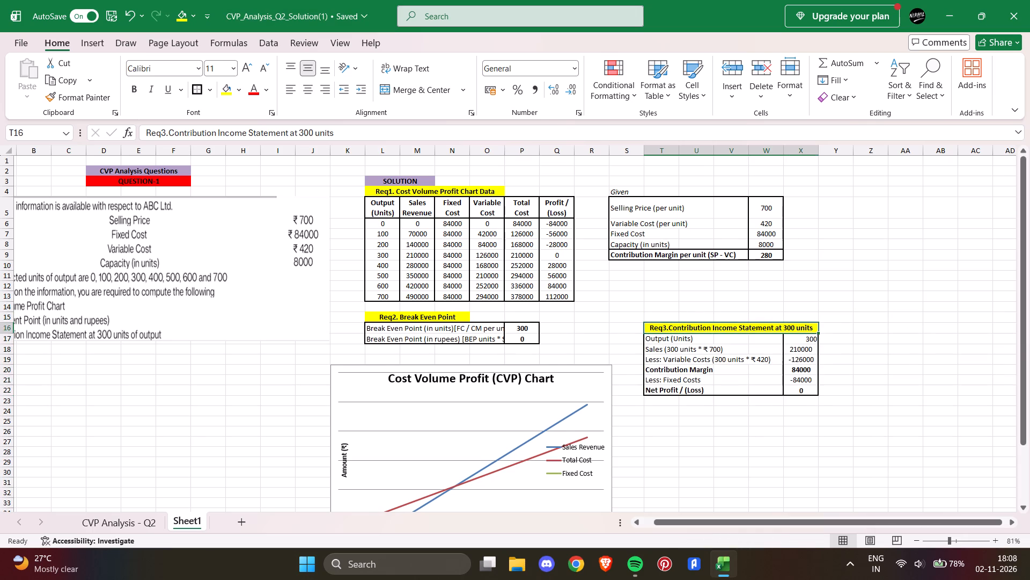
left_click_drag(658, 332, 756, 390)
key("ctrl+x")
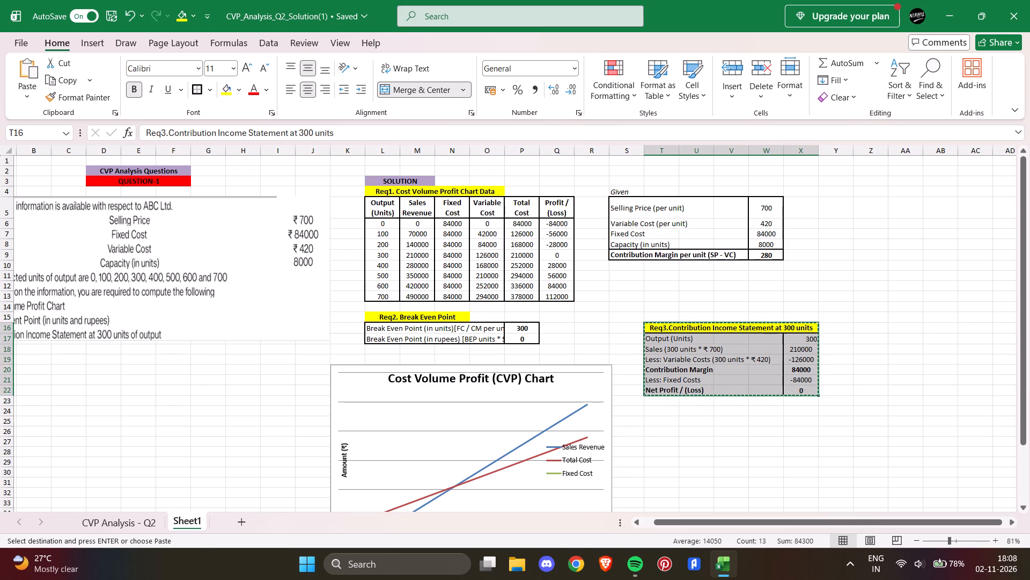
left_click(658, 316)
key("ctrl+v")
left_click(549, 309)
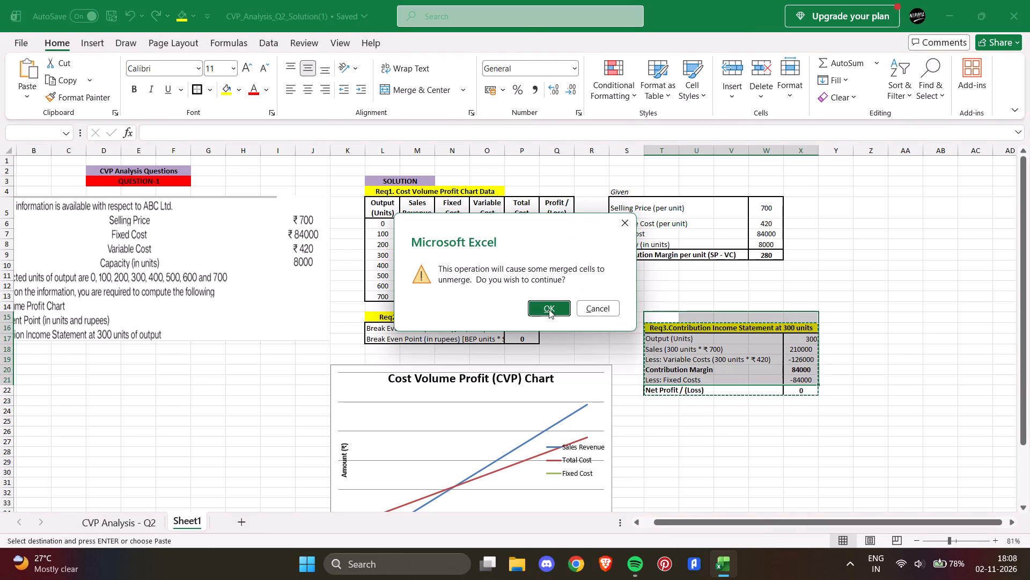
left_click(710, 303)
Merge and center the Req3 Contribution Income Statement heading across T15:X15.
left_click(664, 316)
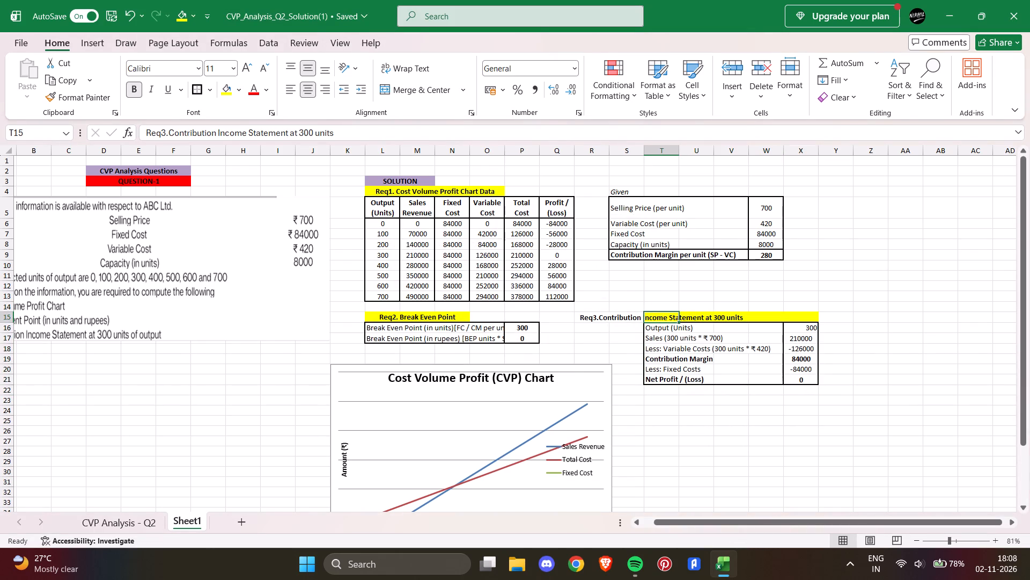
left_click_drag(661, 316, 764, 310)
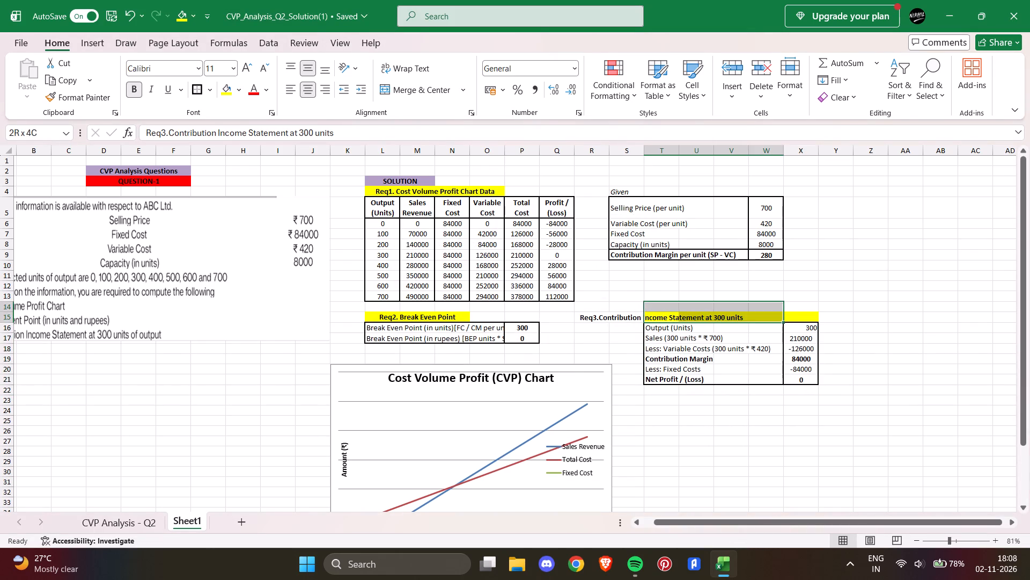
left_click_drag(764, 310, 801, 318)
left_click(405, 86)
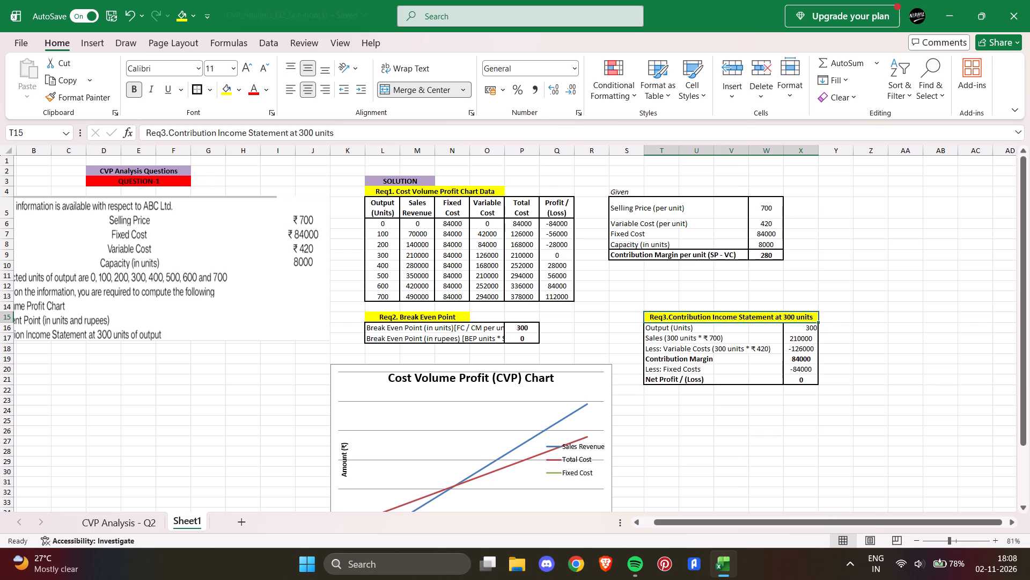
left_click(818, 260)
Cut the Given data block from S4:W9 and paste it at T4, aligned above the Req3 block.
left_click_drag(614, 193, 720, 249)
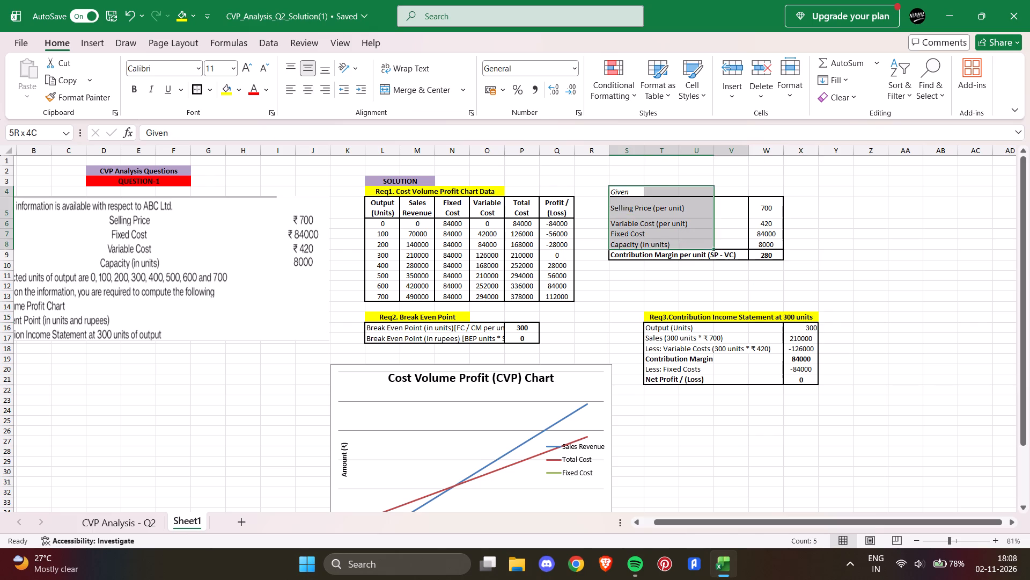
left_click_drag(720, 249, 756, 253)
key("ctrl+x")
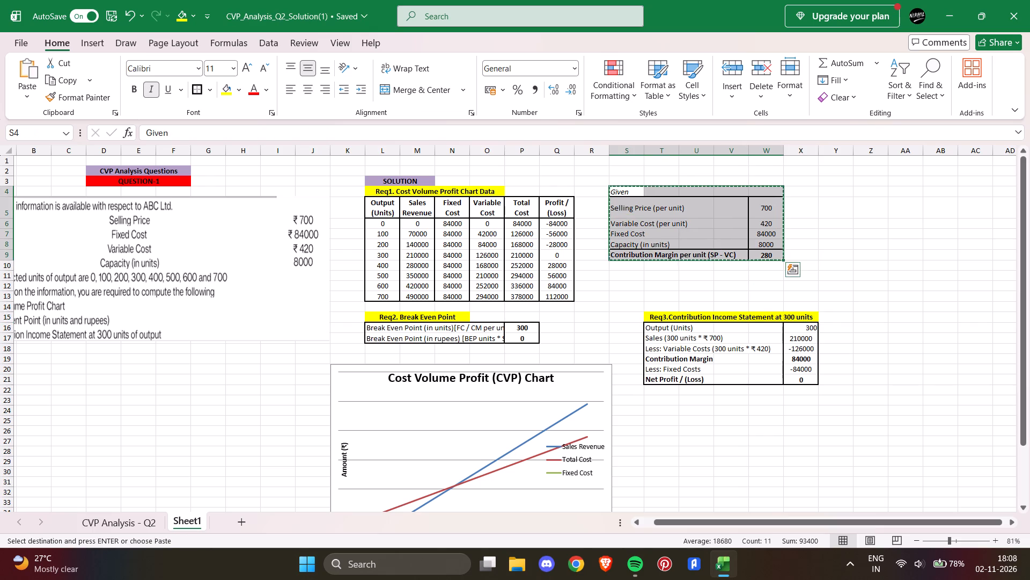
left_click(814, 205)
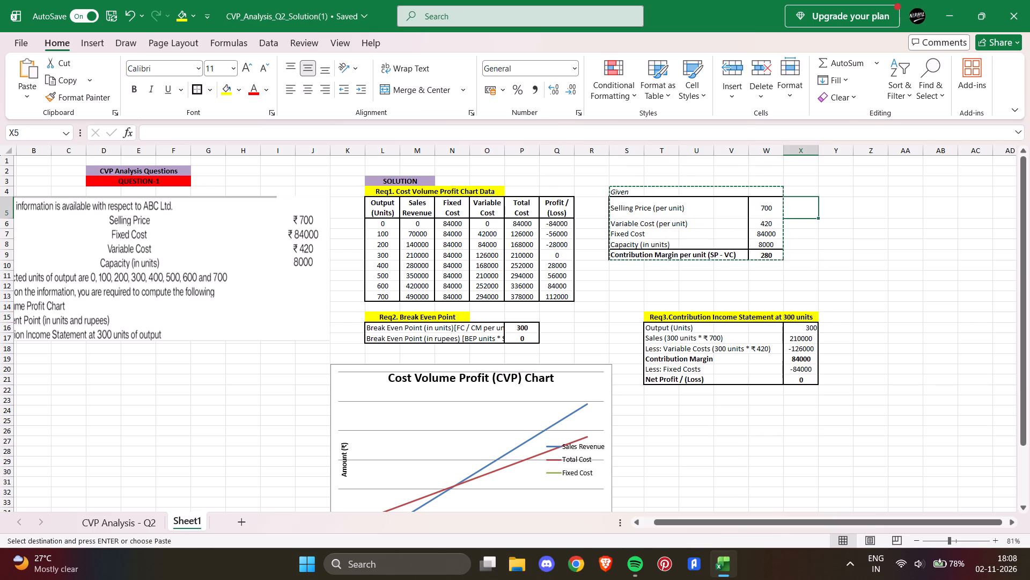
left_click(659, 195)
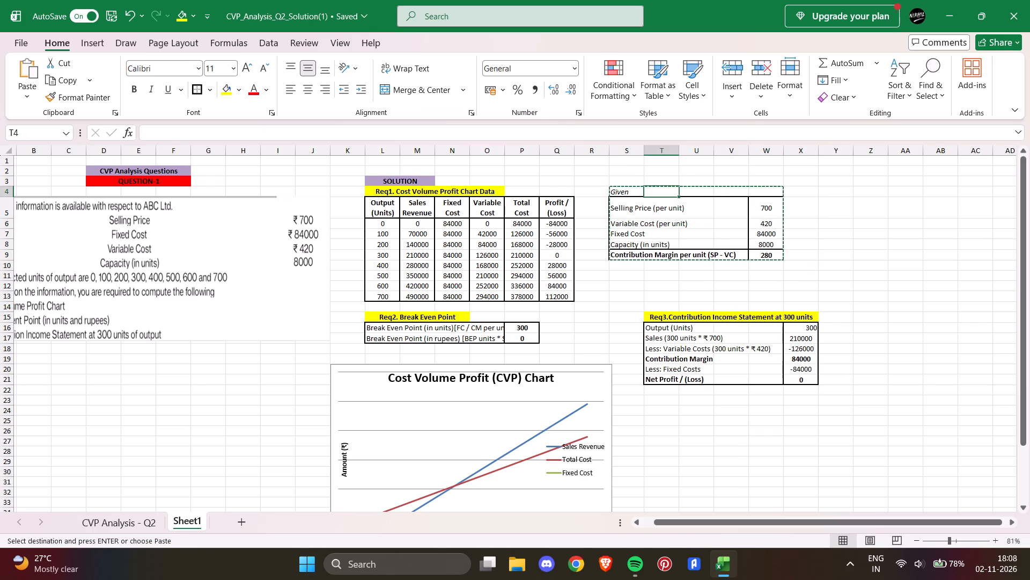
key("ctrl+v")
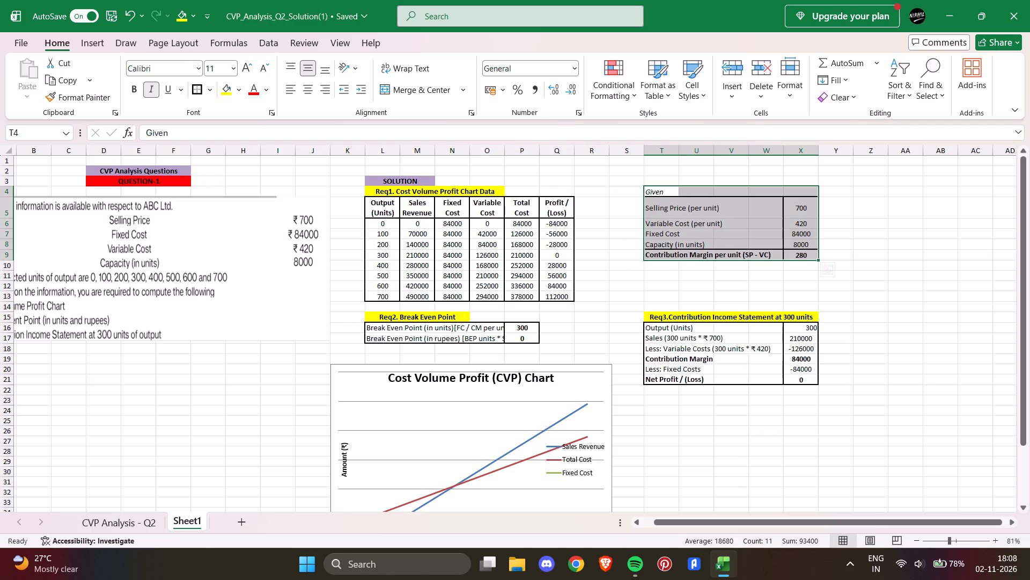
left_click(881, 293)
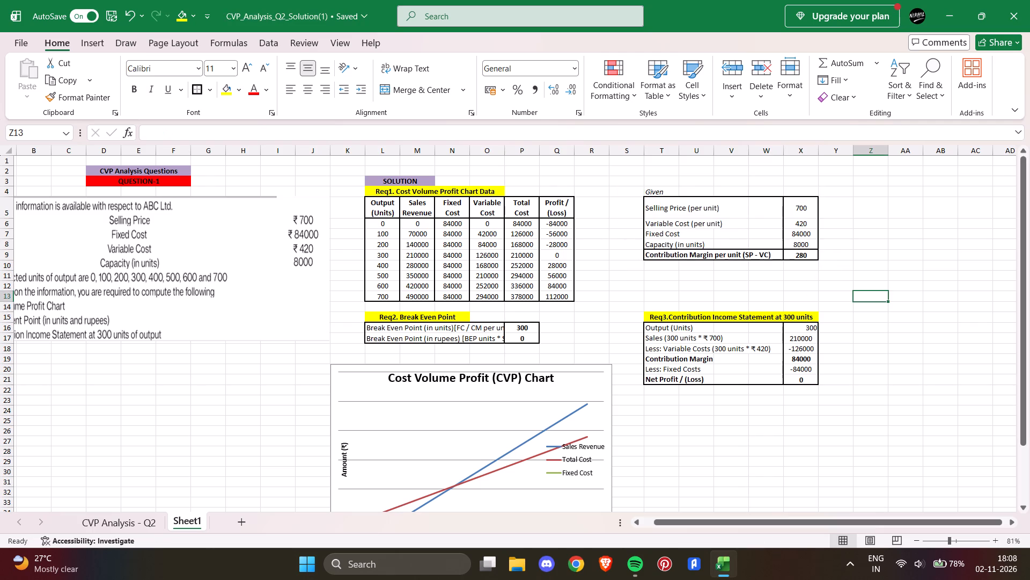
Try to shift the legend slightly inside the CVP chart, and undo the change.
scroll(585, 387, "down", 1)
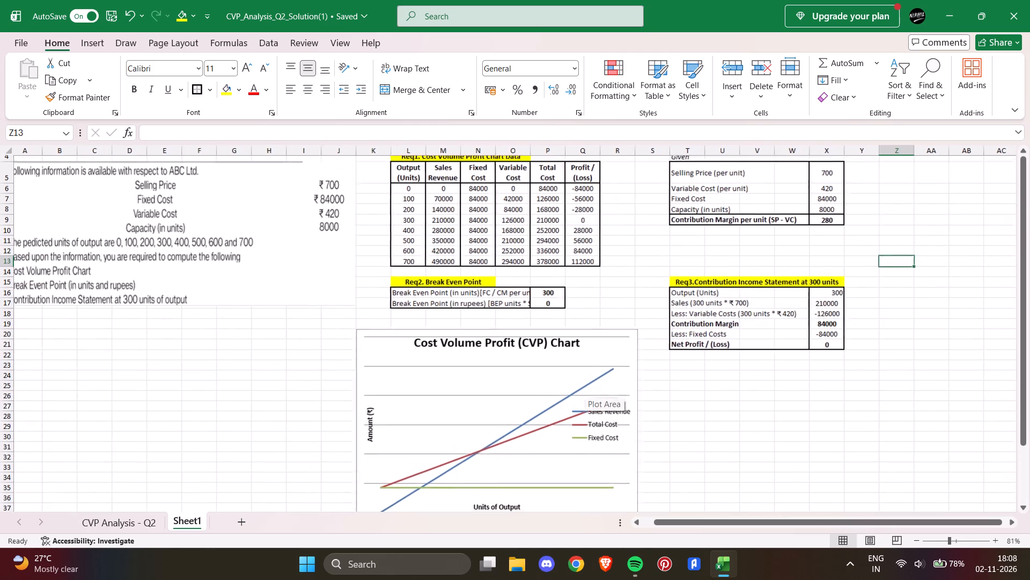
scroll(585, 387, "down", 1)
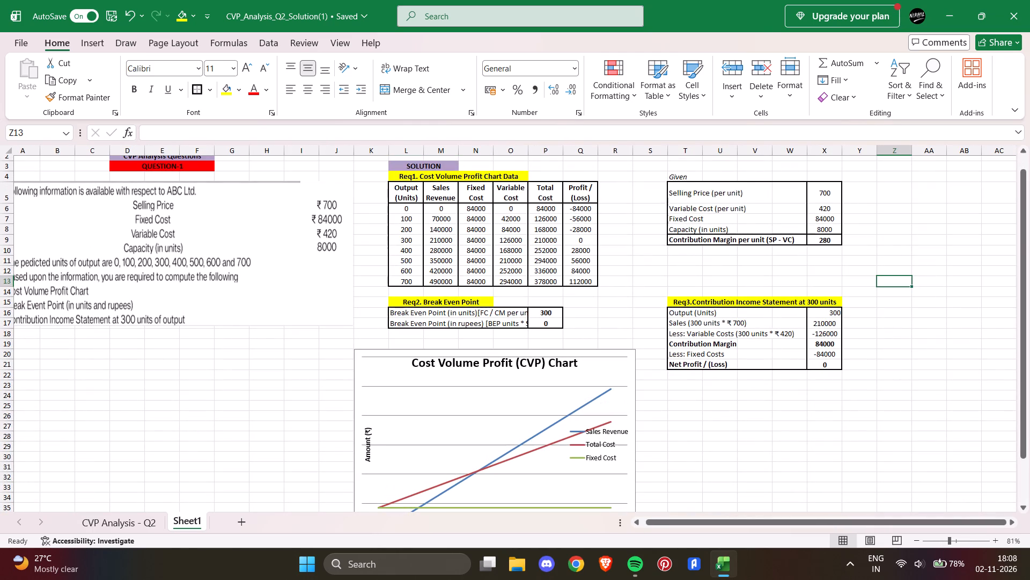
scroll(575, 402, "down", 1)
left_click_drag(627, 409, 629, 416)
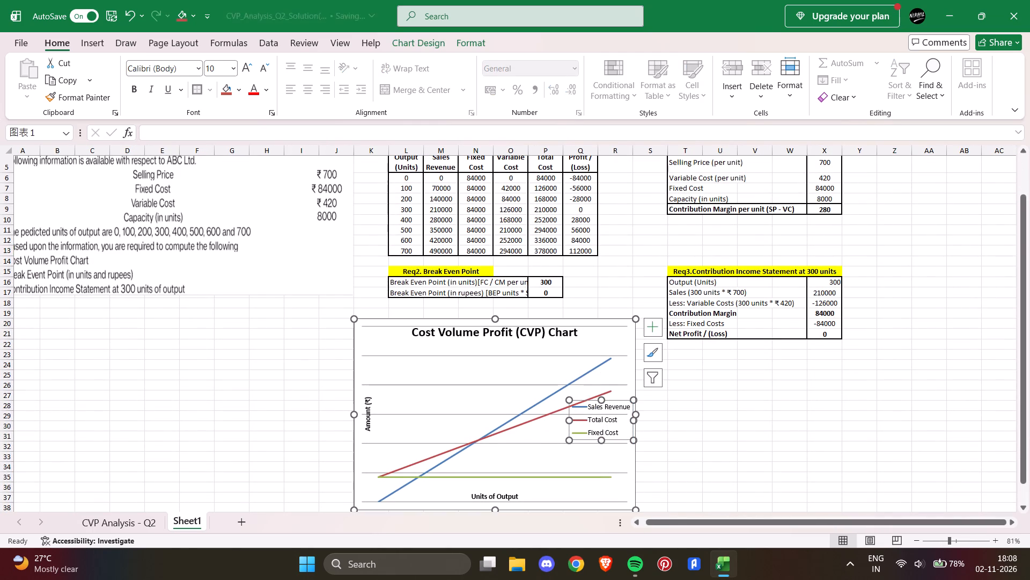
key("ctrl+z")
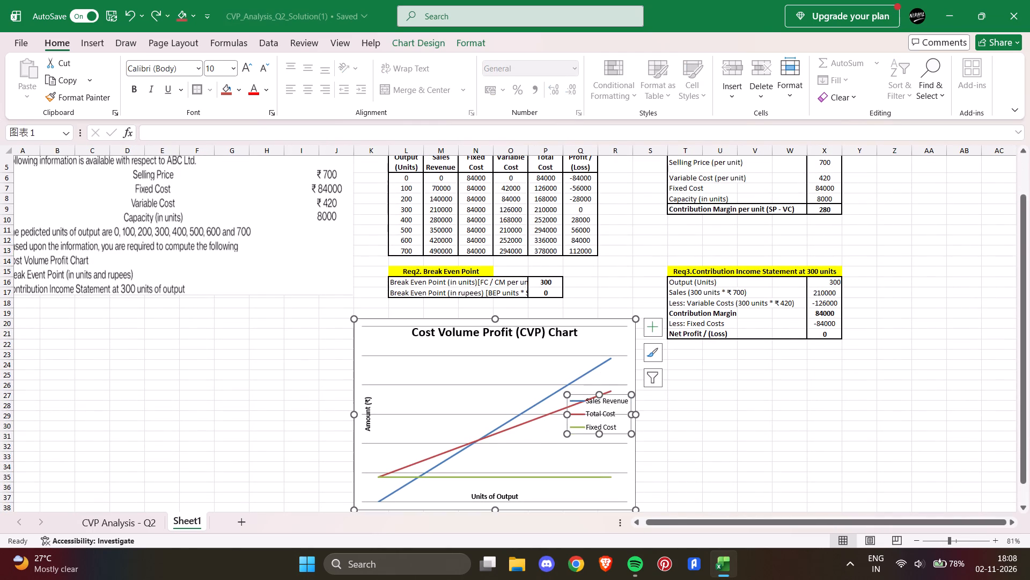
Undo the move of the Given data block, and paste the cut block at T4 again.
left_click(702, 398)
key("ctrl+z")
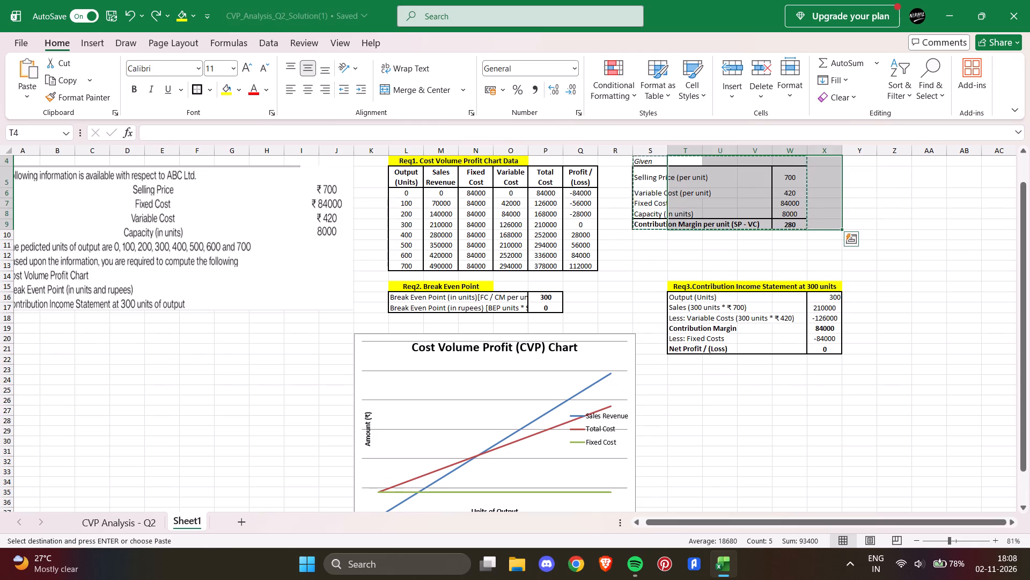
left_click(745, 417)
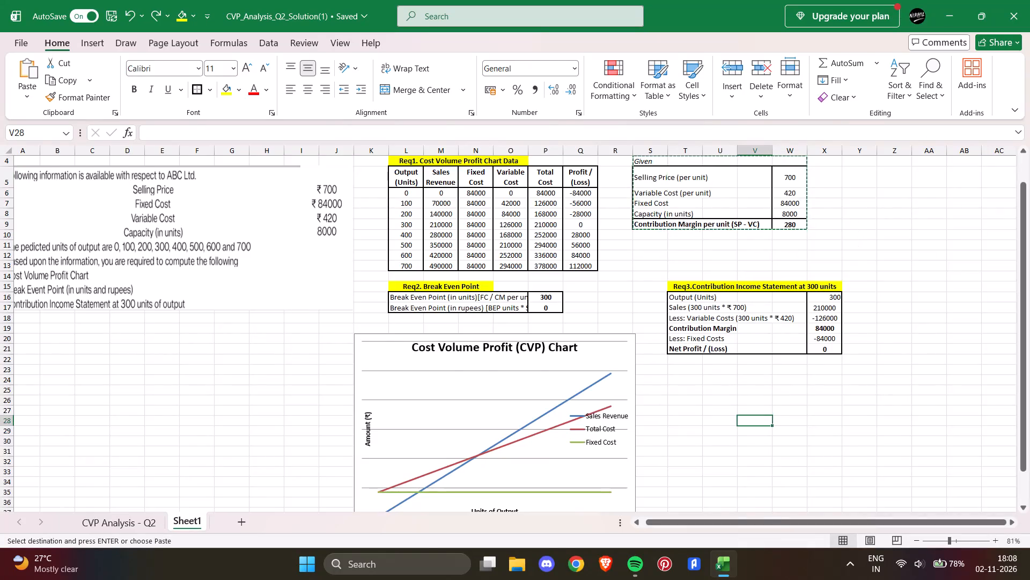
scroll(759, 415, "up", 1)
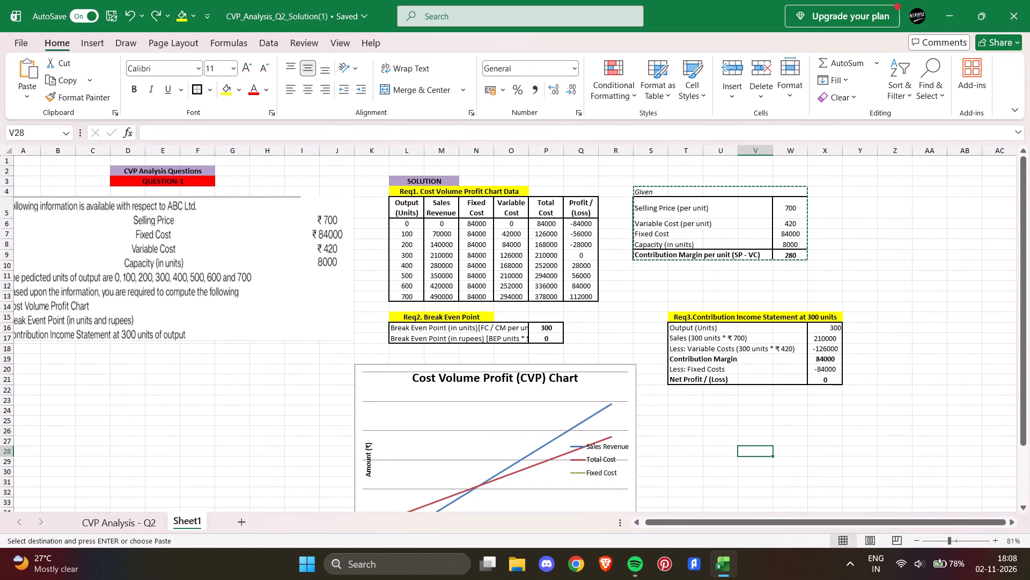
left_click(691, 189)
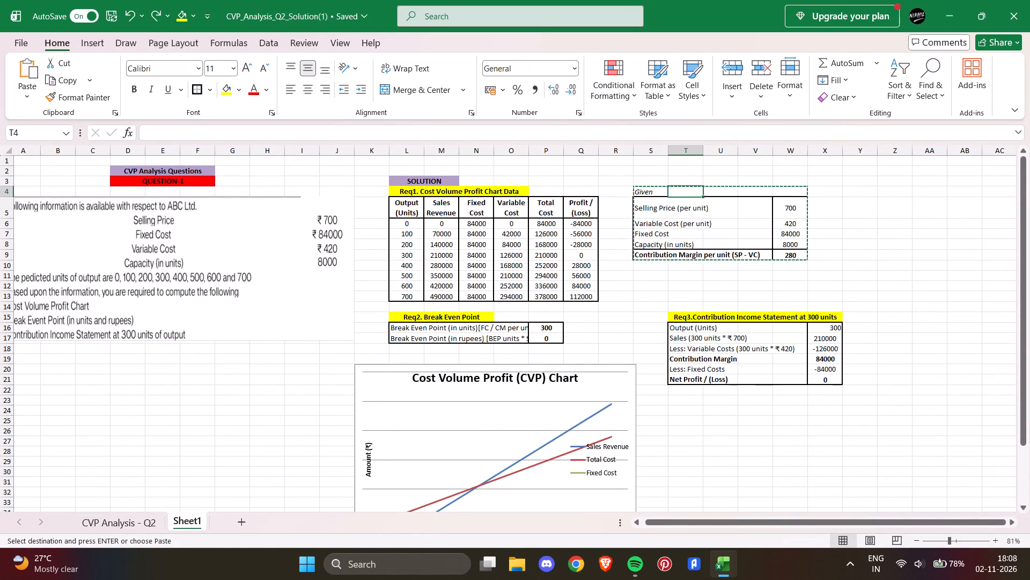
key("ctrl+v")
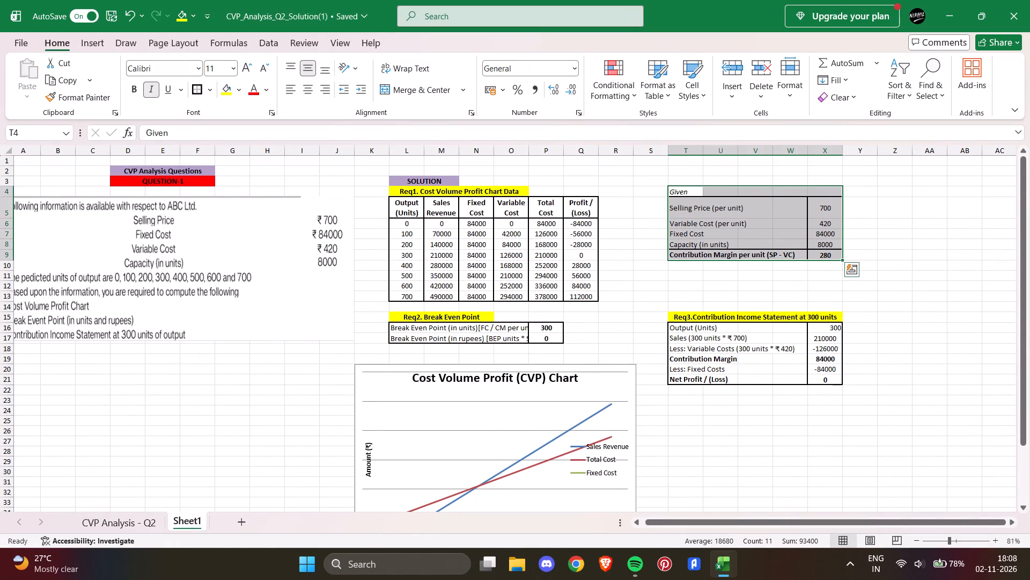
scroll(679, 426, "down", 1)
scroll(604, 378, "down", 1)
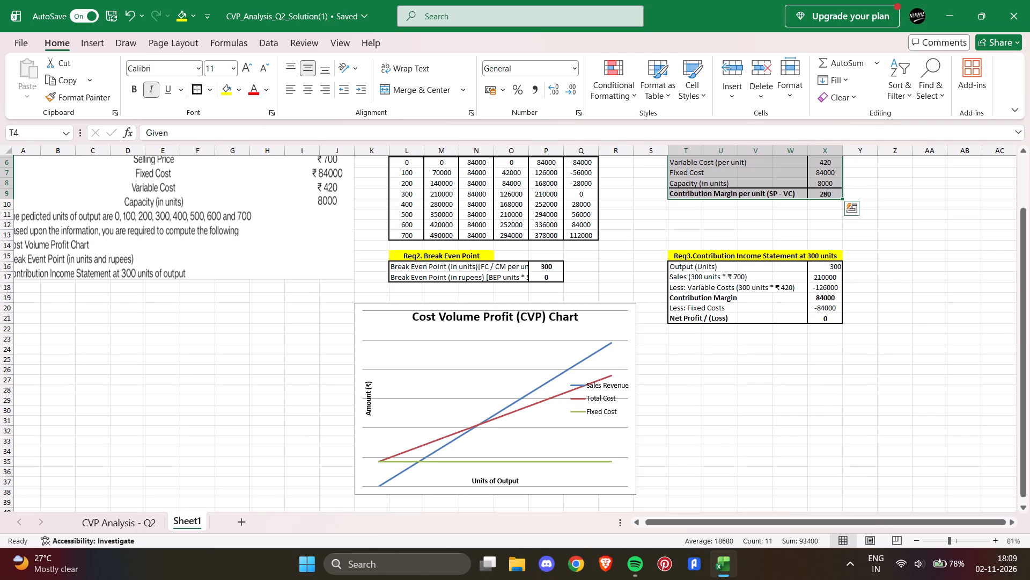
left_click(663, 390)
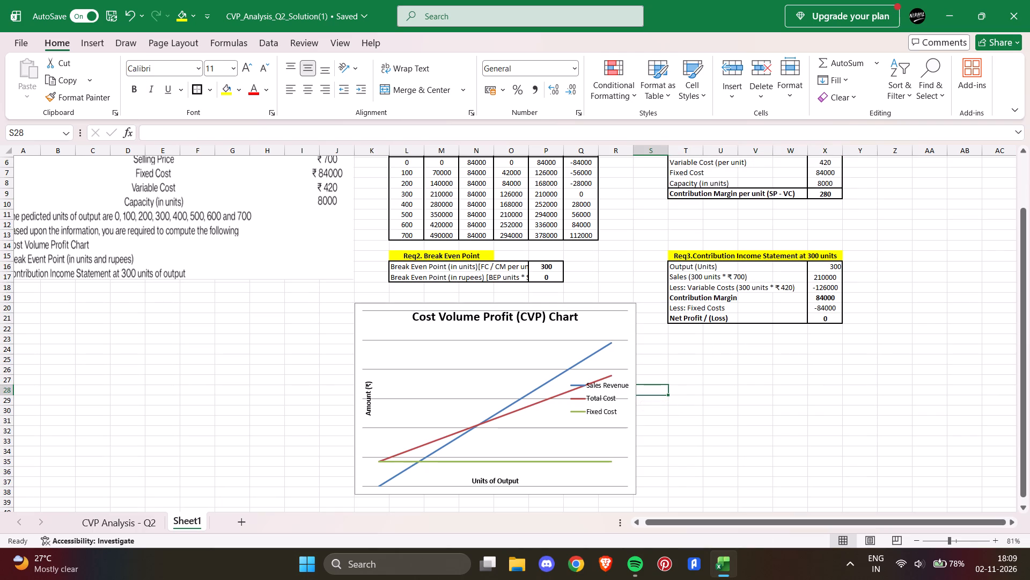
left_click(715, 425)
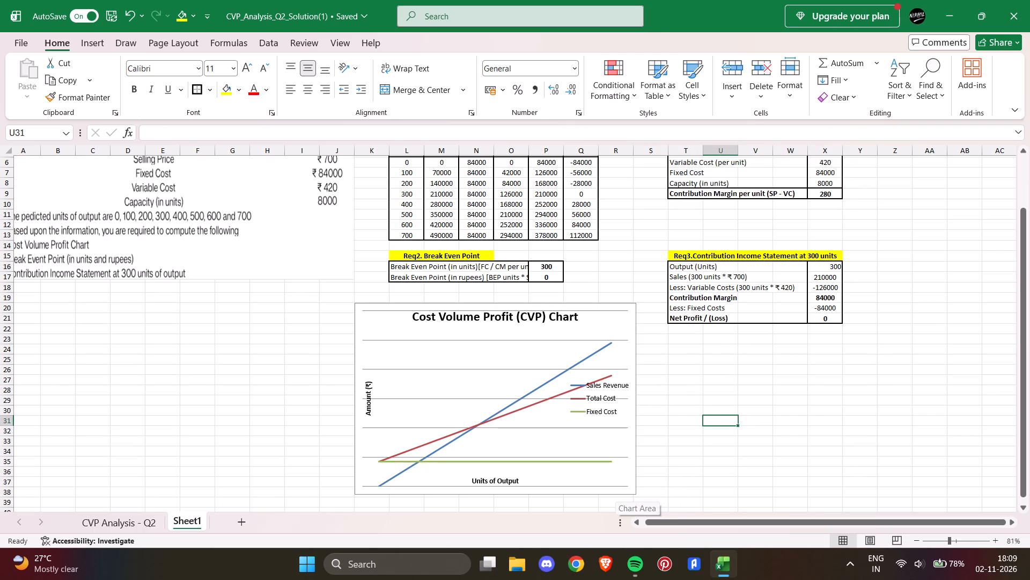
Narrow the CVP chart slightly by pulling in its right edge.
left_click(636, 387)
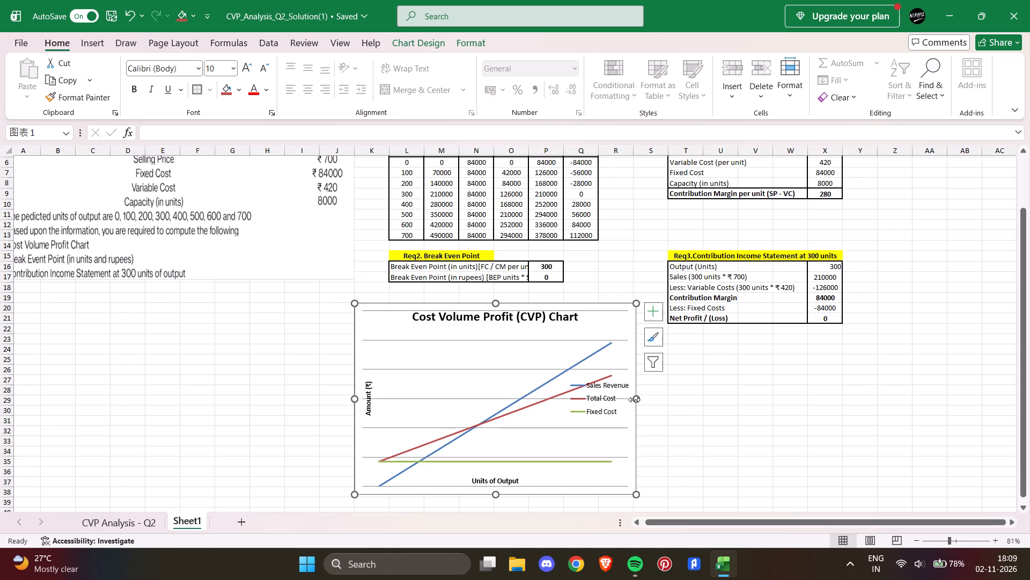
left_click_drag(634, 400, 628, 406)
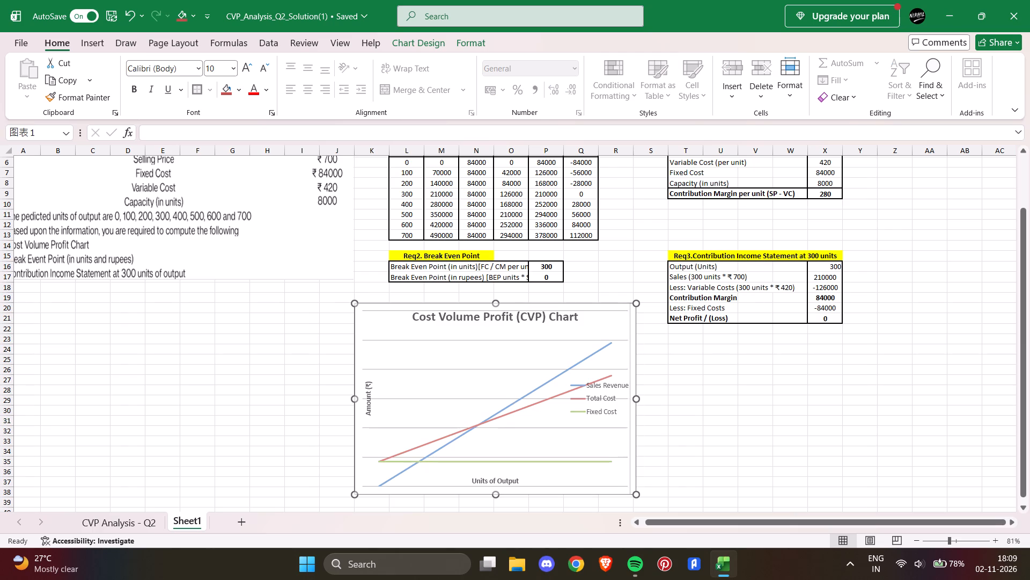
left_click_drag(628, 406, 636, 408)
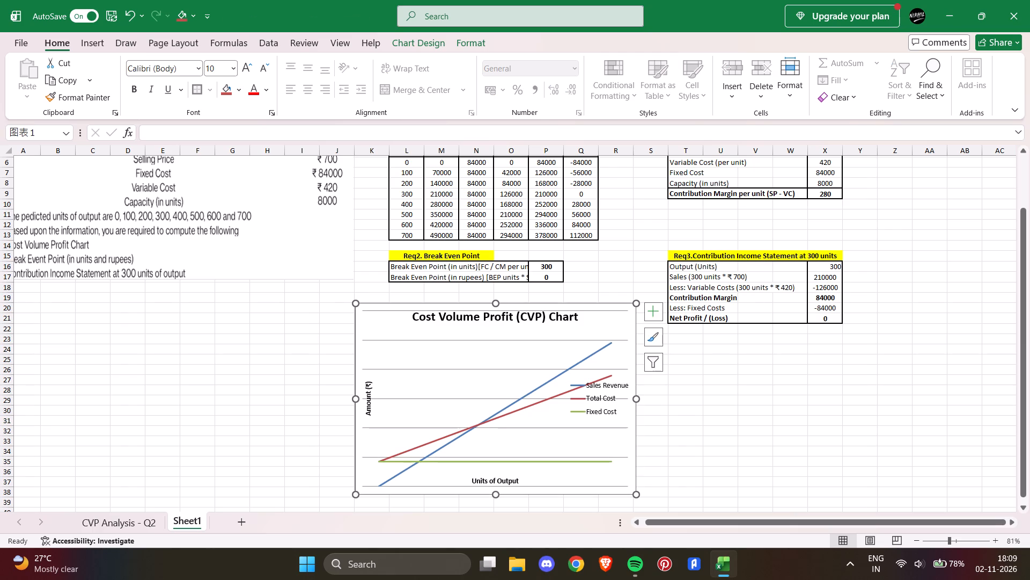
left_click(663, 402)
left_click(636, 400)
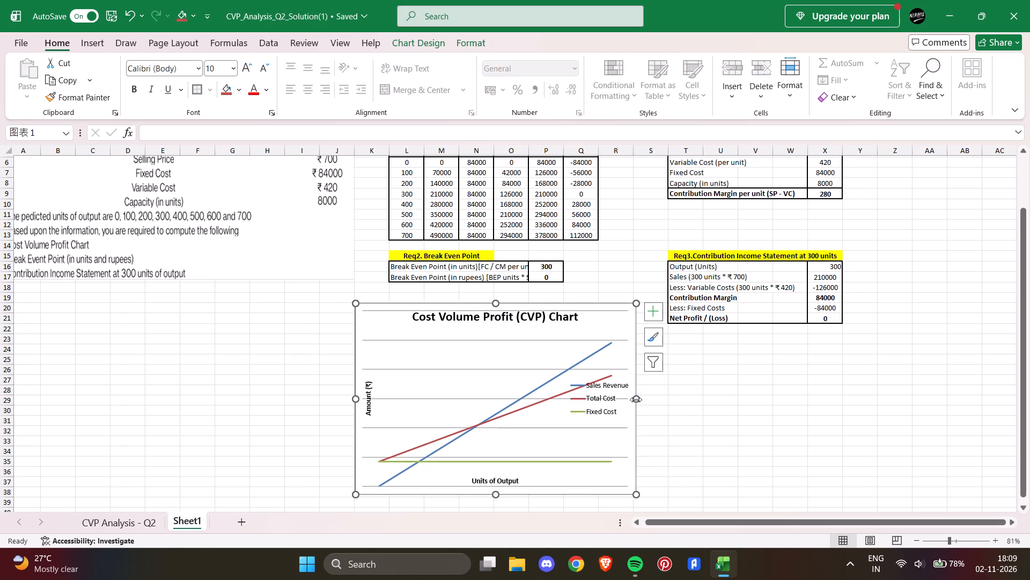
left_click_drag(636, 400, 629, 402)
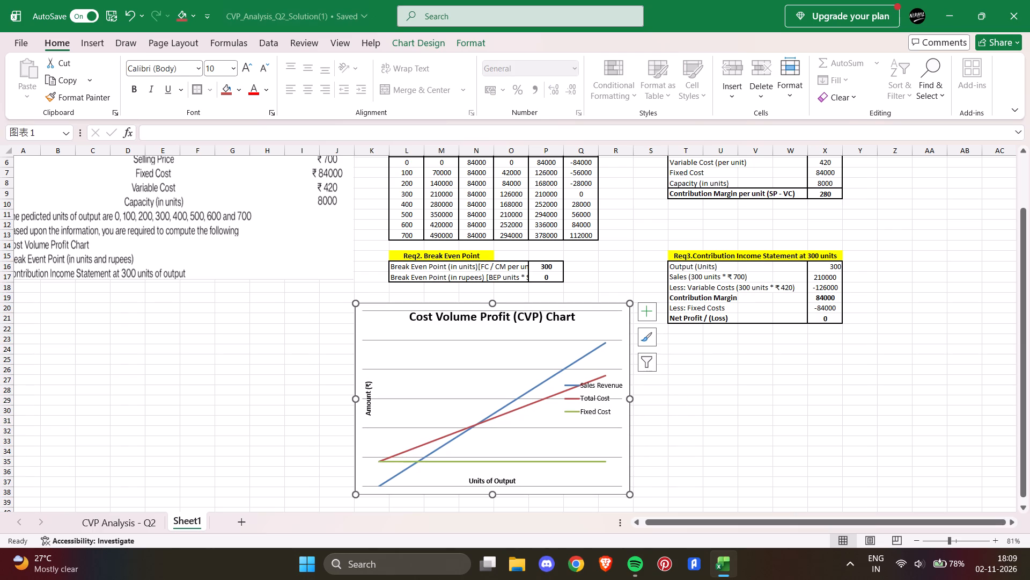
left_click_drag(630, 401, 629, 405)
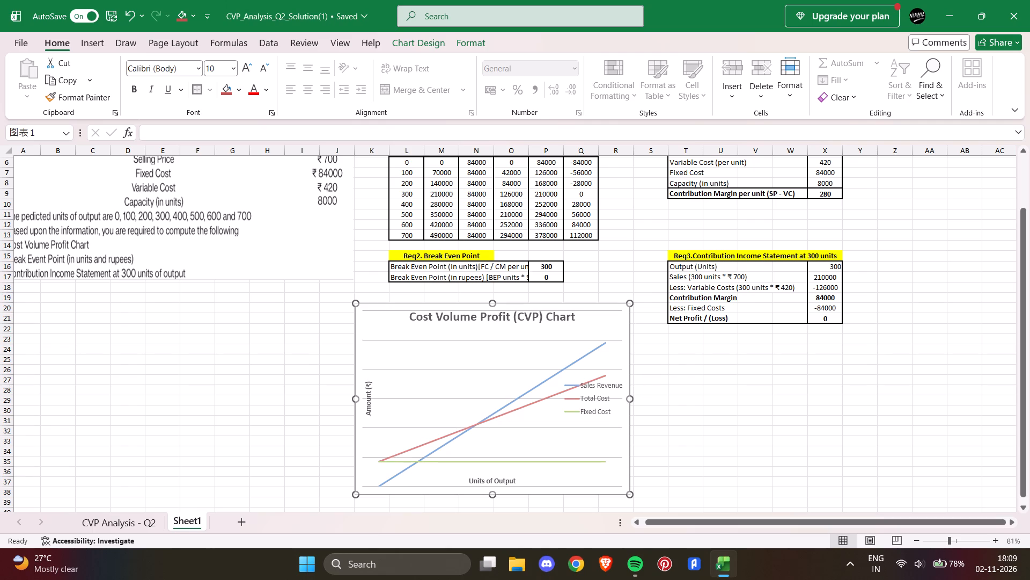
left_click_drag(629, 405, 633, 408)
left_click(673, 395)
left_click(779, 387)
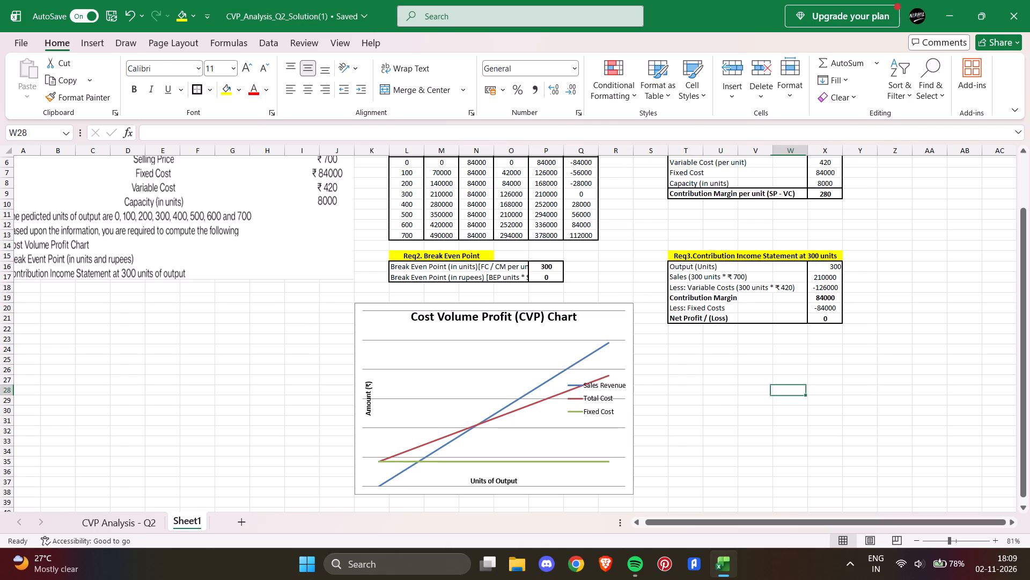
Make the CVP chart slightly taller by extending its bottom edge.
scroll(611, 391, "down", 1)
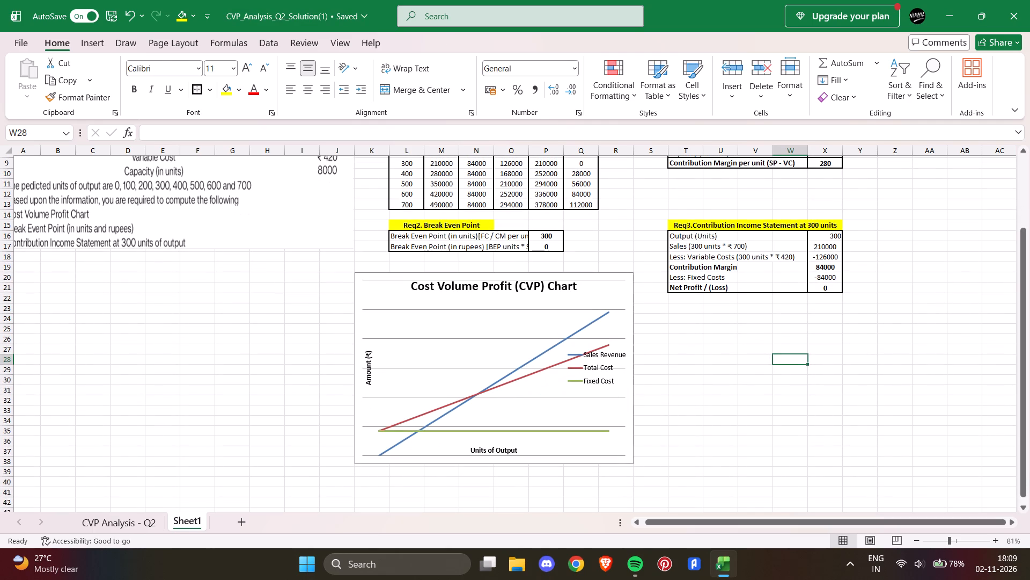
left_click(496, 461)
left_click(495, 465)
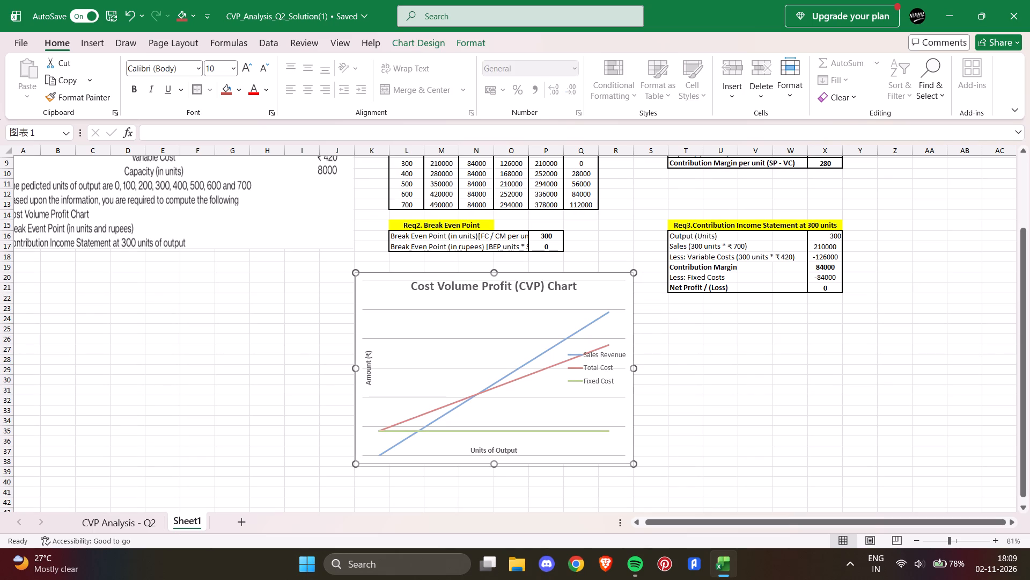
left_click(705, 423)
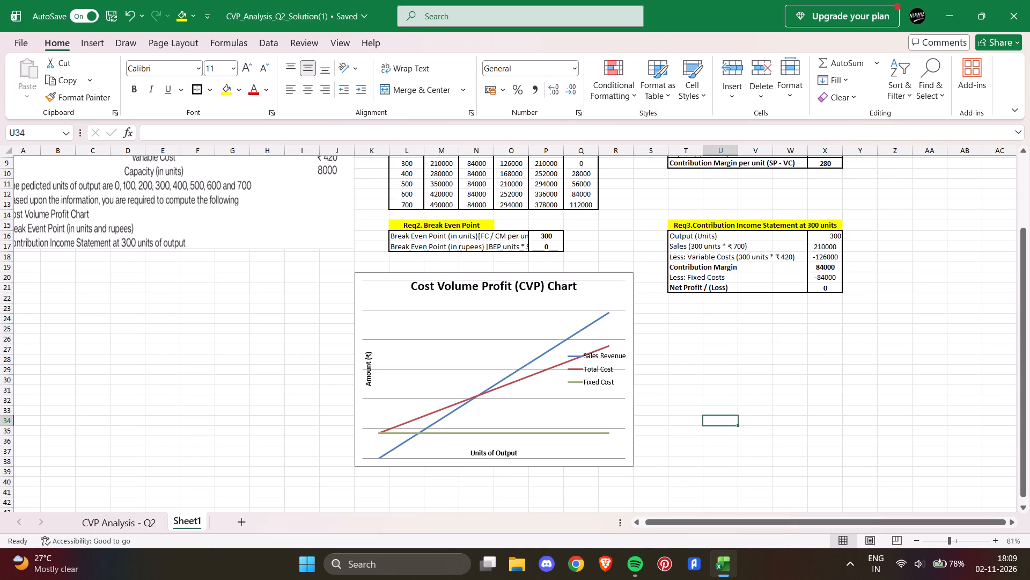
Capture a rectangular screenshot of Sheet1 covering the question, all solution blocks and the CVP chart, with the active cell parked away at AI25.
scroll(760, 404, "up", 1)
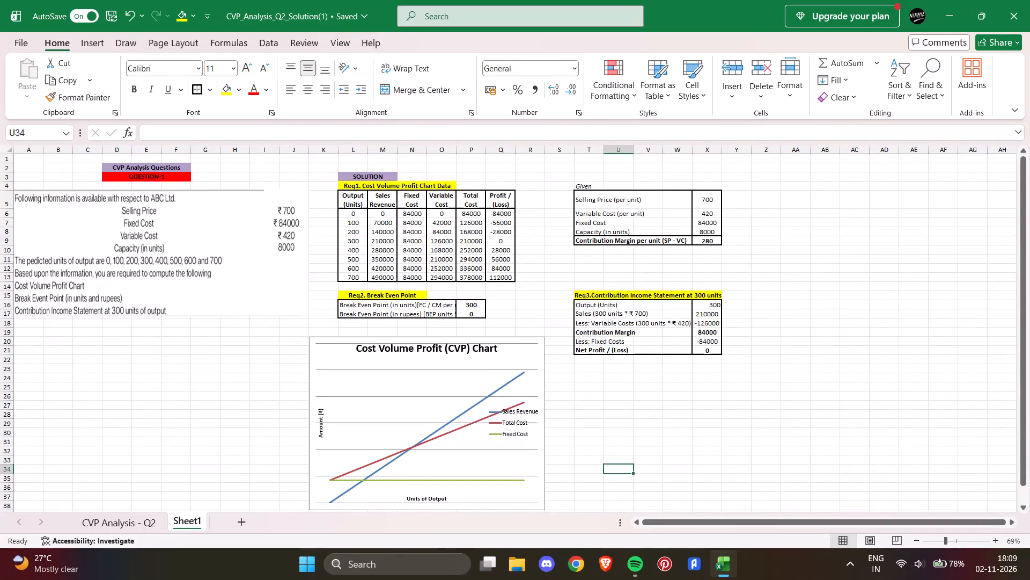
scroll(727, 401, "right", 3)
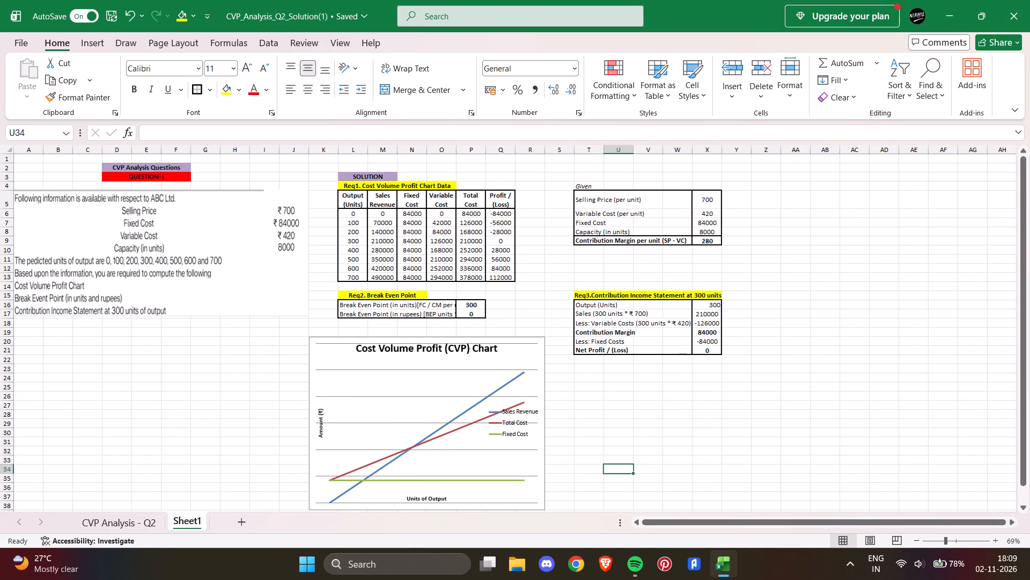
left_click(627, 438)
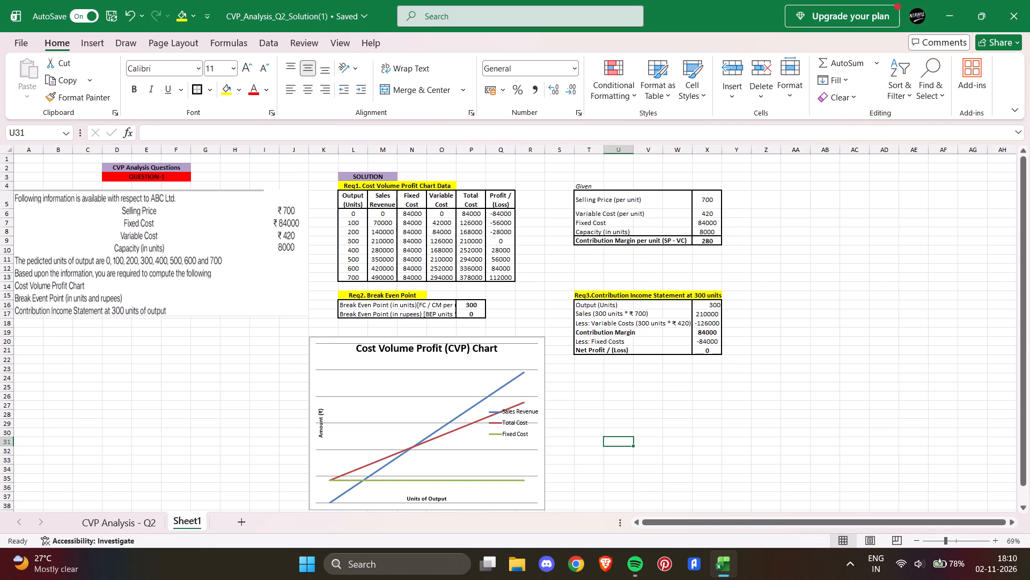
scroll(519, 386, "down", 1)
scroll(519, 386, "up", 1)
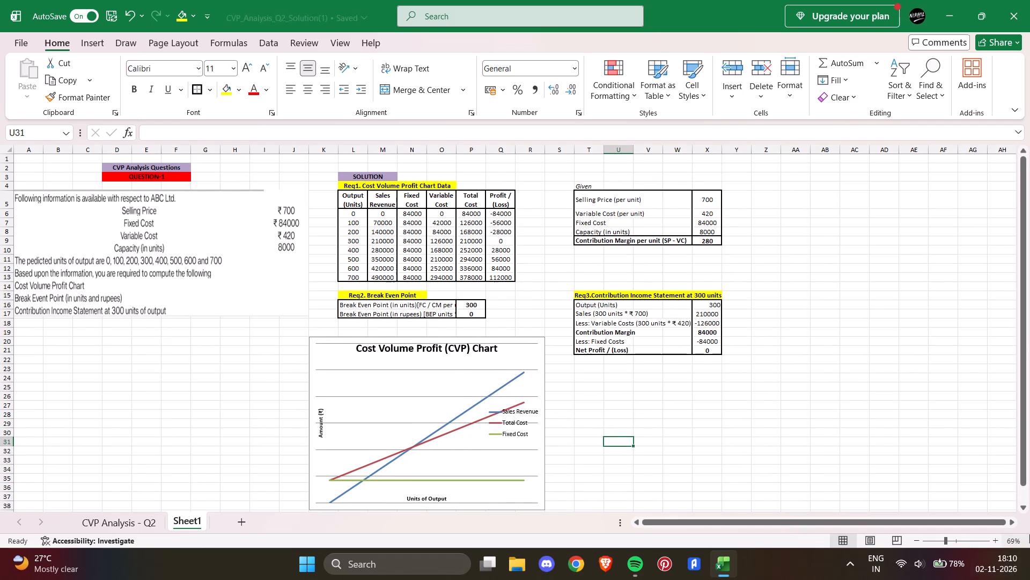
scroll(981, 534, "down", 1)
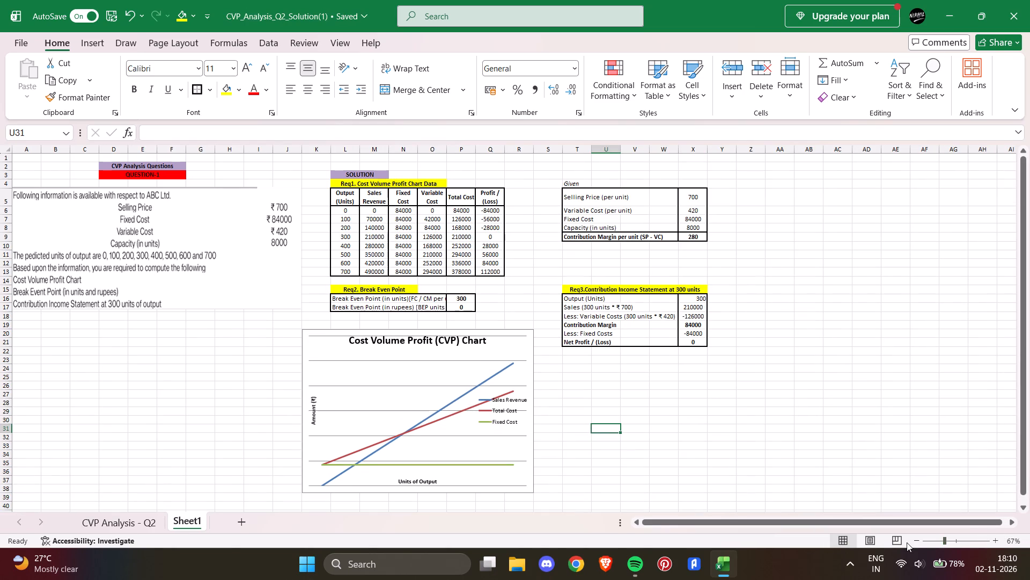
scroll(907, 542, "right", 2)
left_click(1003, 378)
scroll(987, 399, "right", 2)
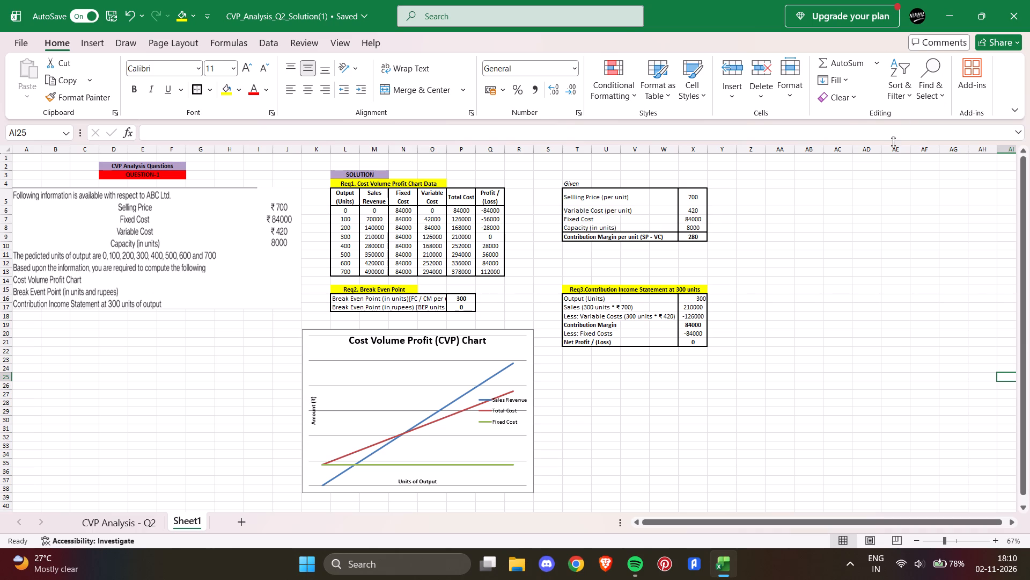
key("Print")
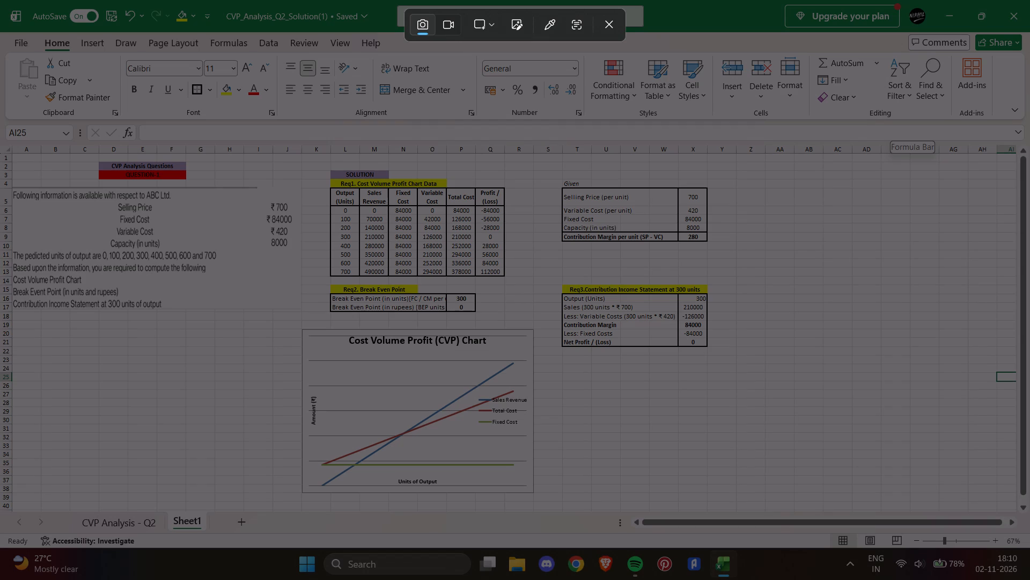
left_click_drag(12, 141, 762, 361)
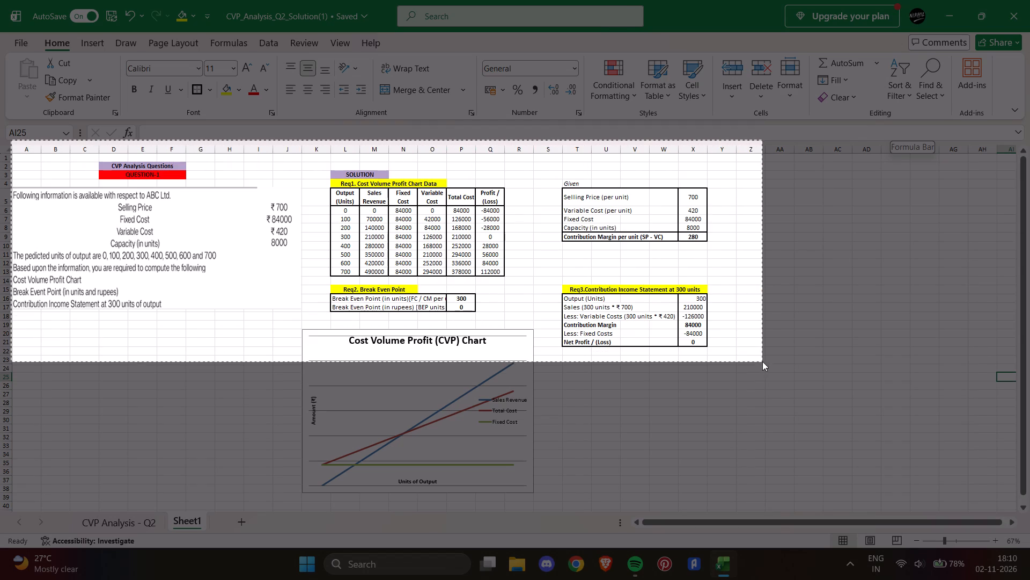
left_click_drag(762, 361, 720, 511)
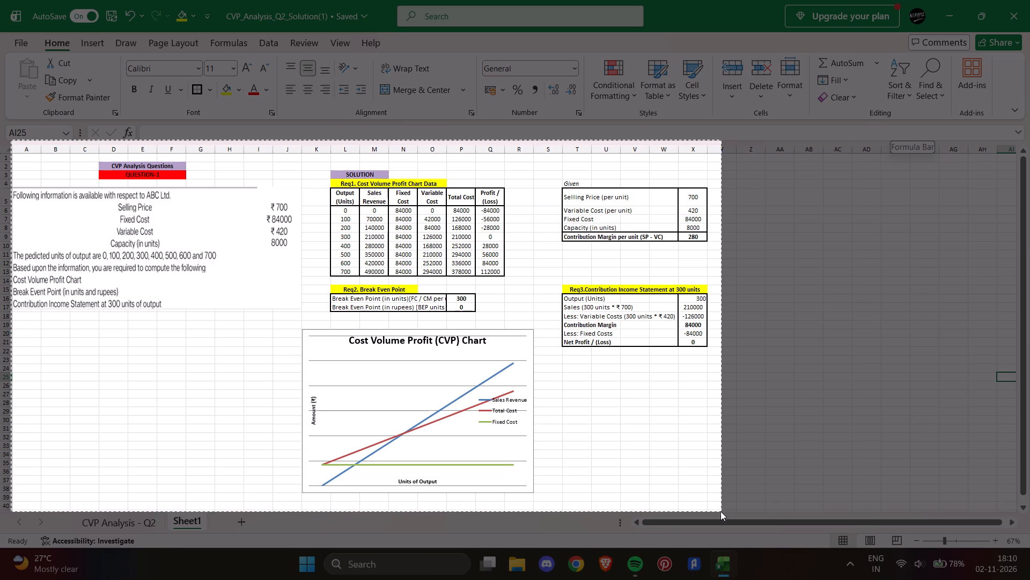
left_click_drag(720, 511, 736, 504)
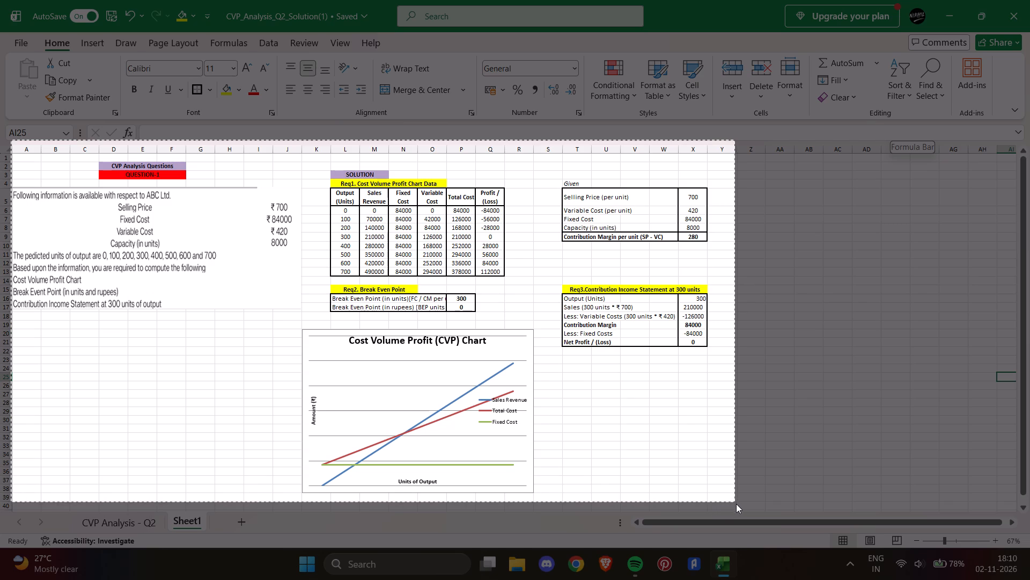
left_click_drag(736, 504, 737, 502)
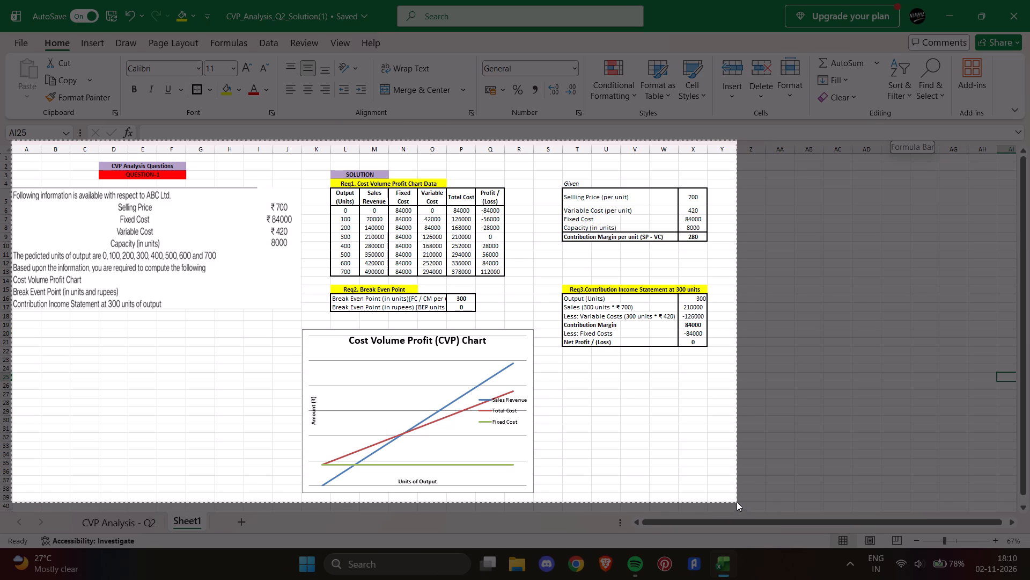
left_click_drag(737, 502, 737, 504)
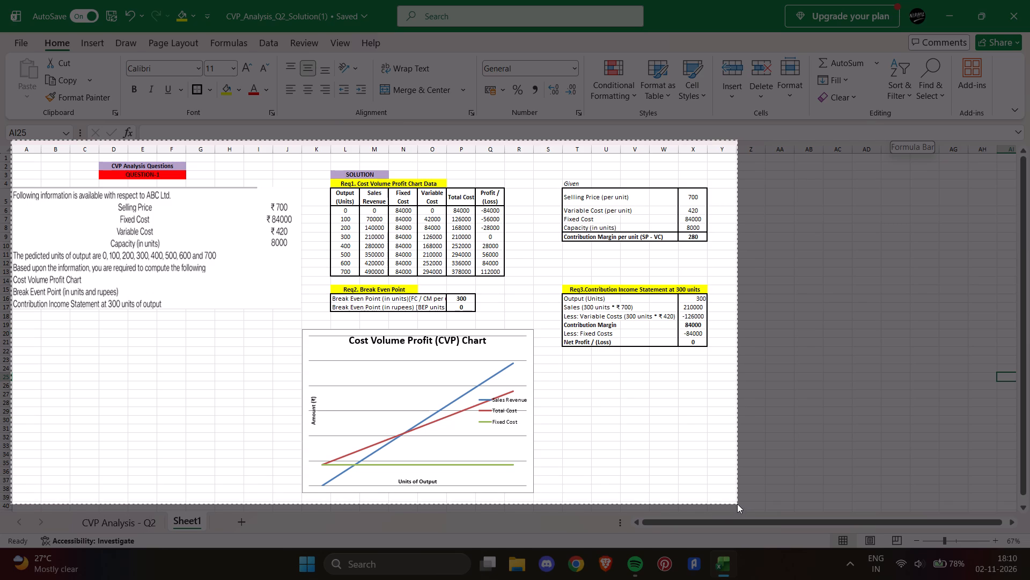
left_click_drag(737, 504, 737, 501)
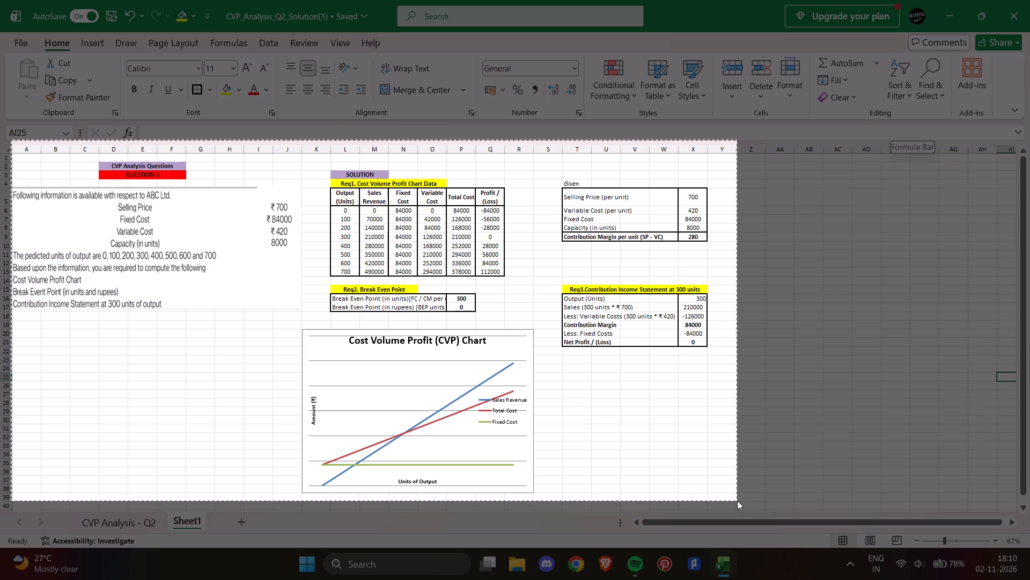
left_click_drag(737, 501, 737, 503)
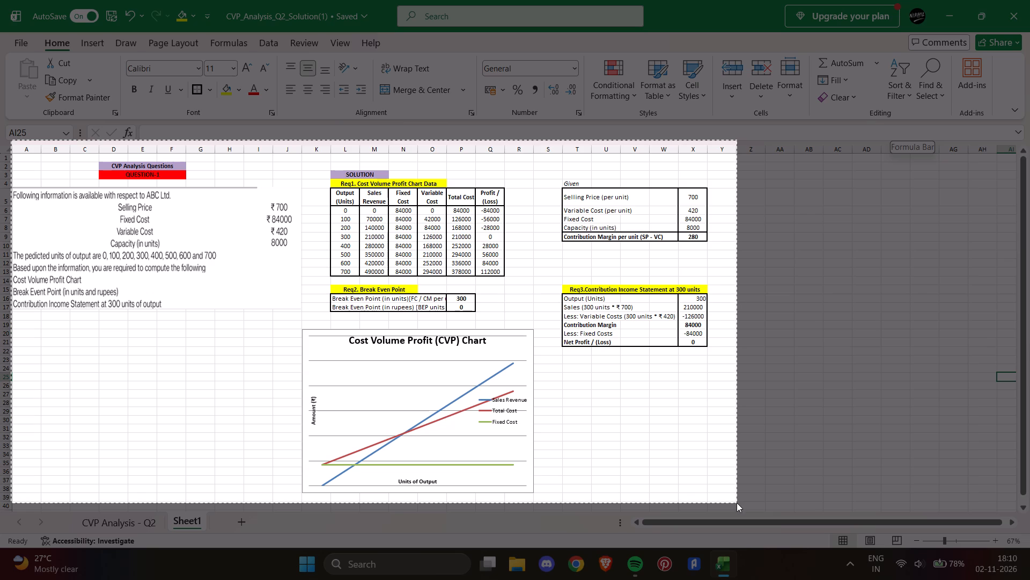
left_click_drag(737, 503, 737, 503)
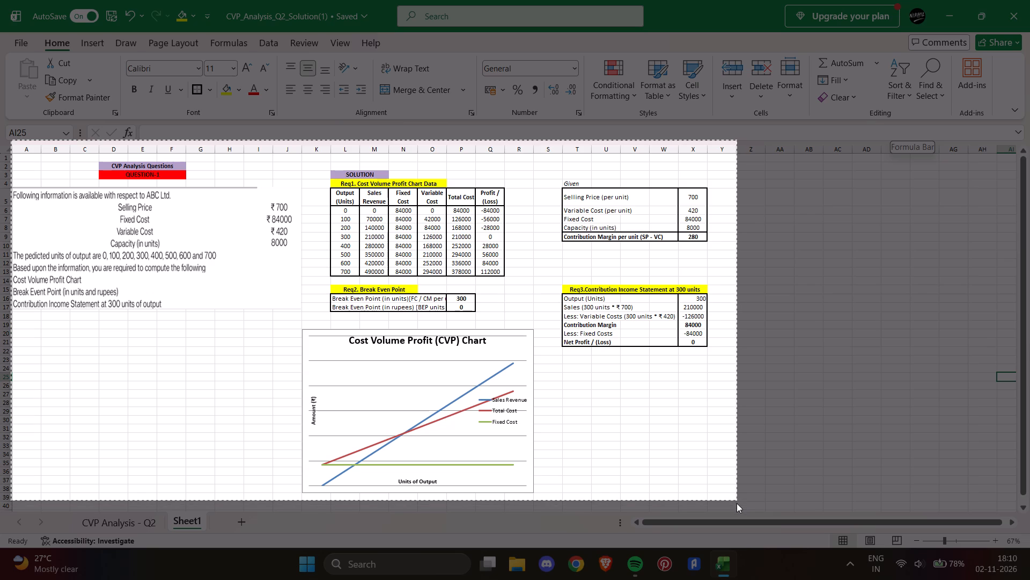
left_click_drag(737, 503, 735, 502)
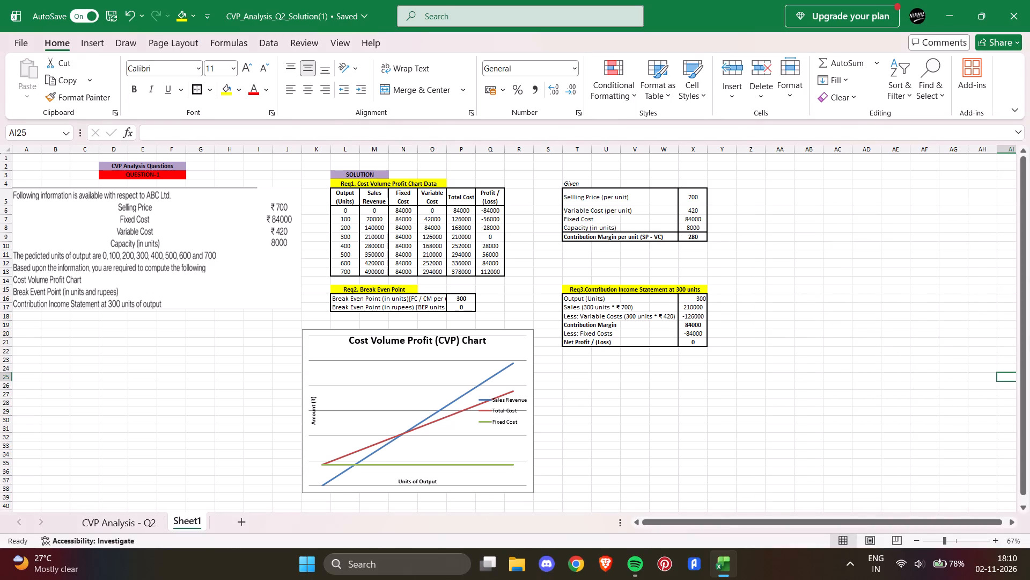
Switch to File Explorer, check the new screenshot in the Gallery, and move it into the FINAL FILE folder.
left_click(516, 562)
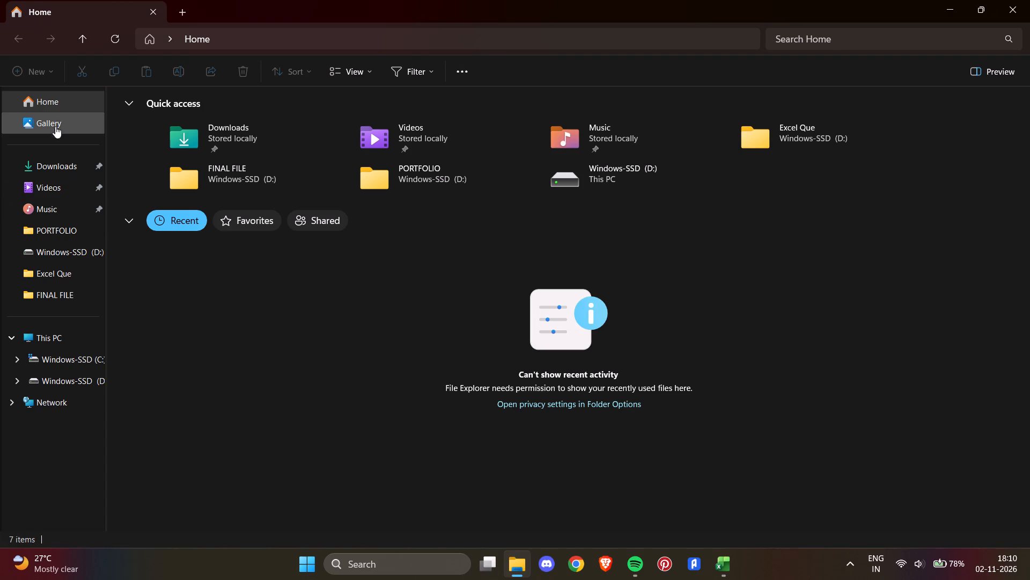
left_click(56, 120)
double_click(190, 156)
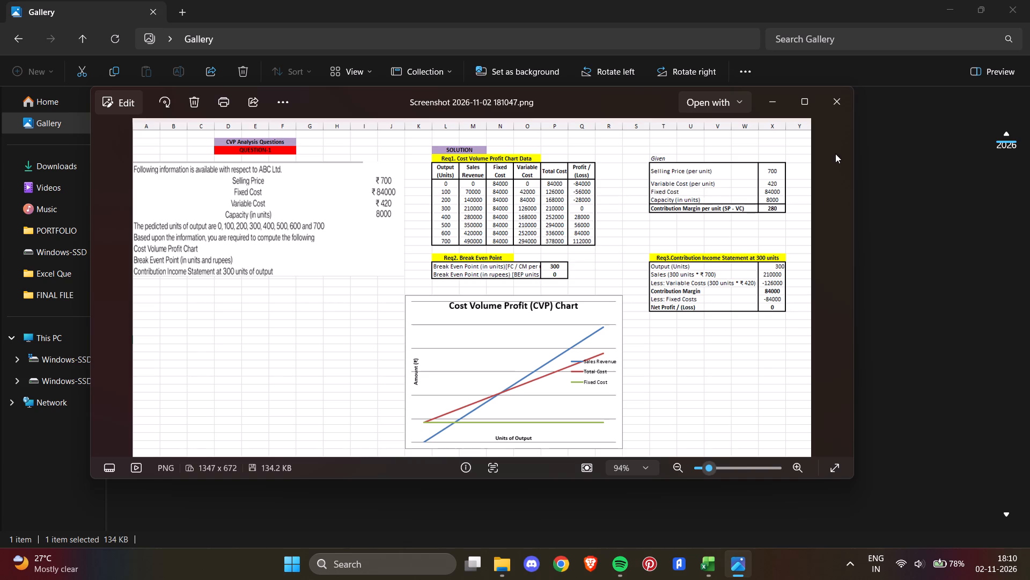
left_click(828, 92)
right_click(180, 157)
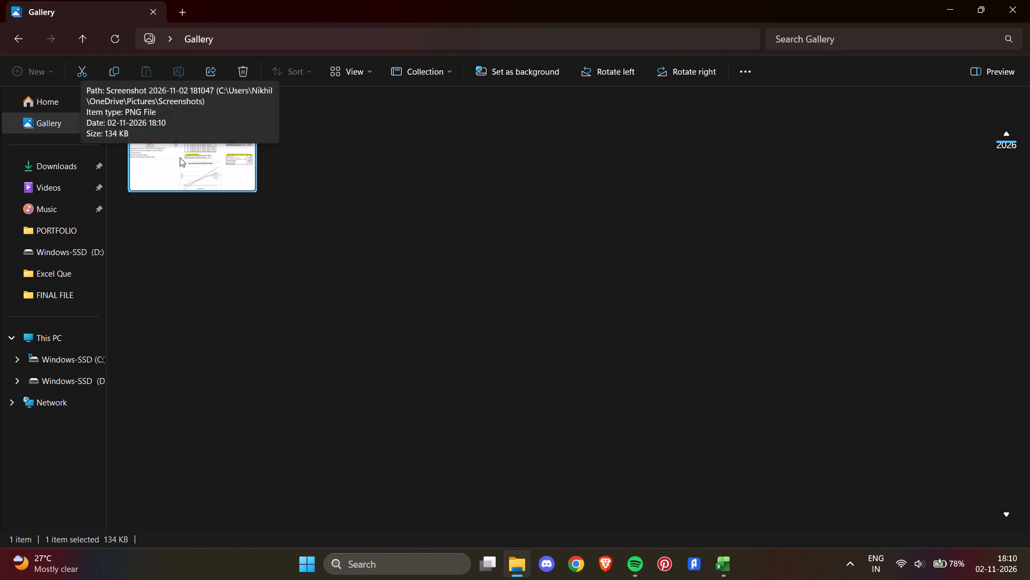
left_click(195, 32)
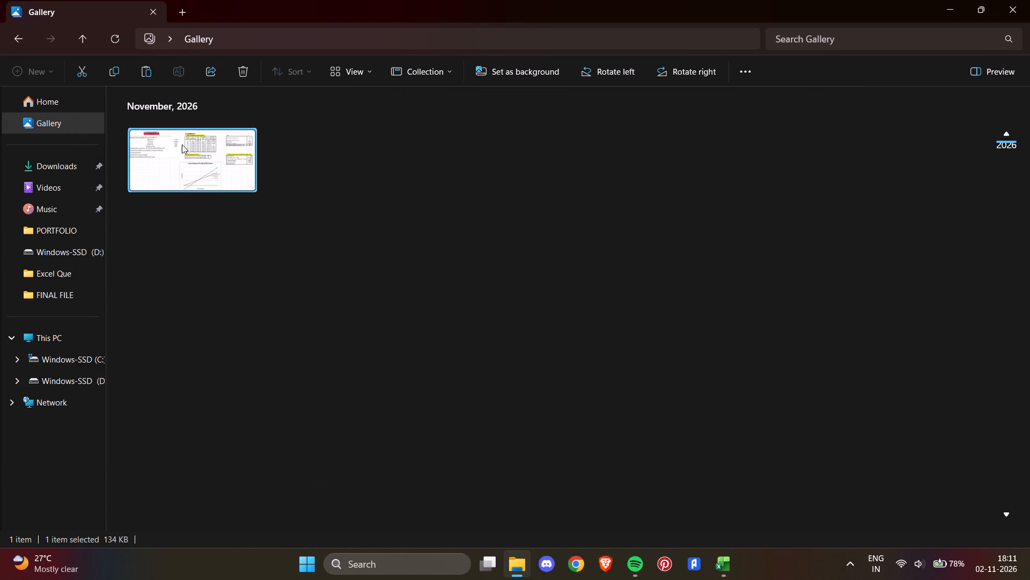
left_click(84, 291)
key("ctrl+v")
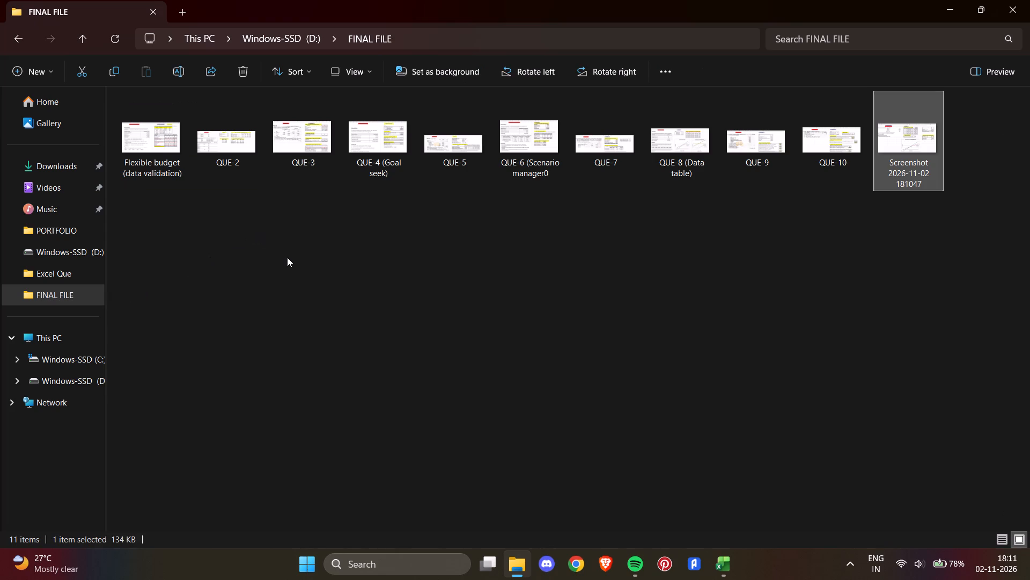
Rename the screenshot in the FINAL FILE folder as QUE-1.
key("F2")
key("BackSpace")
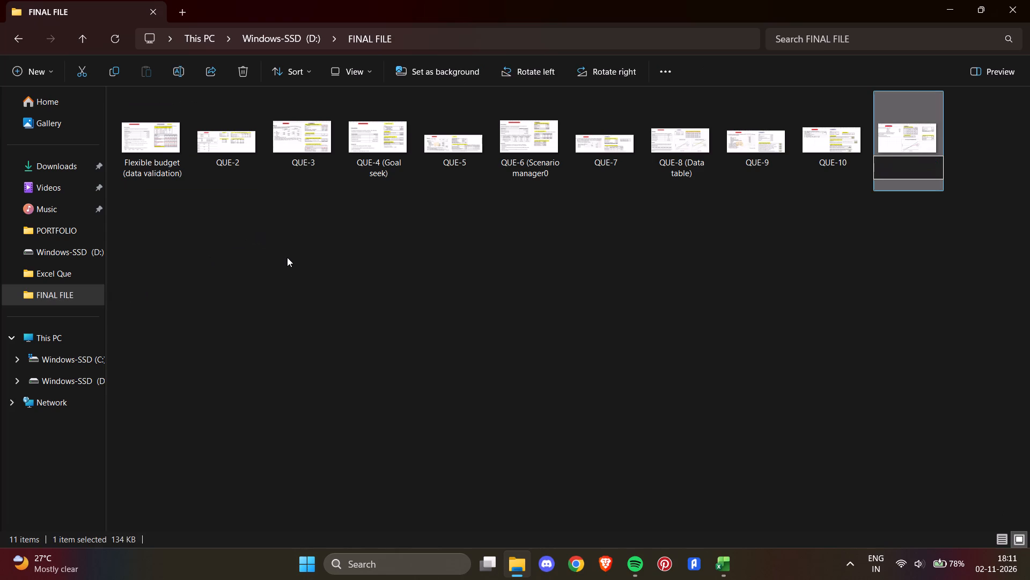
type("QUE")
type("-1")
key("Return")
left_click(287, 257)
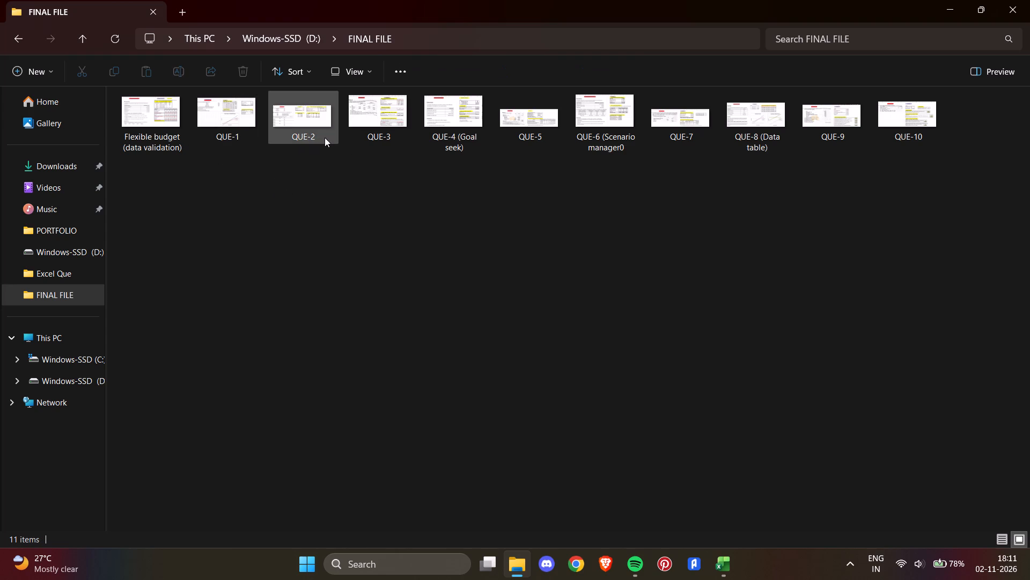
Open the Flexible budget (data validation) image from the FINAL FILE folder and view it maximized.
double_click(158, 124)
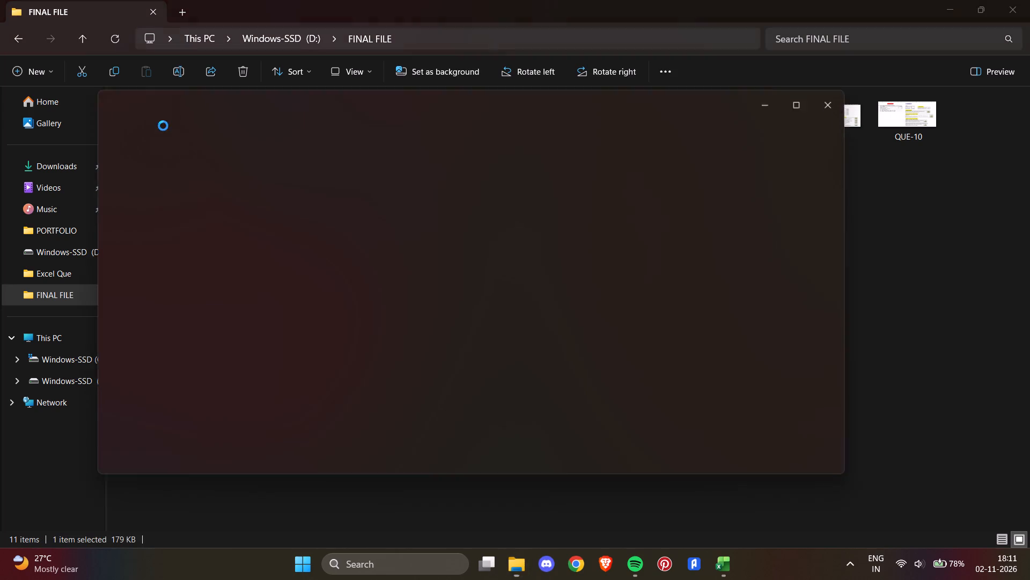
left_click(796, 106)
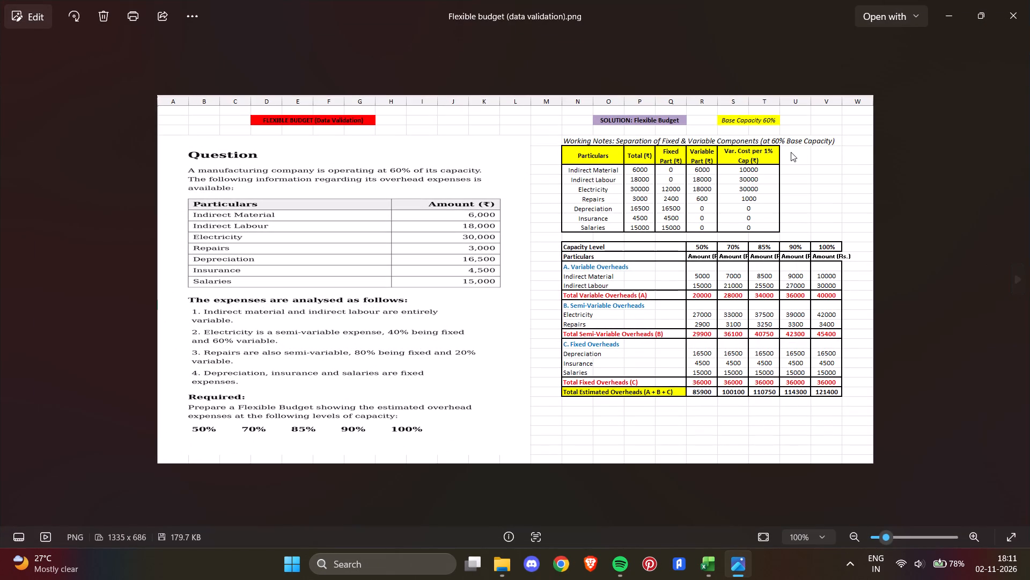
Examine the QUE-1, QUE-2 and QUE-3 solution images, comparing their layout and formatting with one another.
key("Right")
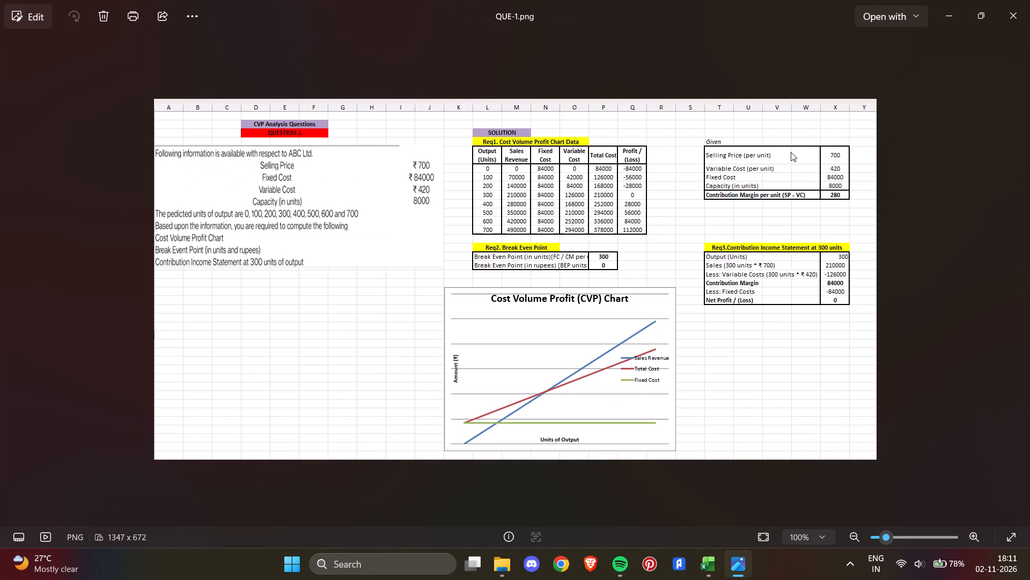
key("Left")
key("Right")
key("Right")
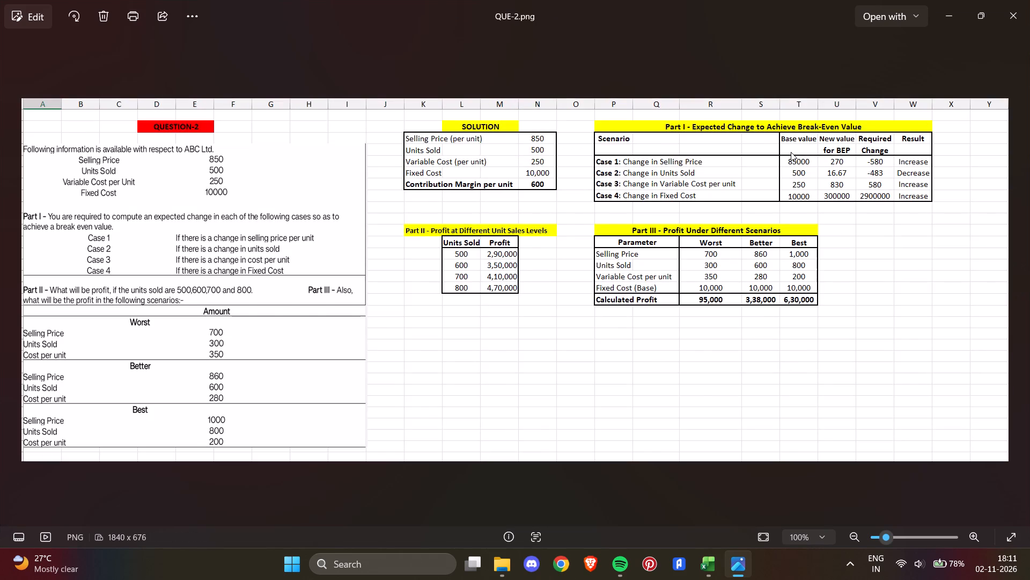
key("Right")
key("Left")
key("Left")
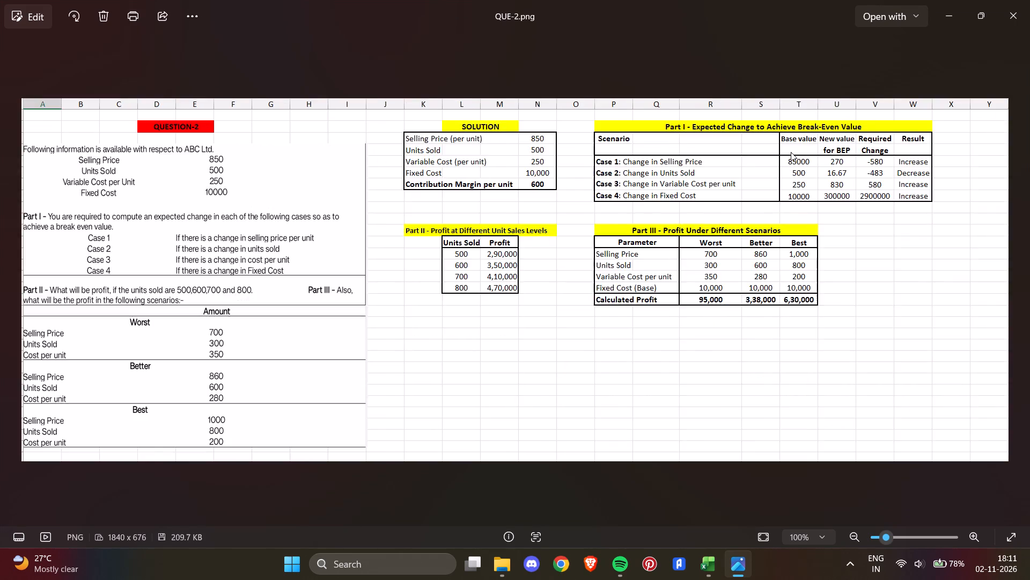
key("Right")
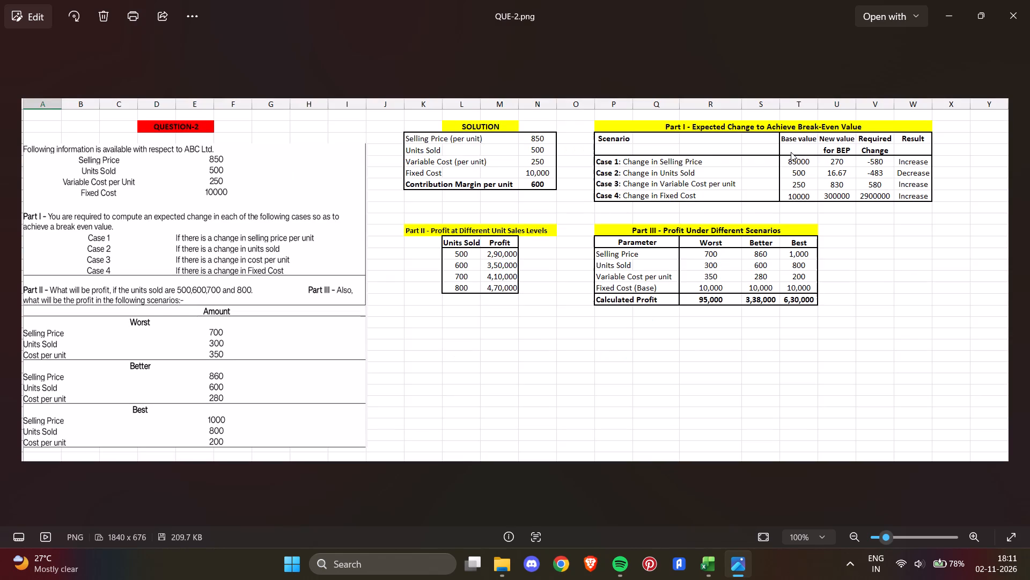
key("Right")
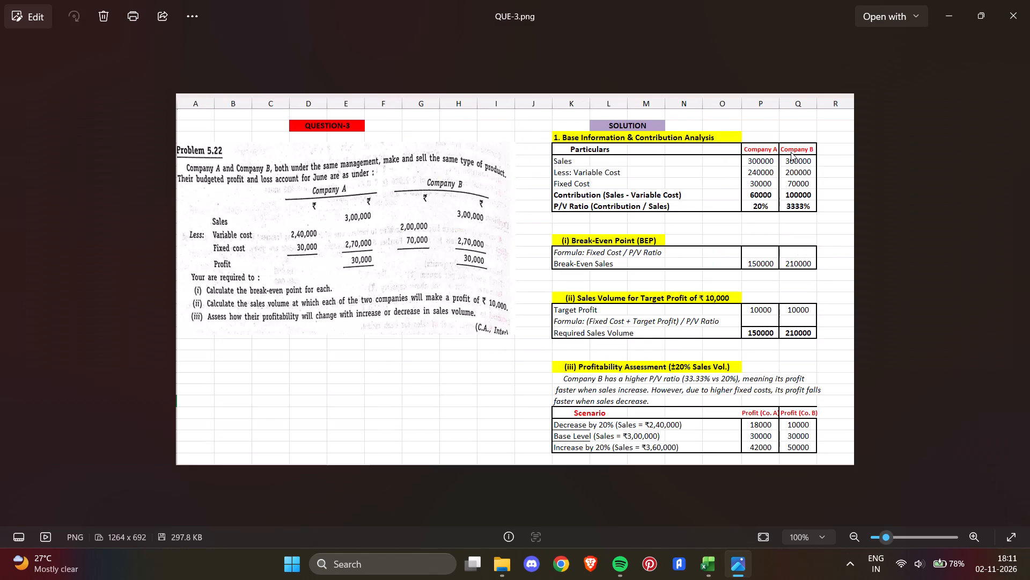
key("Right")
key("Left")
key("Left")
key("Left")
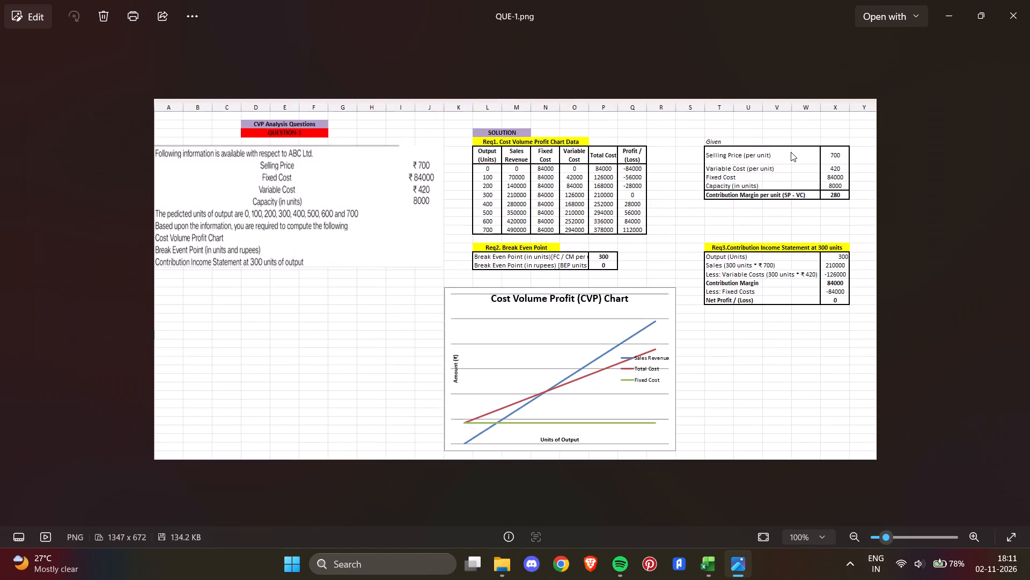
key("Right")
key("Left")
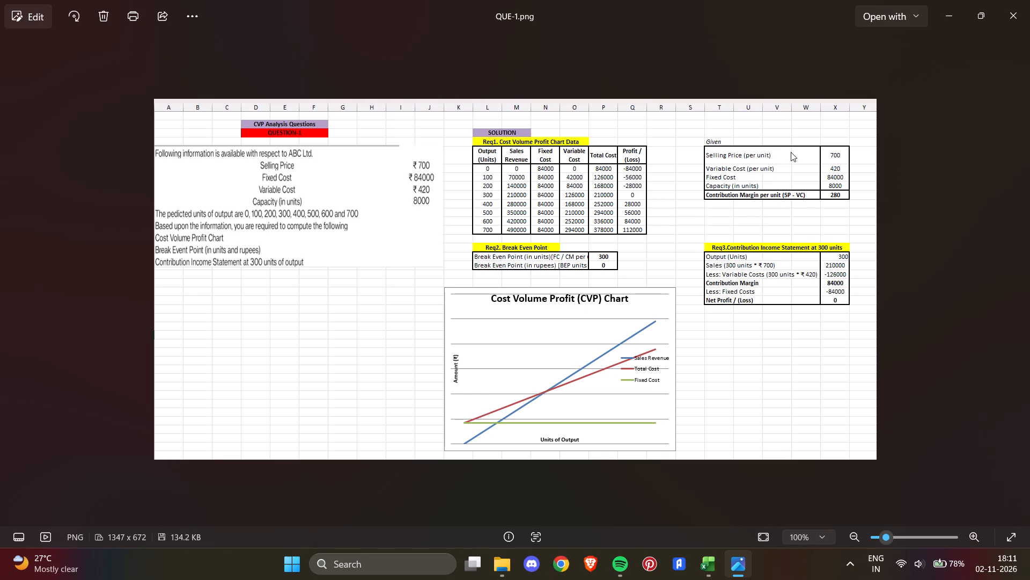
Examine the remaining solution images through QUE-10, comparing the tables, headings and charts of neighbouring questions.
key("Right")
key("Right")
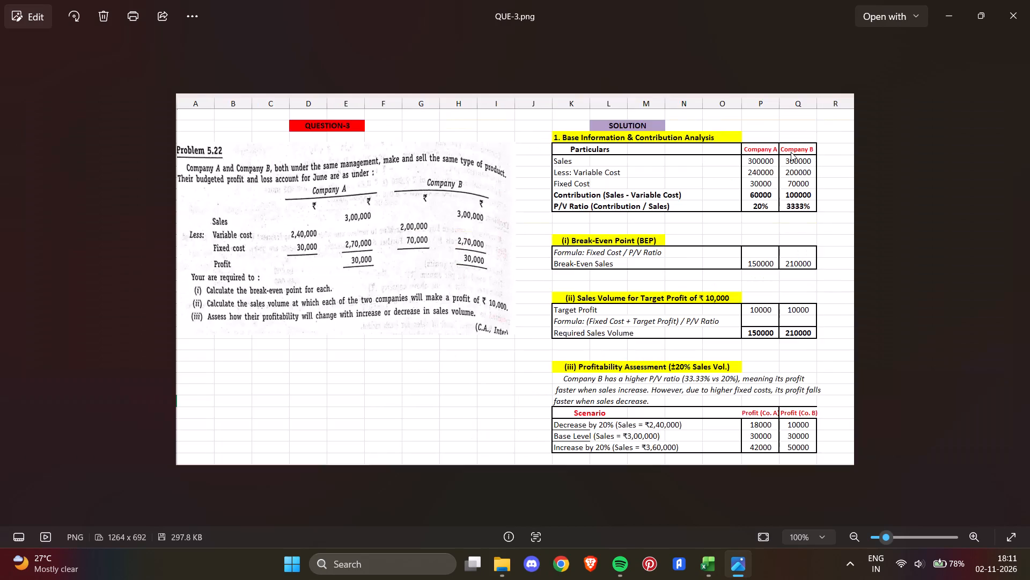
key("Right")
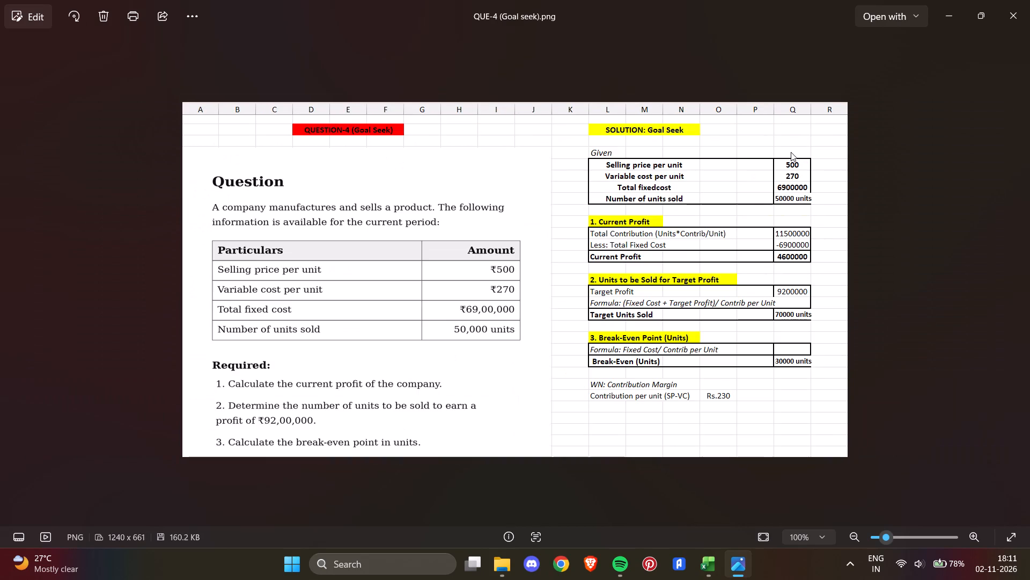
key("Right")
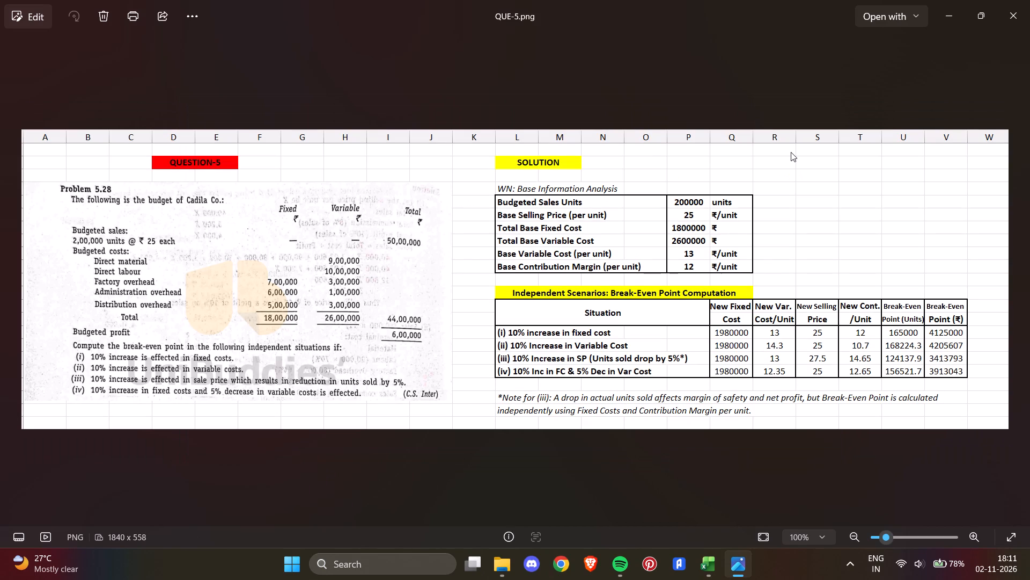
key("Left")
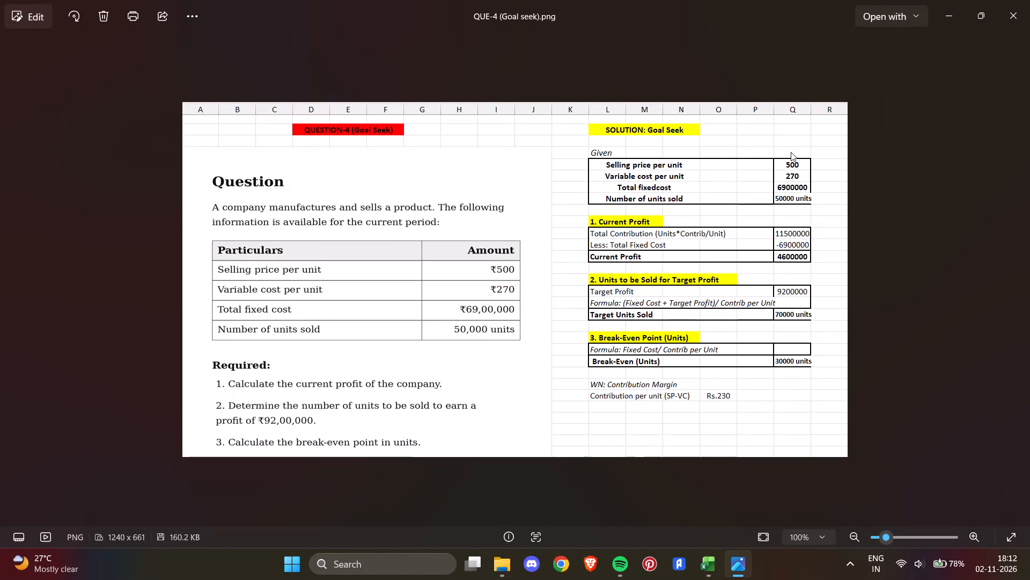
key("Right")
key("Right")
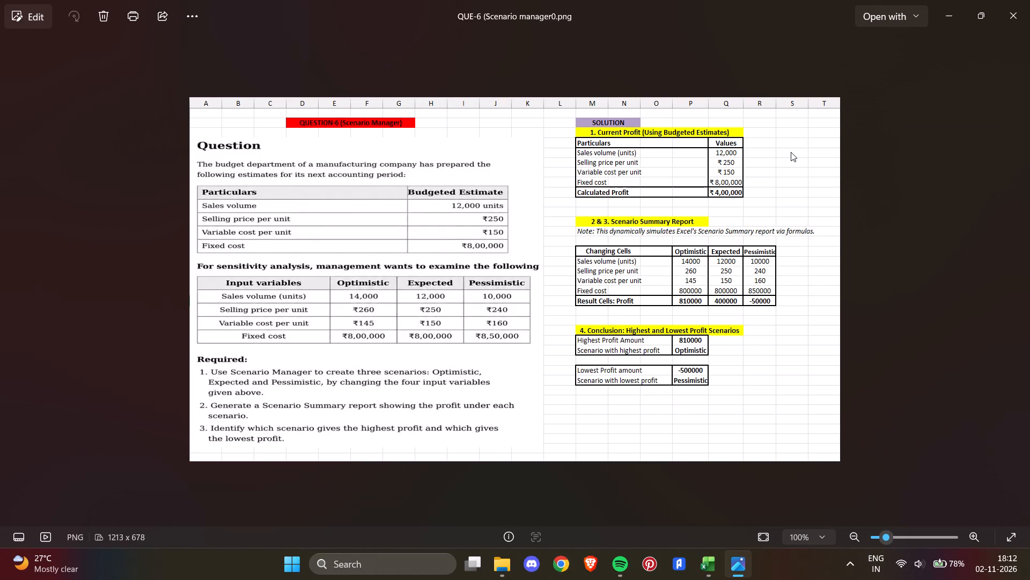
key("Right")
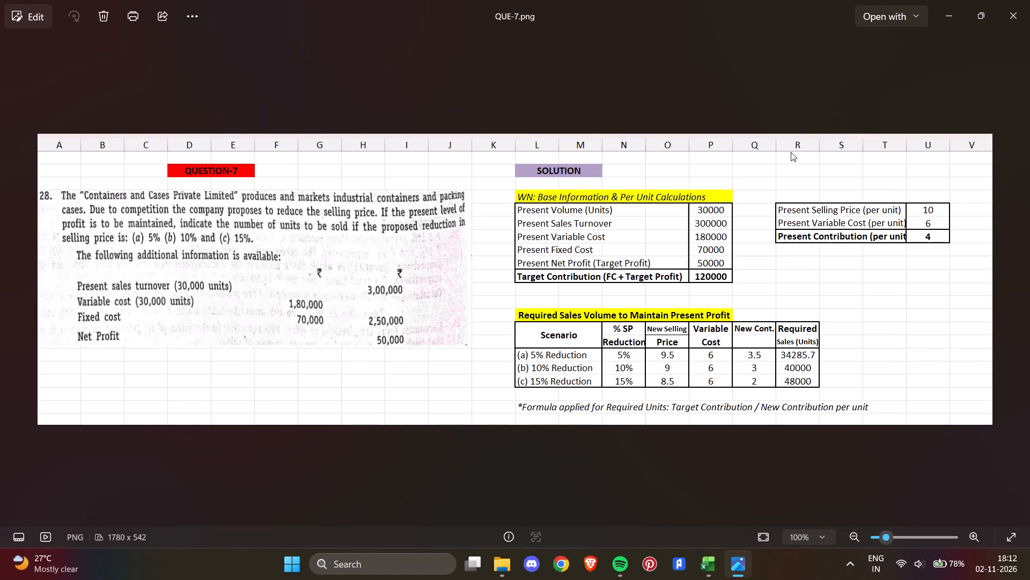
key("Left")
key("Right")
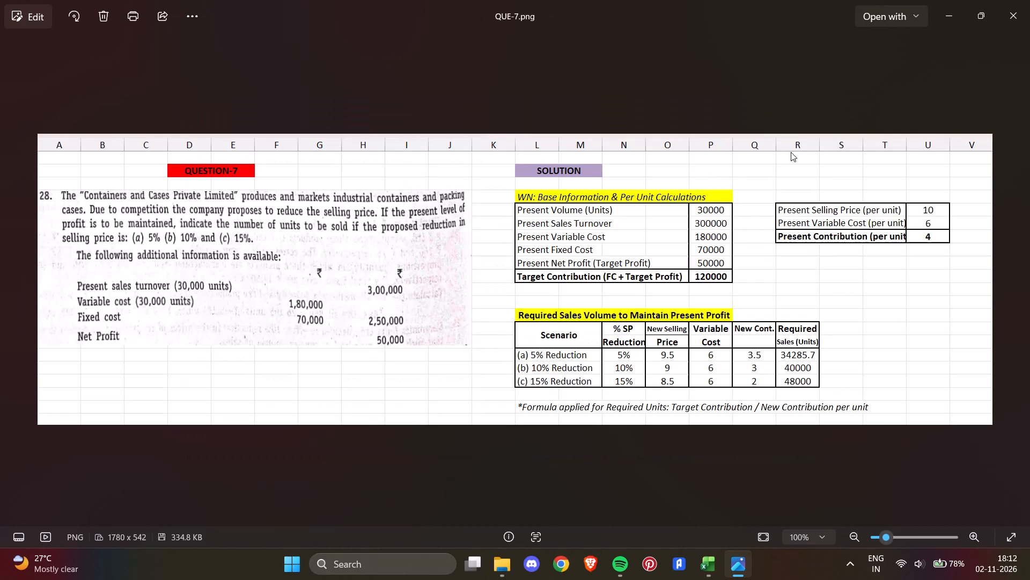
key("Left")
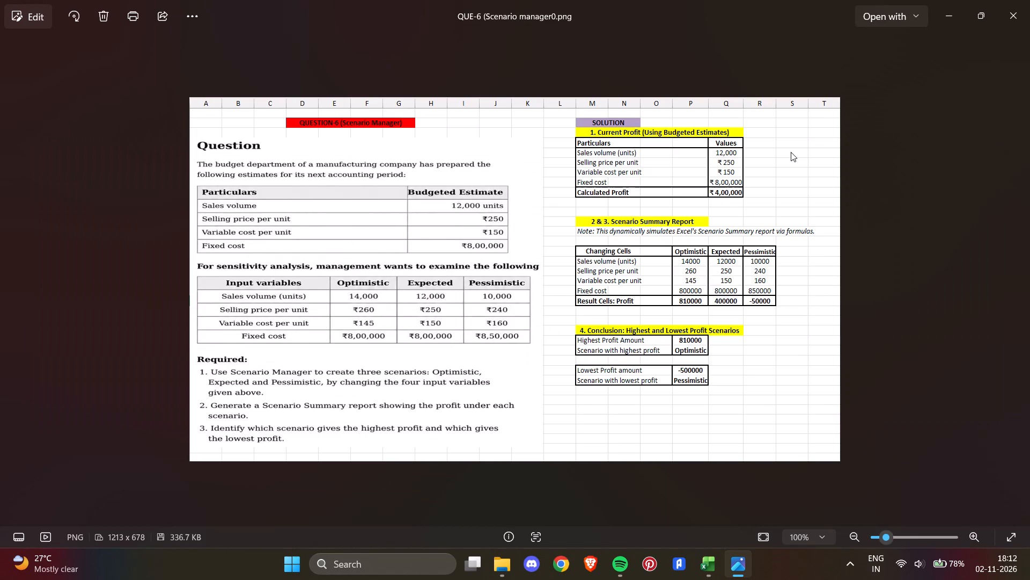
key("Right")
key("Right")
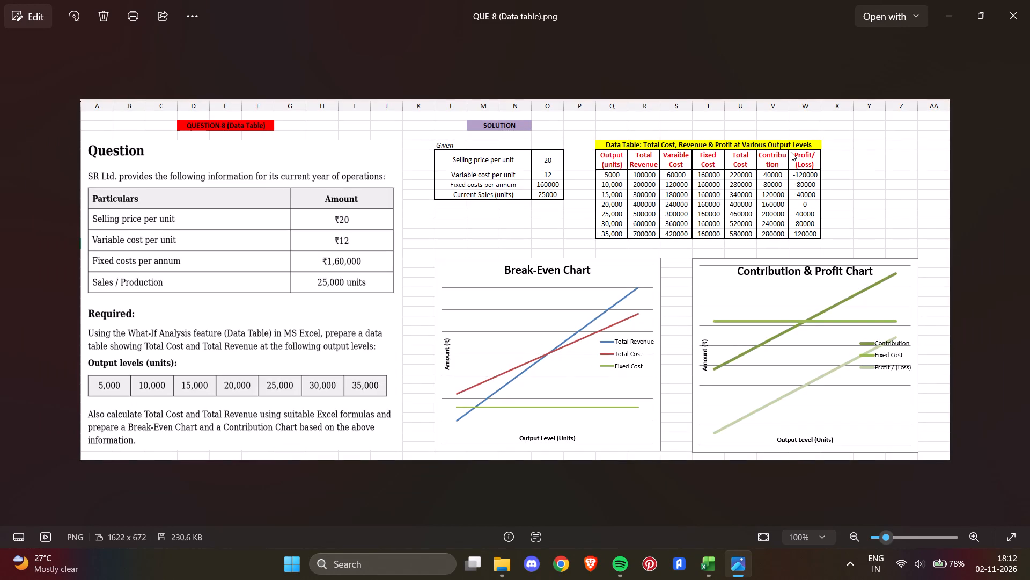
key("Right")
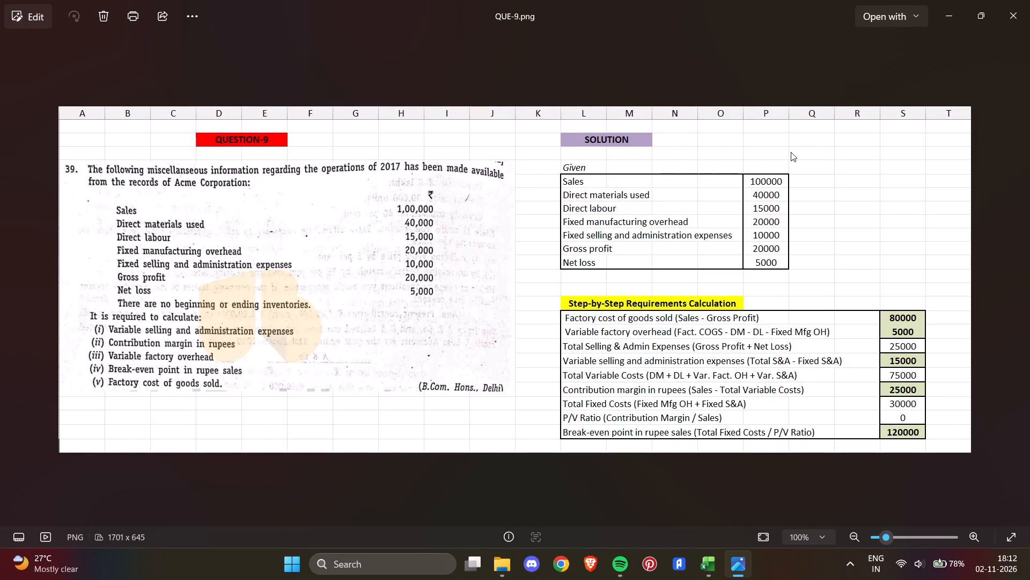
key("Right")
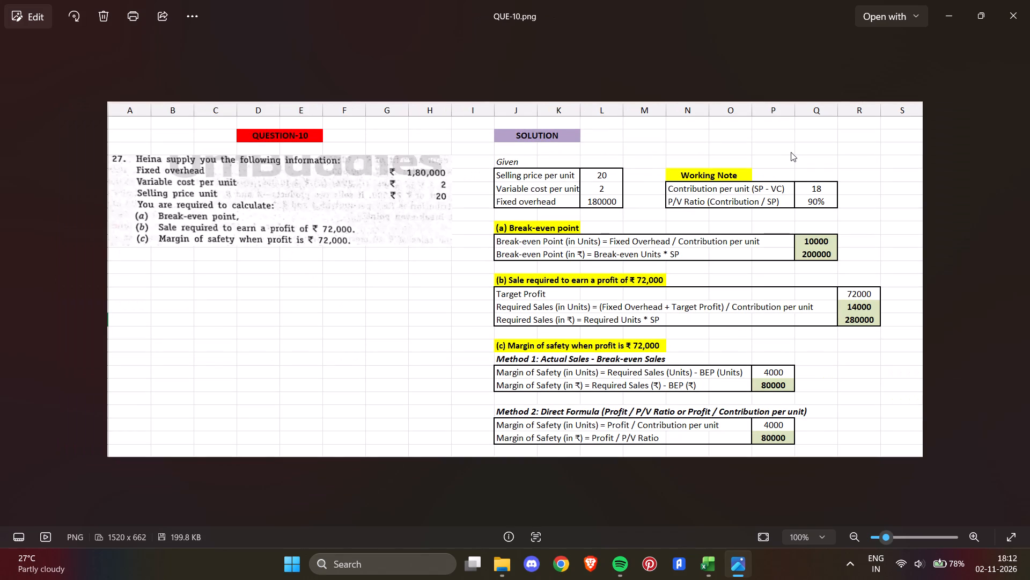
key("Left")
key("Right")
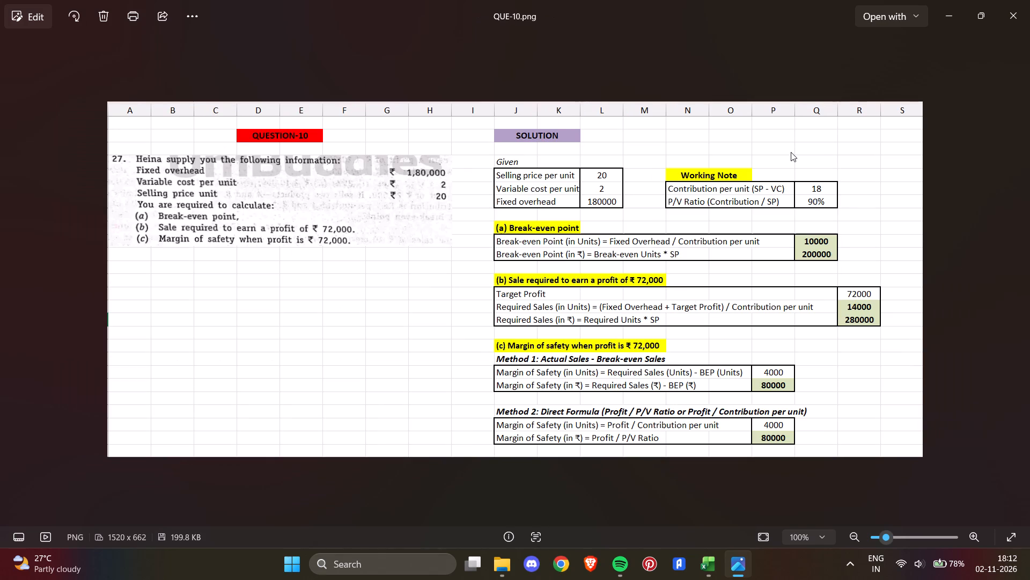
key("Left")
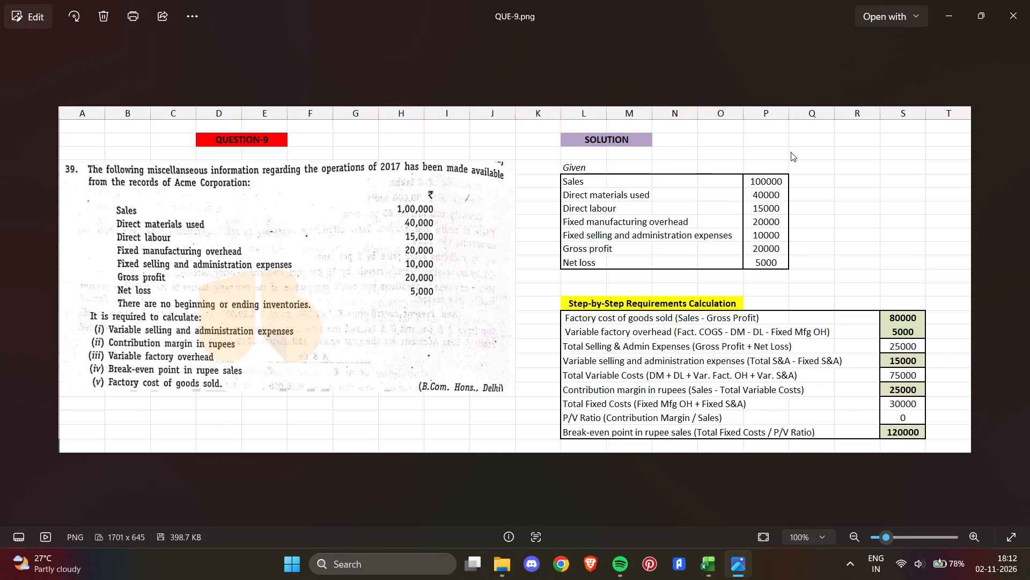
key("Left")
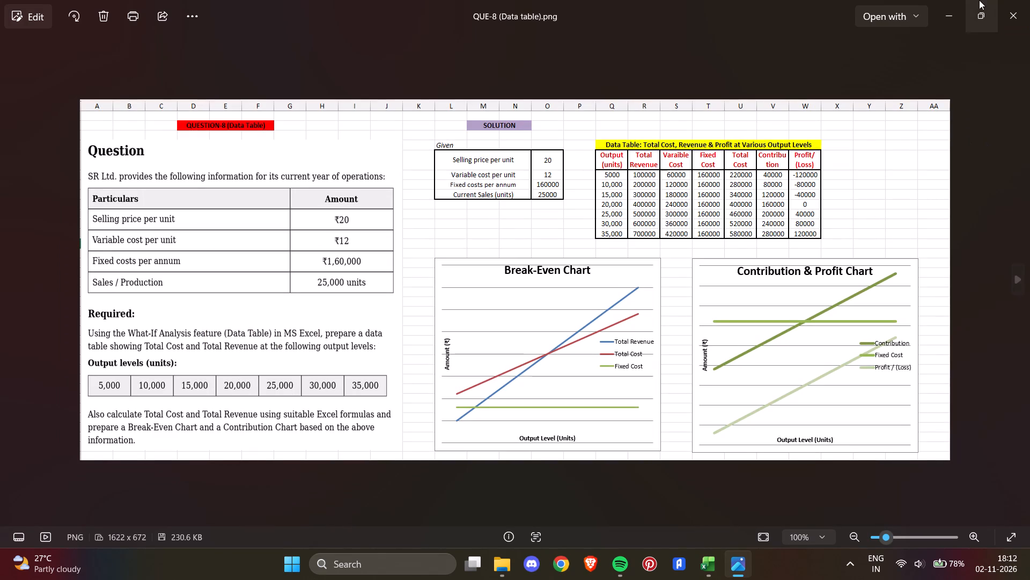
Close the image viewer and the FINAL FILE folder window to return to the CVP workbook in Excel.
left_click(1018, 2)
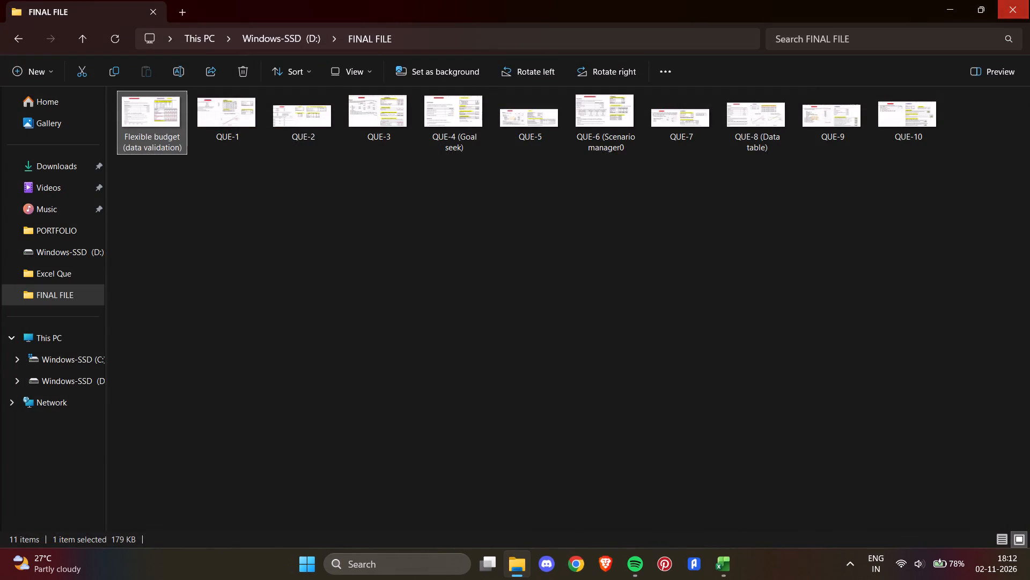
left_click(1029, 6)
Move the Cost Volume Profit (CVP) Chart title slightly lower so it sits between the chart's top two gridlines.
left_click(459, 340)
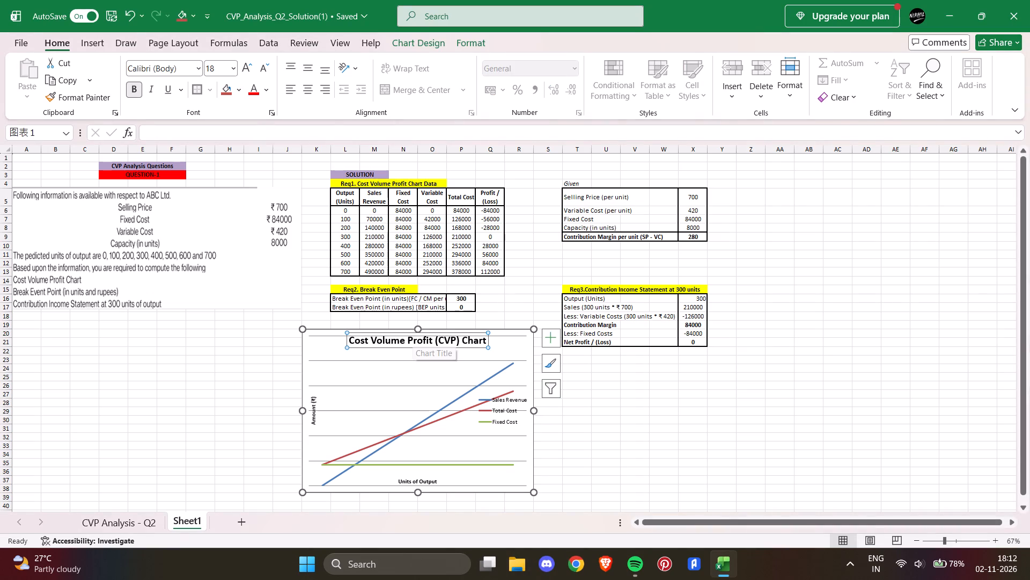
left_click_drag(473, 347, 473, 353)
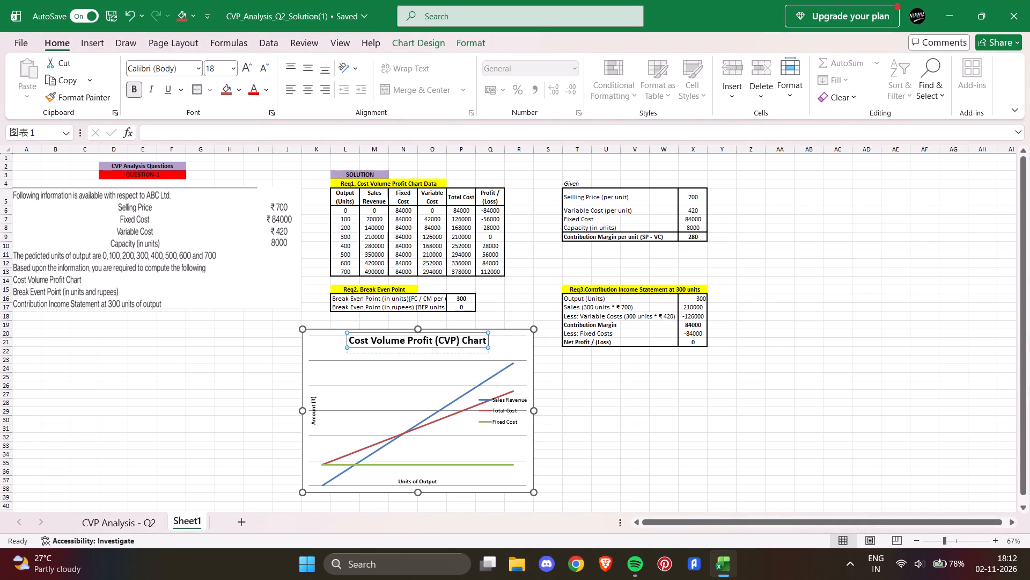
left_click_drag(473, 353, 473, 359)
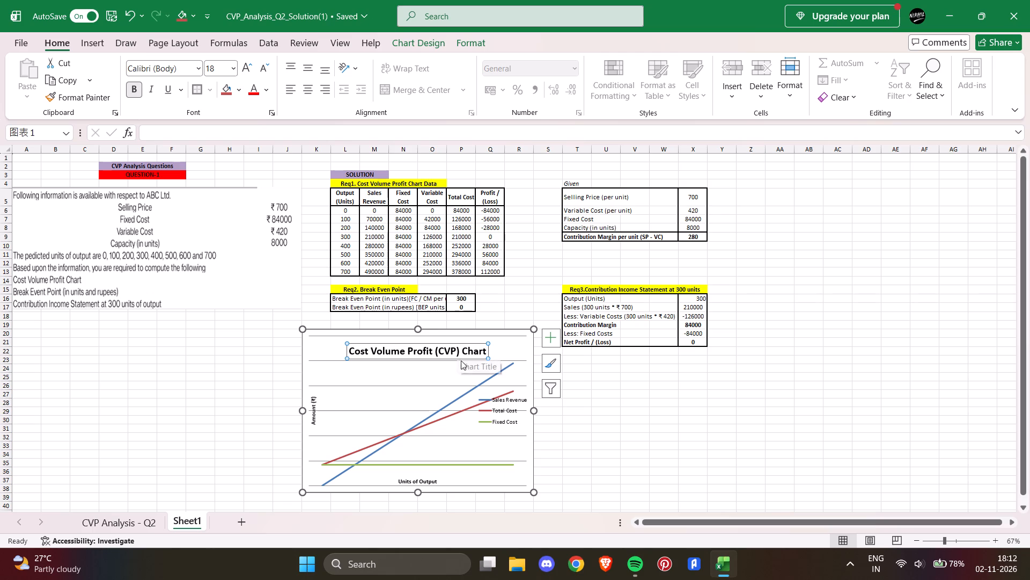
left_click(457, 357)
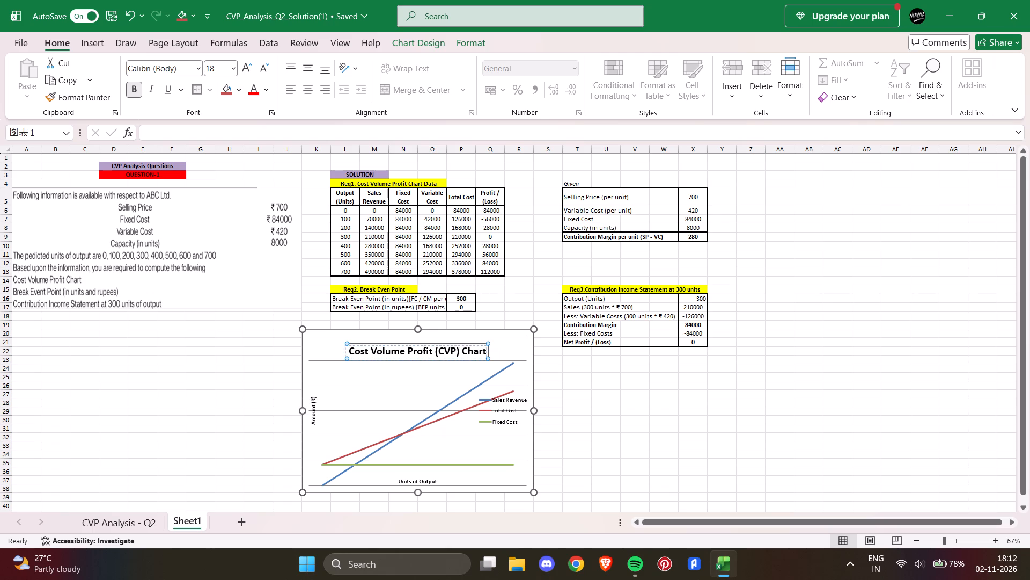
left_click(630, 380)
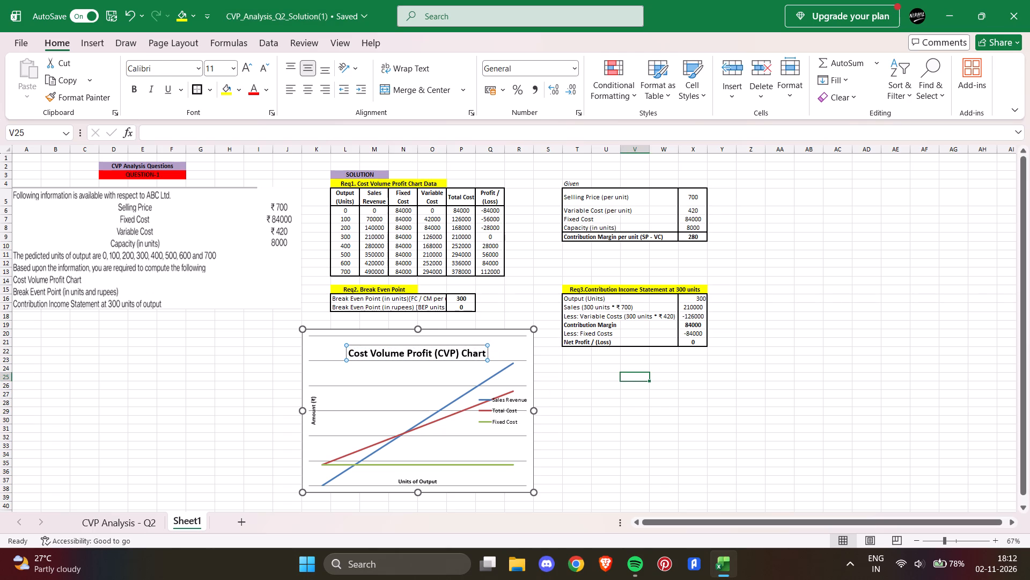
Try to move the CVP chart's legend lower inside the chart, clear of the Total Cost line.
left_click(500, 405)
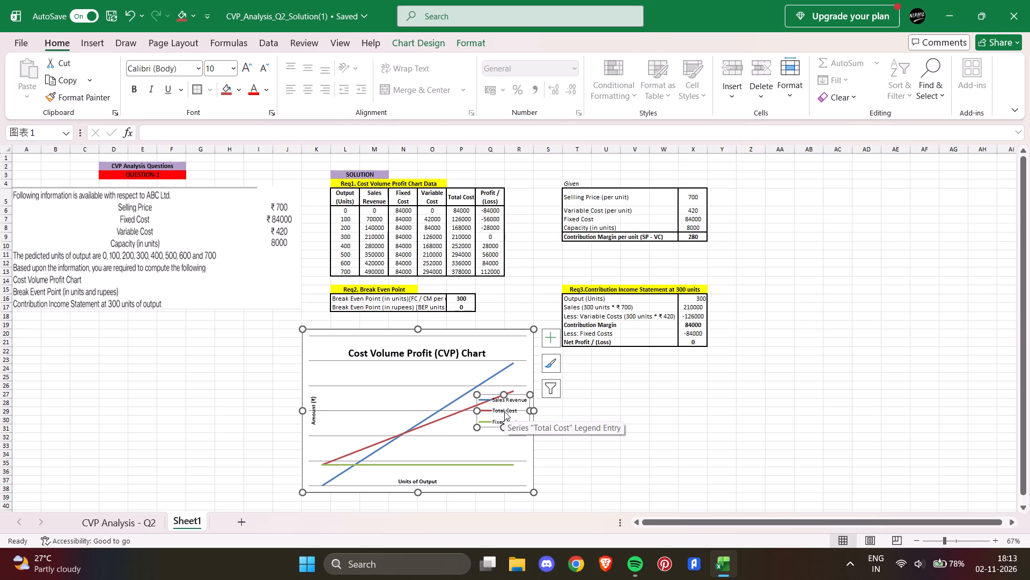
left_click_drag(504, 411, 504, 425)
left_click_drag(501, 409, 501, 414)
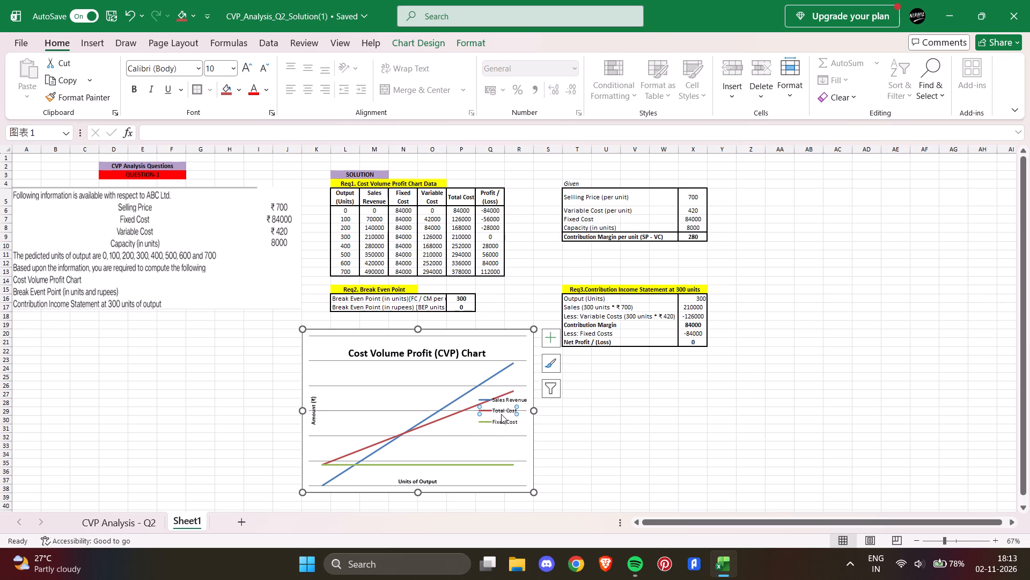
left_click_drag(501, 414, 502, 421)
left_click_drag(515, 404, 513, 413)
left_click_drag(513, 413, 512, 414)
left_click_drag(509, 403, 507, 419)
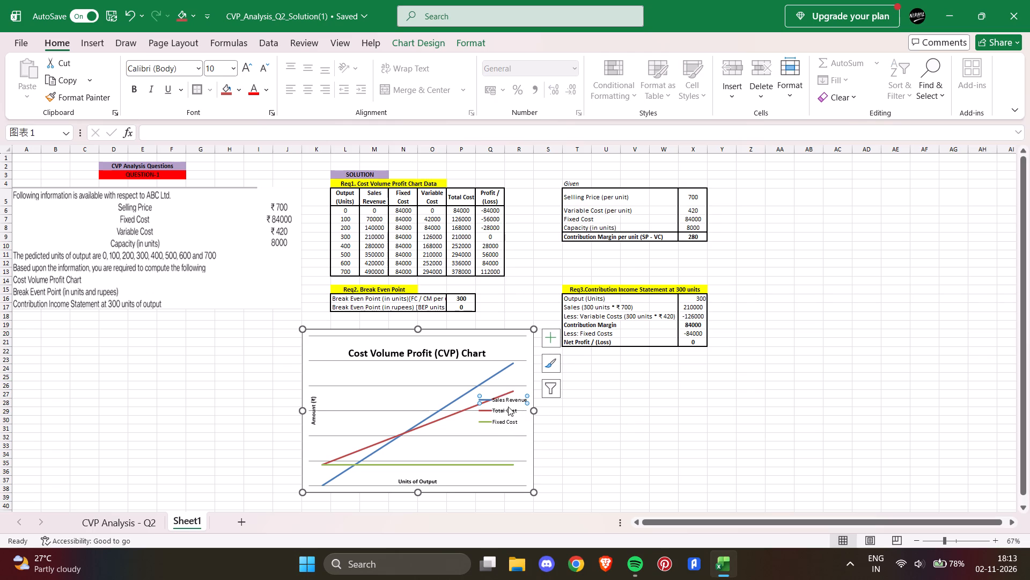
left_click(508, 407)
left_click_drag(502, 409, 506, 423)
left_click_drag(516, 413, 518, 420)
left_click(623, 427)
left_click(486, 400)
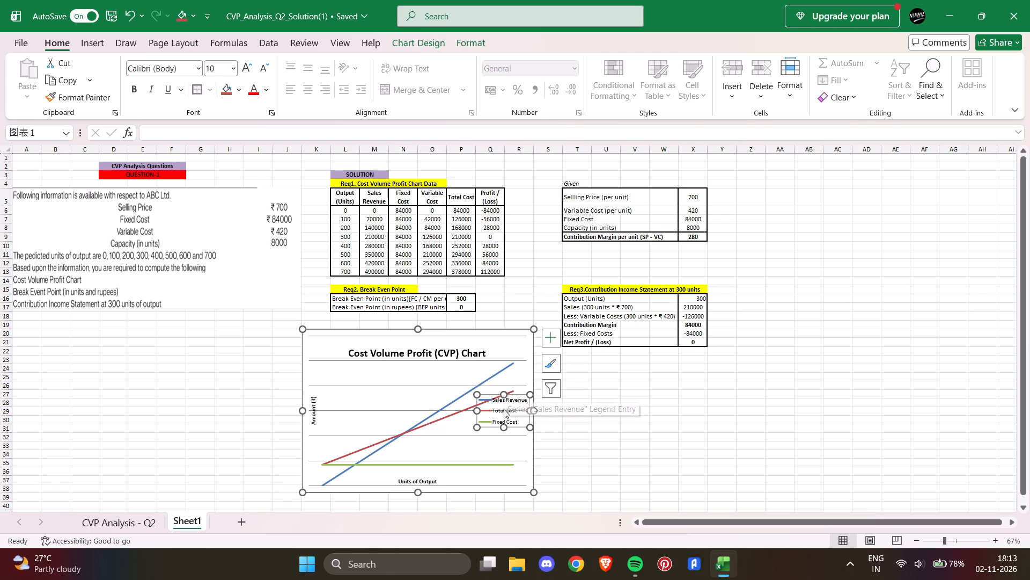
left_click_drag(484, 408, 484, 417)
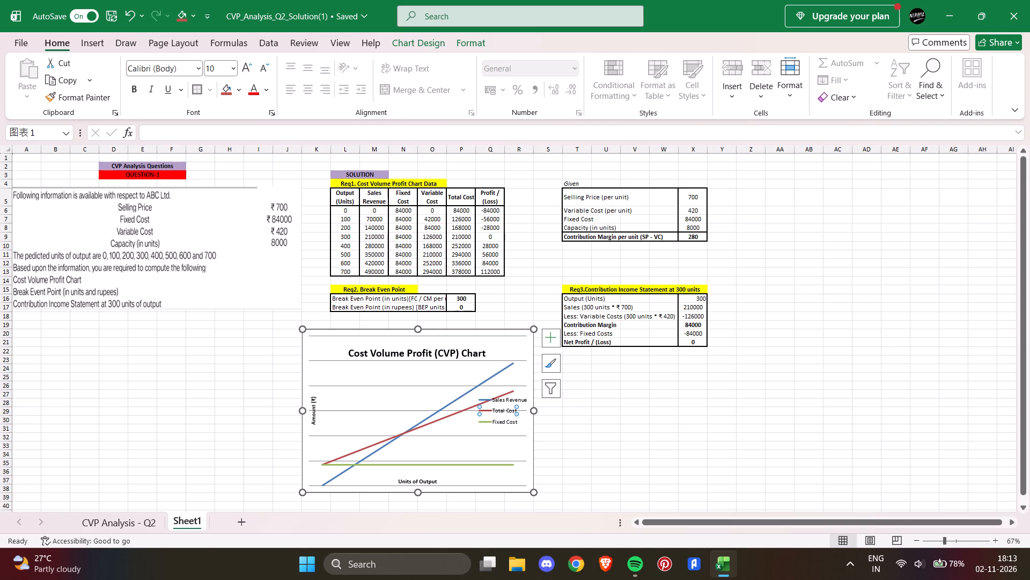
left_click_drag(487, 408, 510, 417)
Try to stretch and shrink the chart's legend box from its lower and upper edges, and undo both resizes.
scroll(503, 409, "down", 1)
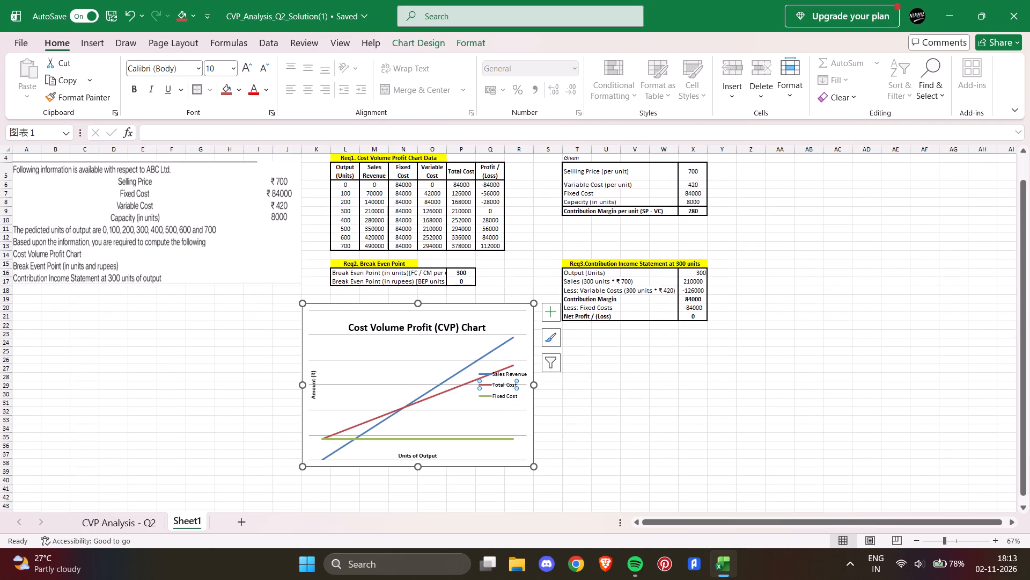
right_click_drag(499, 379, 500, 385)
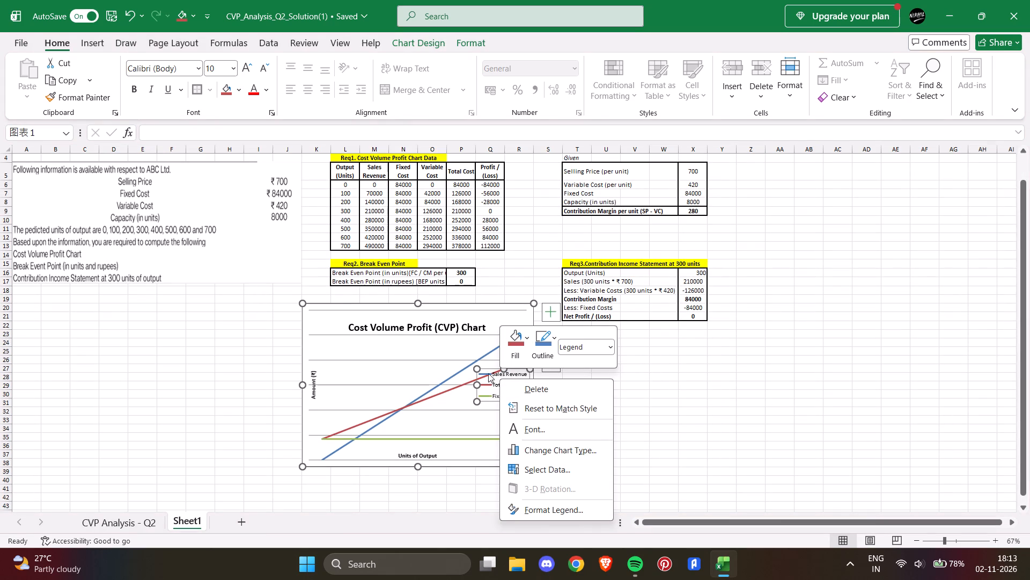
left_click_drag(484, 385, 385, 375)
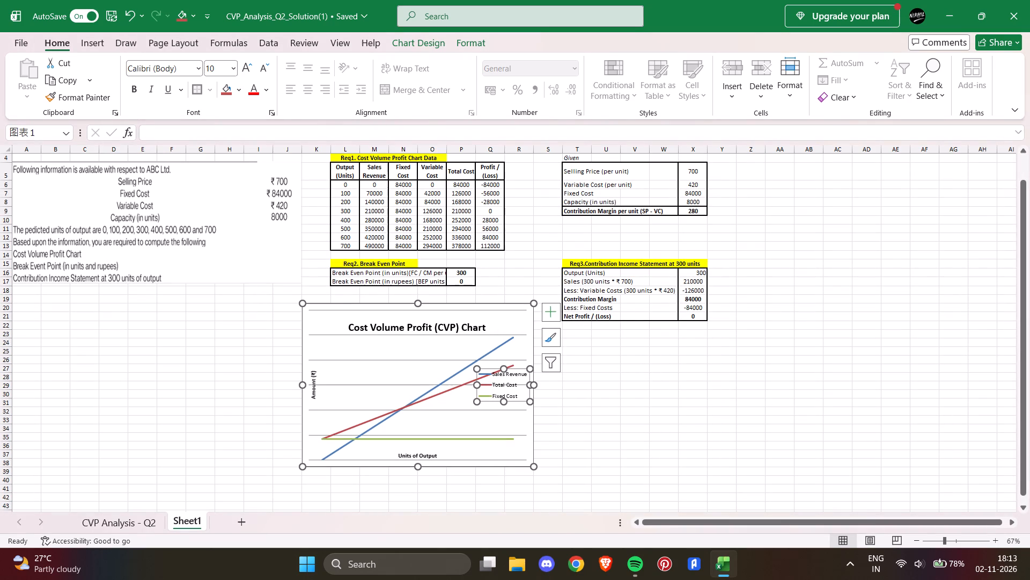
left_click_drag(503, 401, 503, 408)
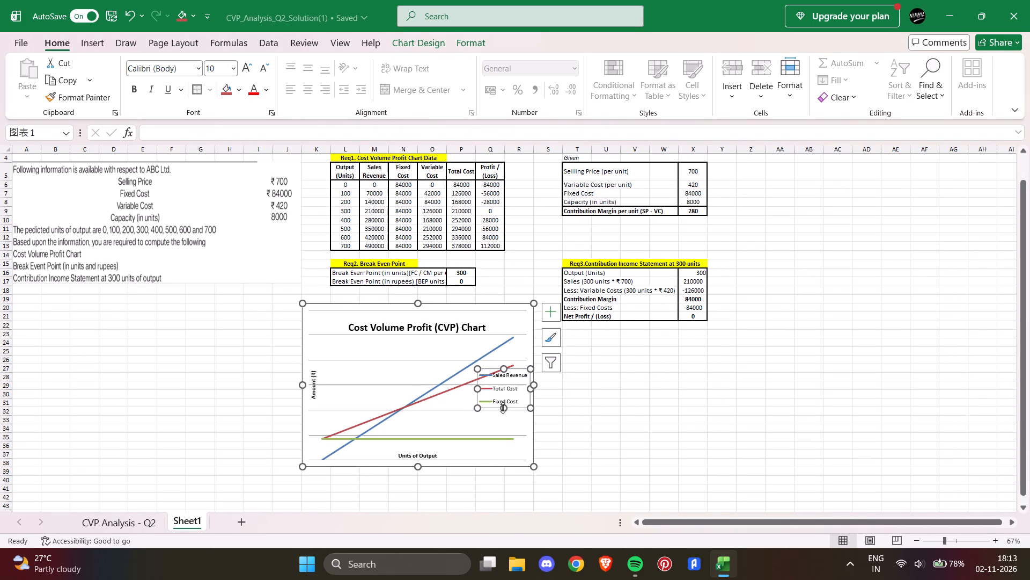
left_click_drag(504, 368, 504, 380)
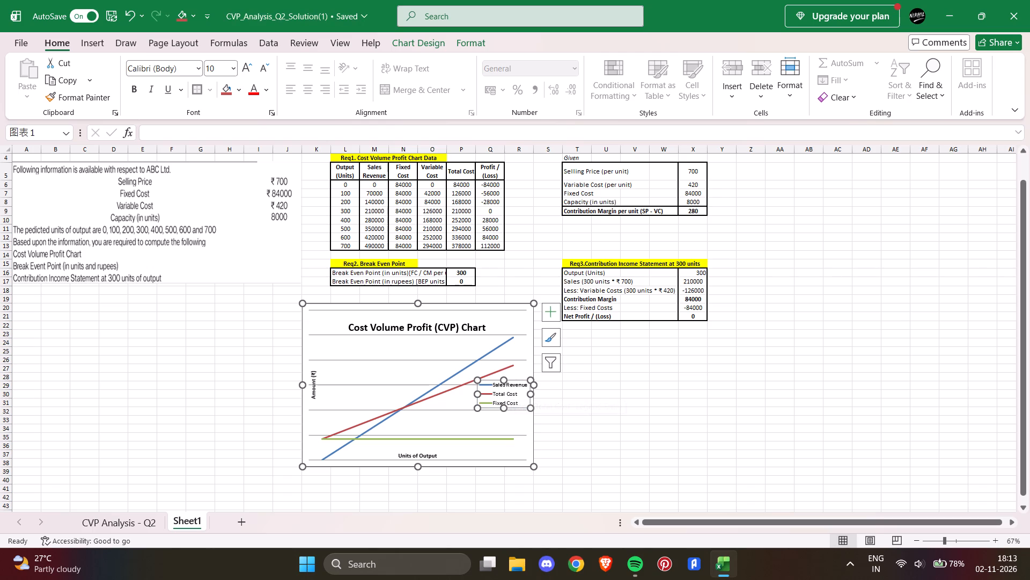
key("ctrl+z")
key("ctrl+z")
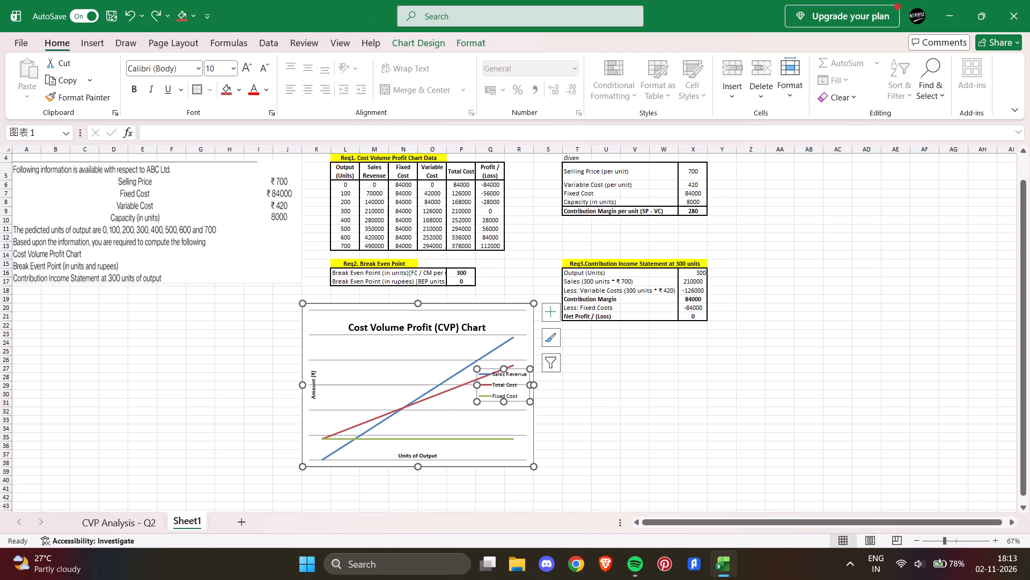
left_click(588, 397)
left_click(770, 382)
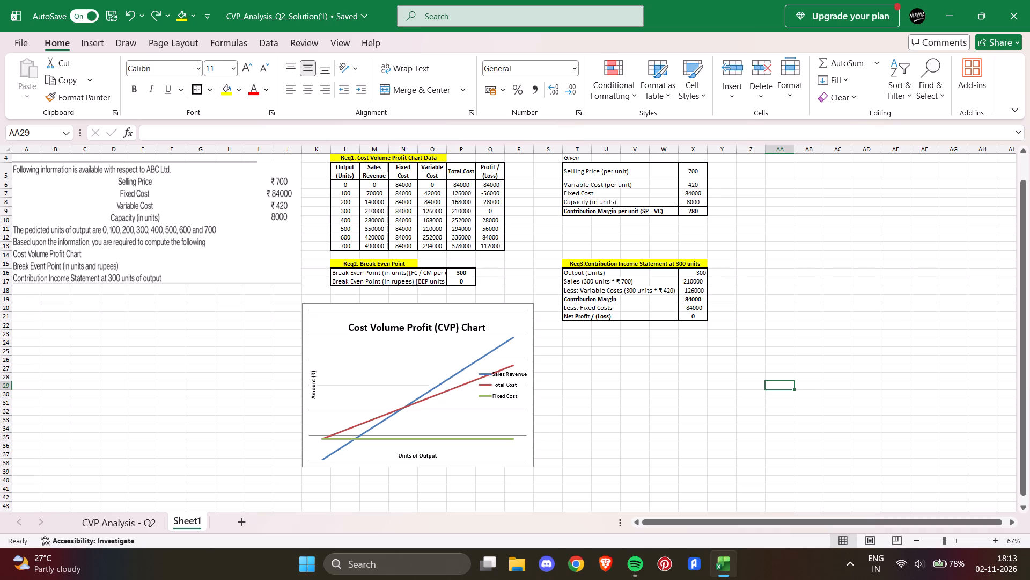
Check the QUE-1 image in the FINAL FILE folder on drive D: and delete that file.
left_click(519, 570)
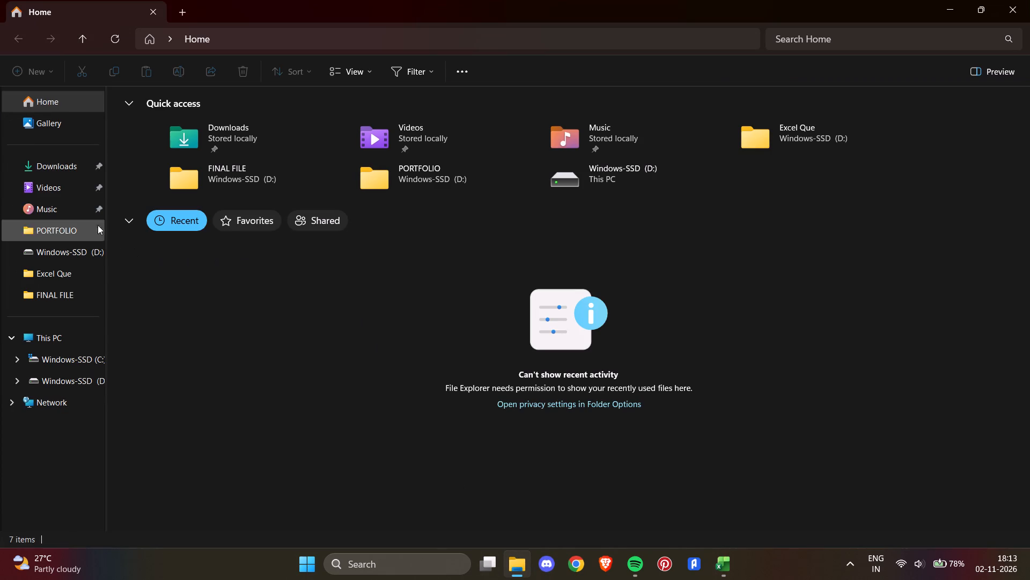
left_click(56, 122)
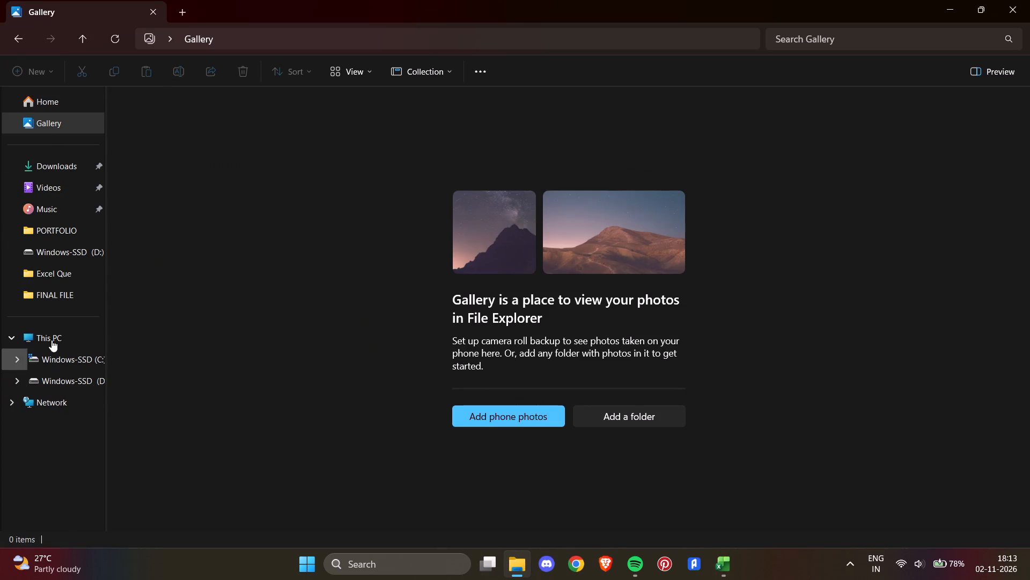
left_click(51, 339)
left_click(75, 285)
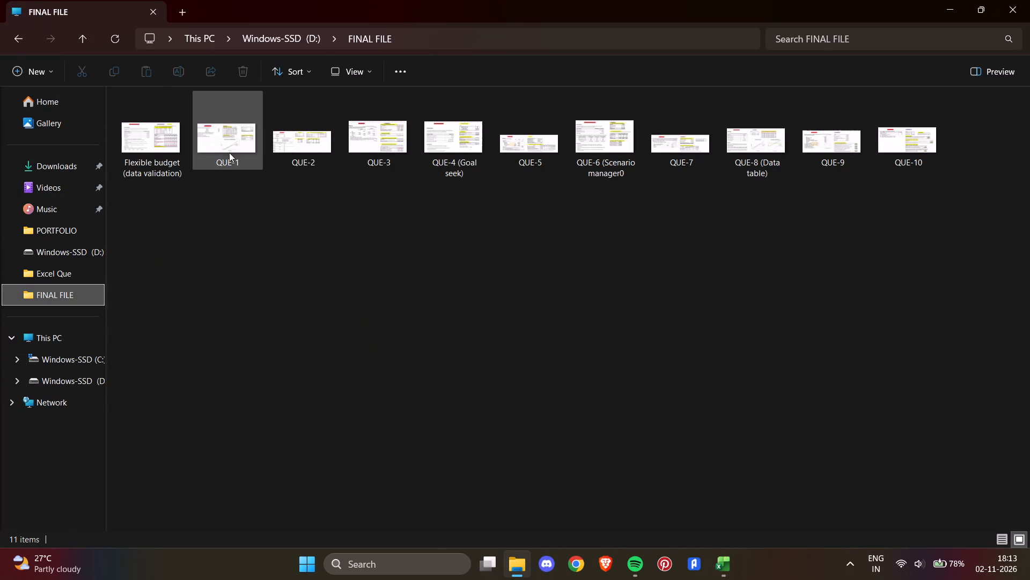
double_click(221, 132)
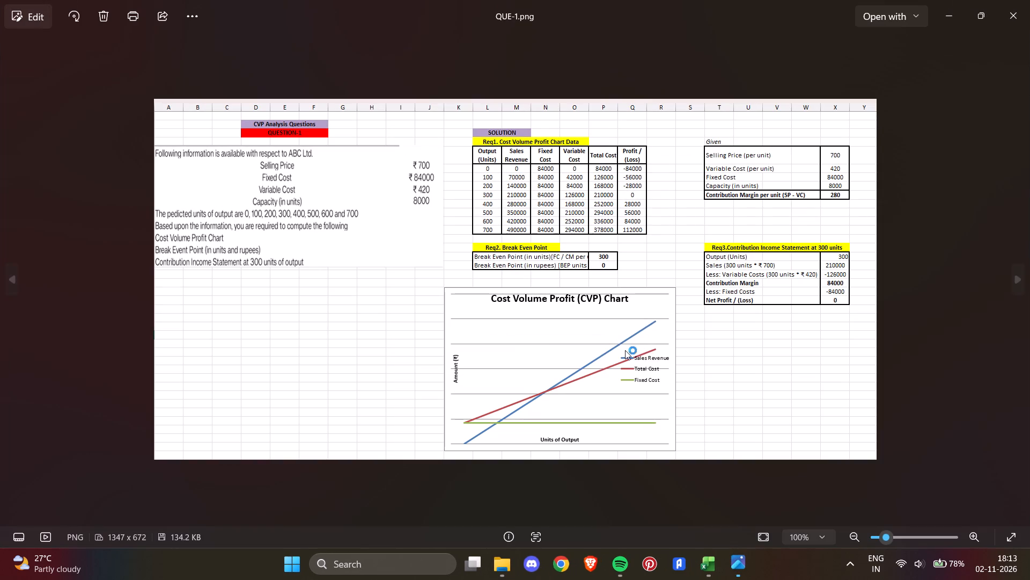
left_click(1016, 0)
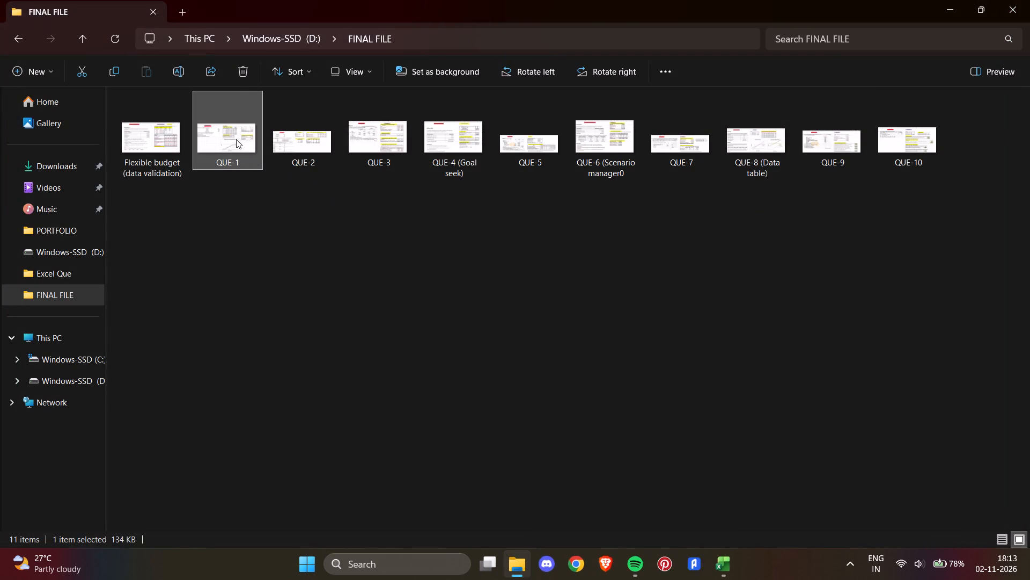
left_click(240, 73)
Switch back to the Excel workbook and nudge the Cost Volume Profit (CVP) Chart title slightly to the right.
left_click(719, 564)
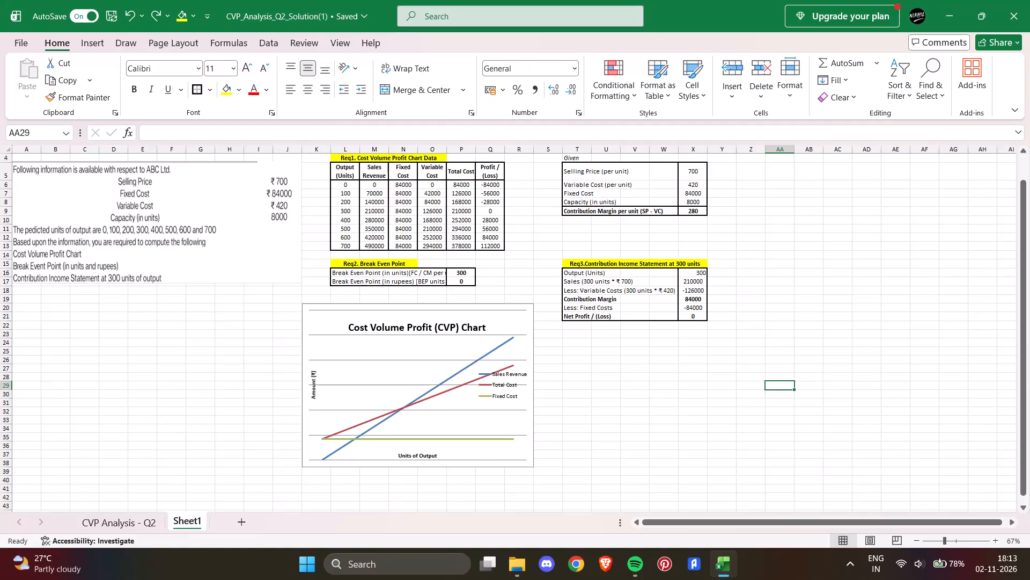
left_click(402, 327)
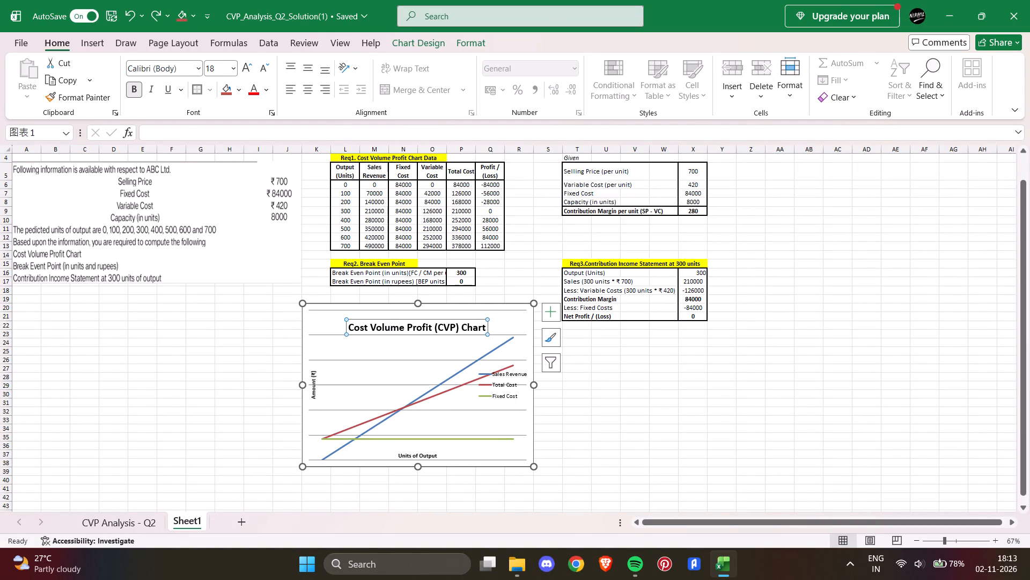
left_click(489, 327)
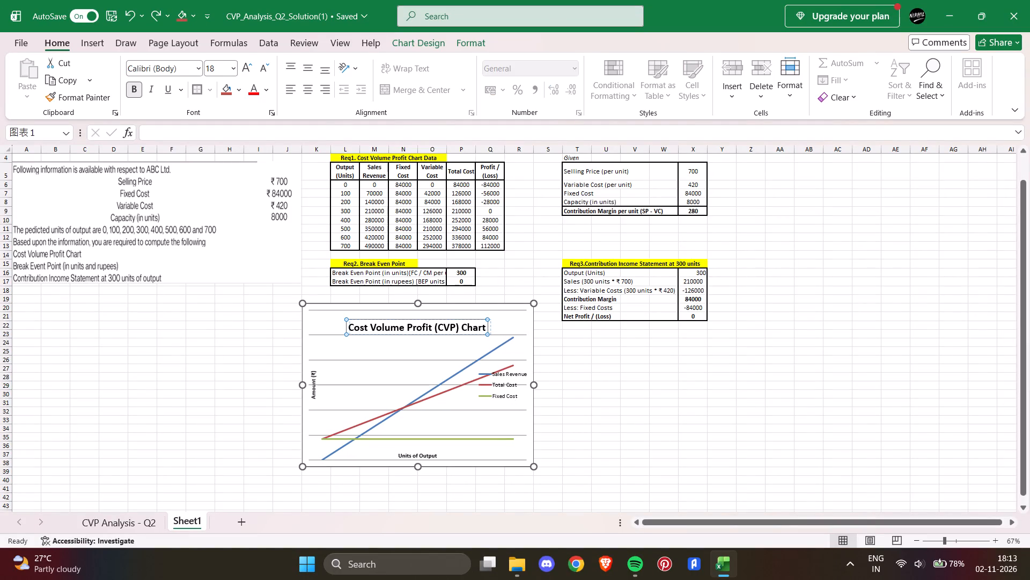
left_click(623, 368)
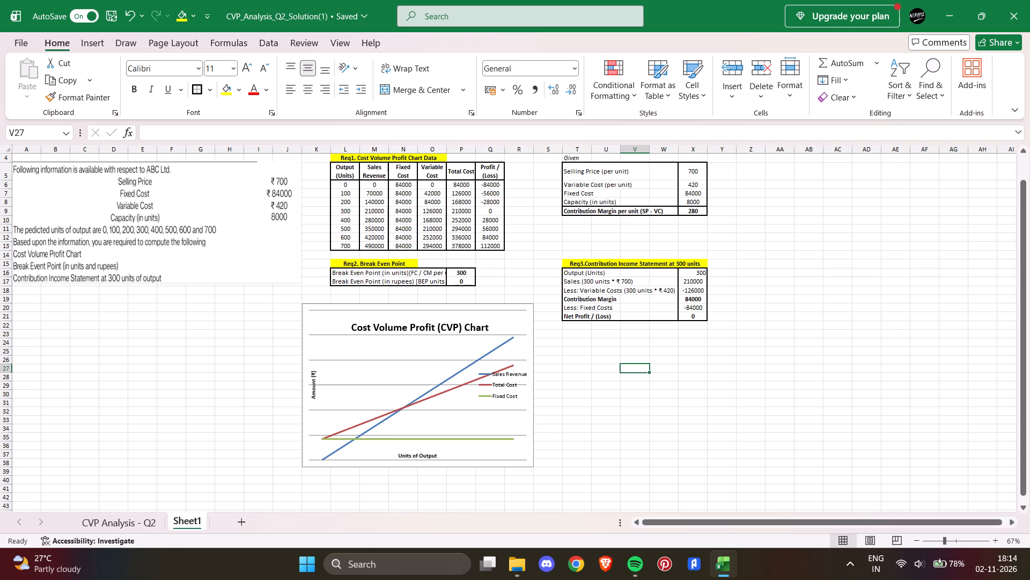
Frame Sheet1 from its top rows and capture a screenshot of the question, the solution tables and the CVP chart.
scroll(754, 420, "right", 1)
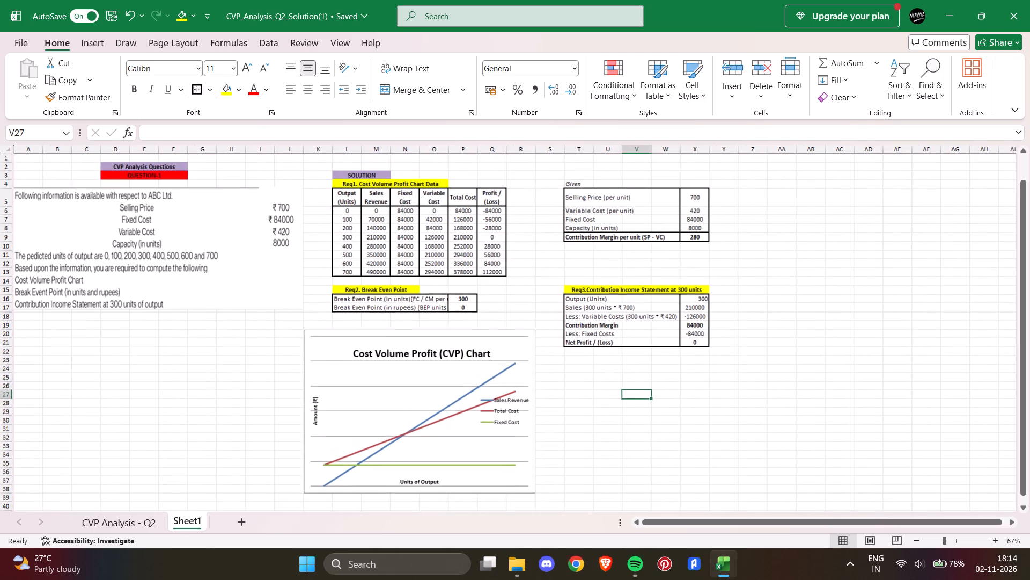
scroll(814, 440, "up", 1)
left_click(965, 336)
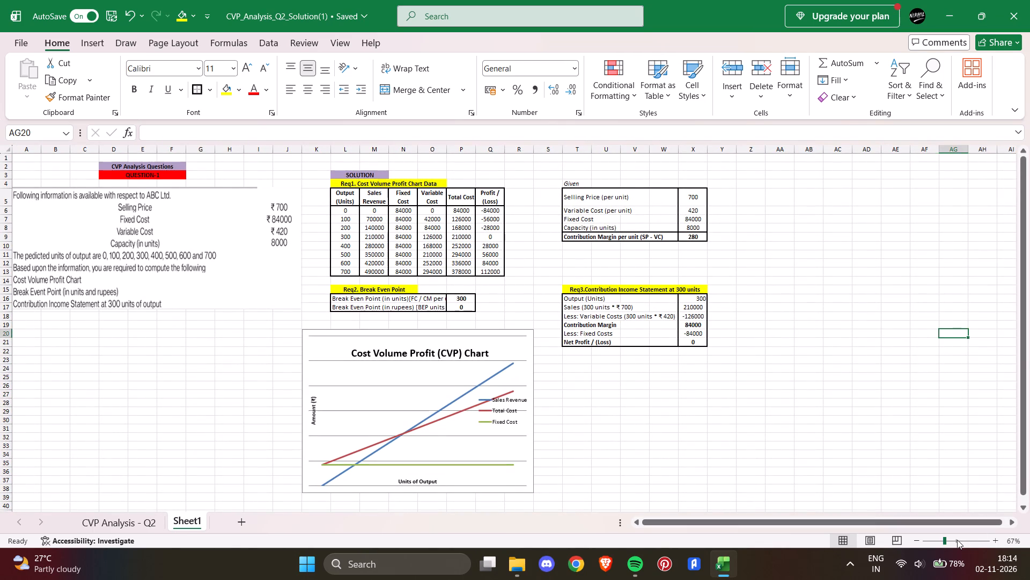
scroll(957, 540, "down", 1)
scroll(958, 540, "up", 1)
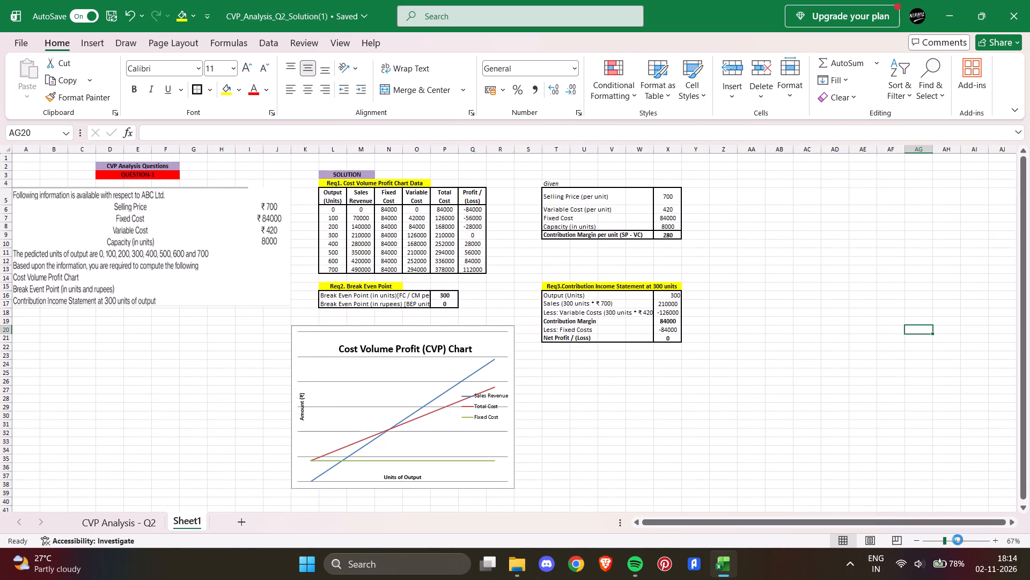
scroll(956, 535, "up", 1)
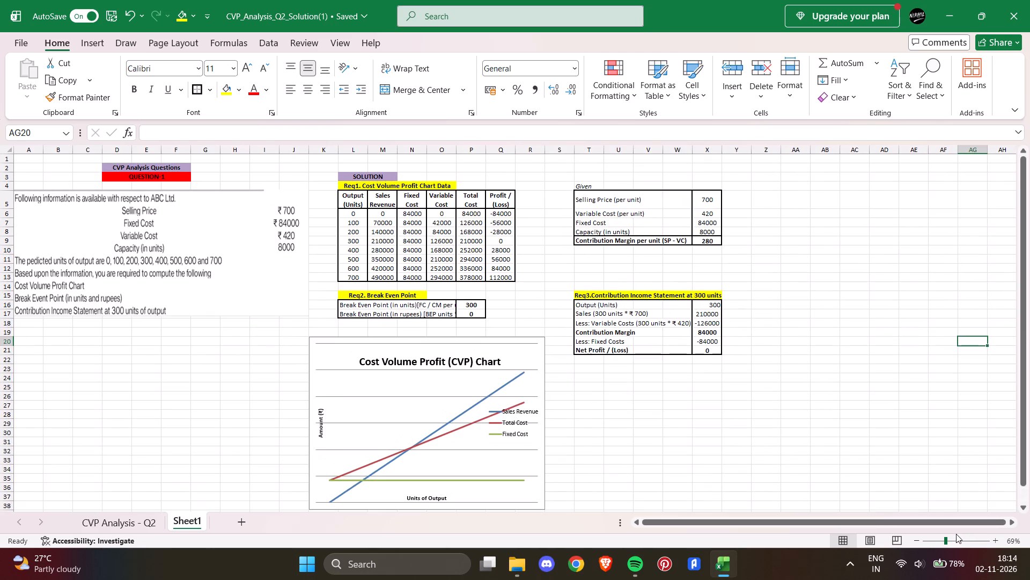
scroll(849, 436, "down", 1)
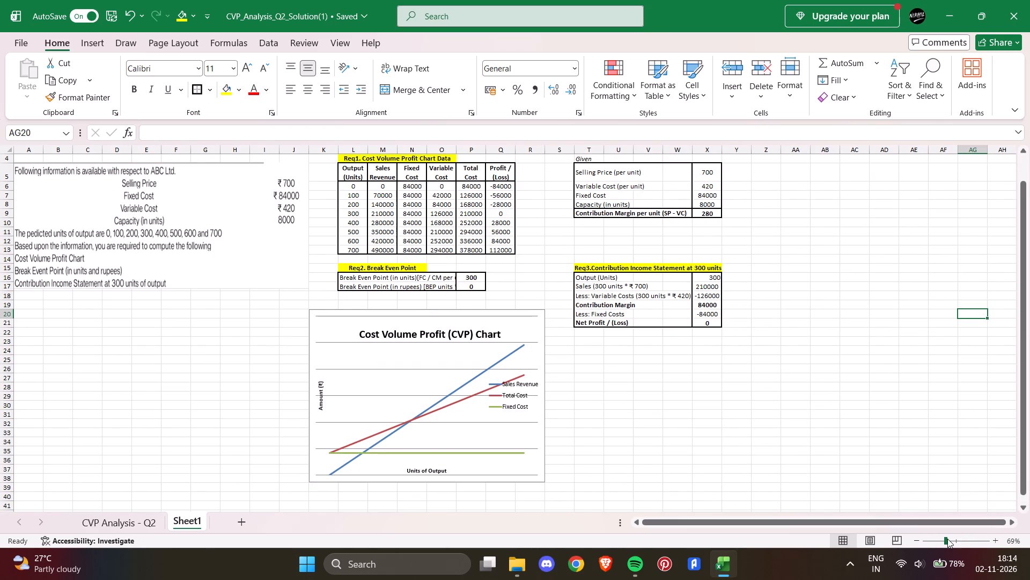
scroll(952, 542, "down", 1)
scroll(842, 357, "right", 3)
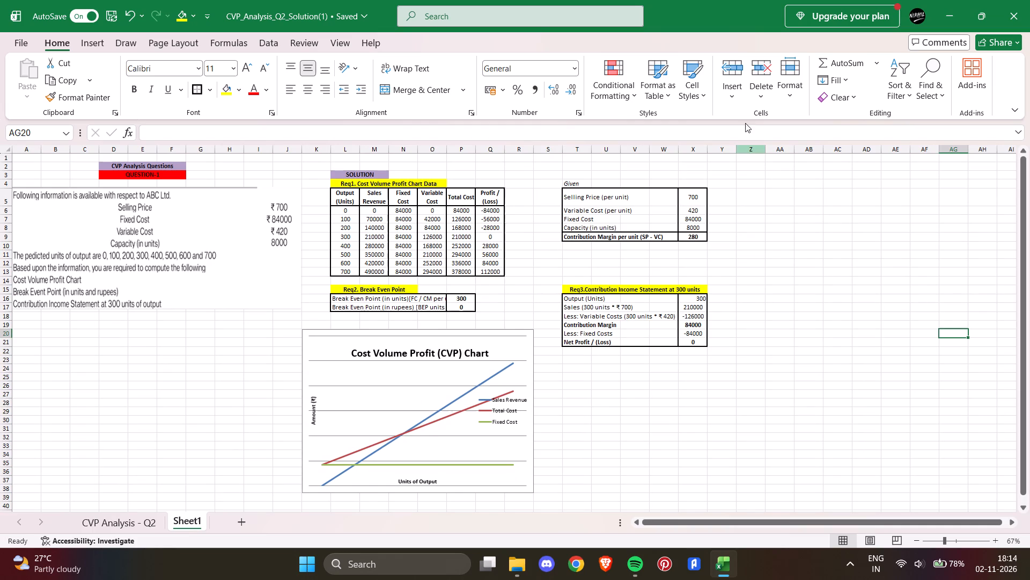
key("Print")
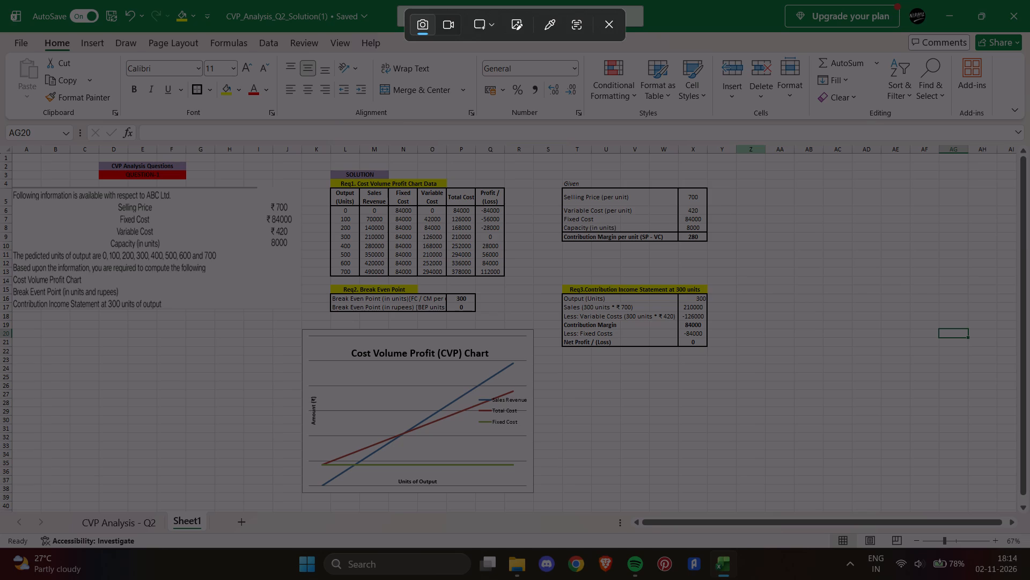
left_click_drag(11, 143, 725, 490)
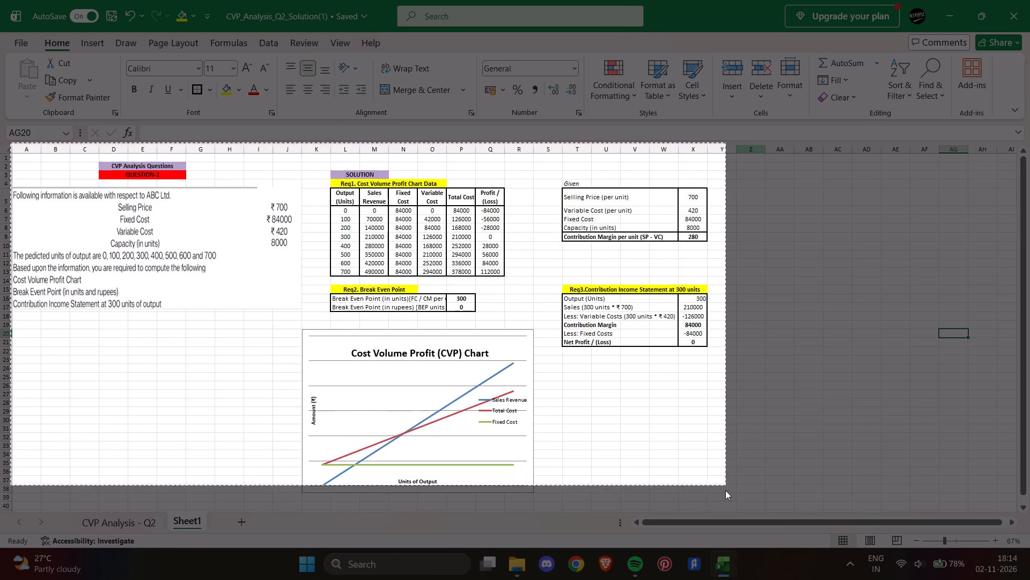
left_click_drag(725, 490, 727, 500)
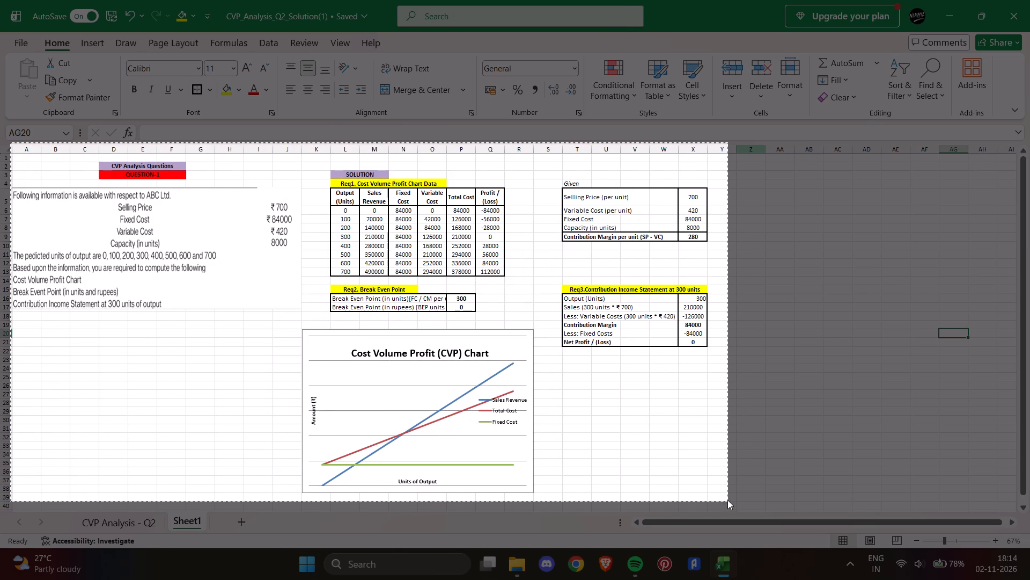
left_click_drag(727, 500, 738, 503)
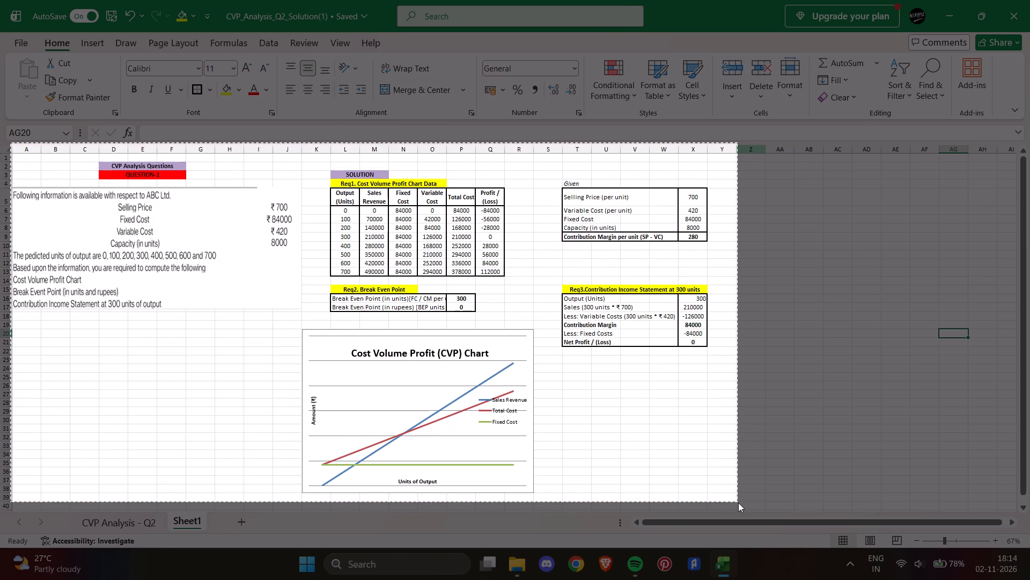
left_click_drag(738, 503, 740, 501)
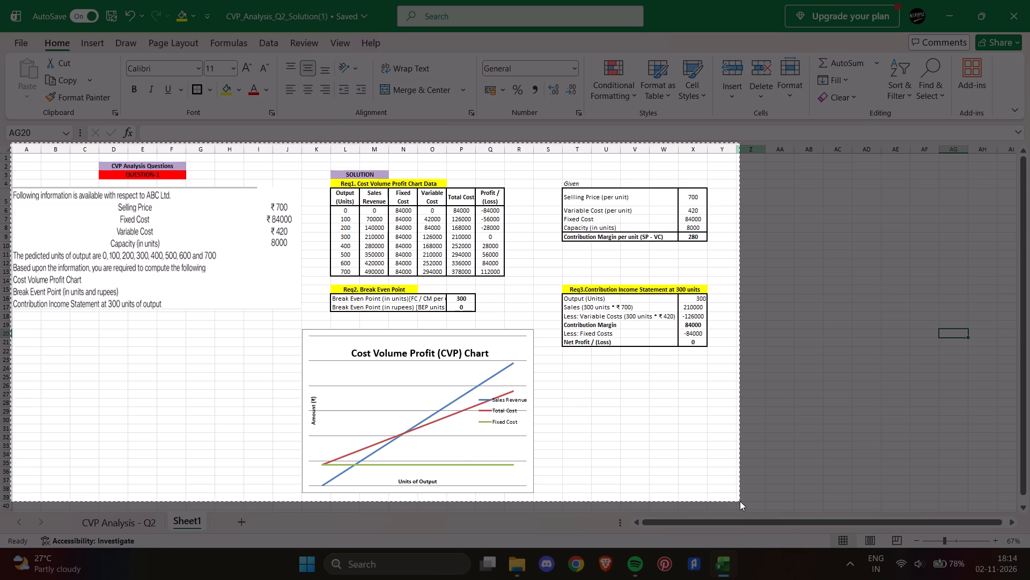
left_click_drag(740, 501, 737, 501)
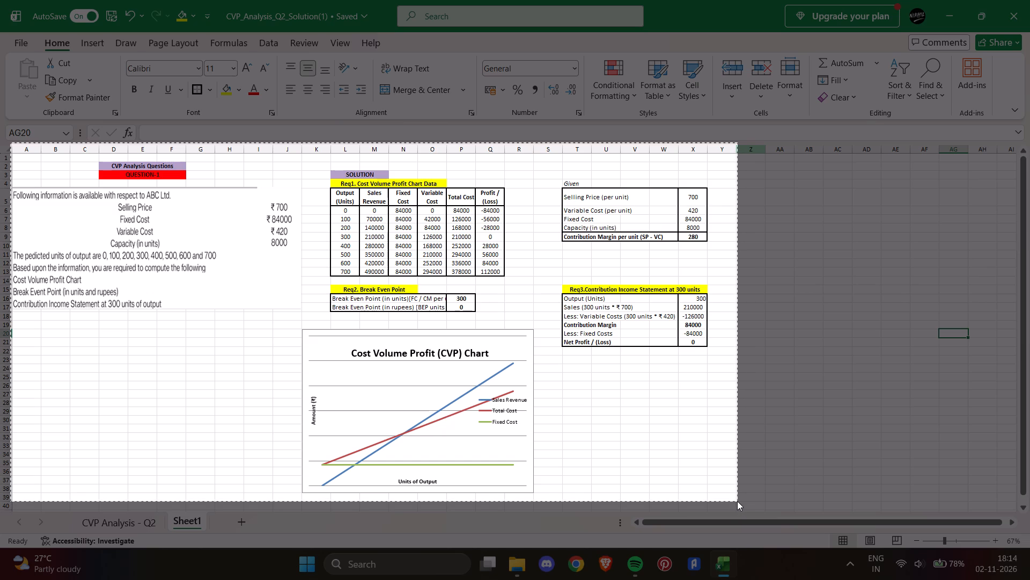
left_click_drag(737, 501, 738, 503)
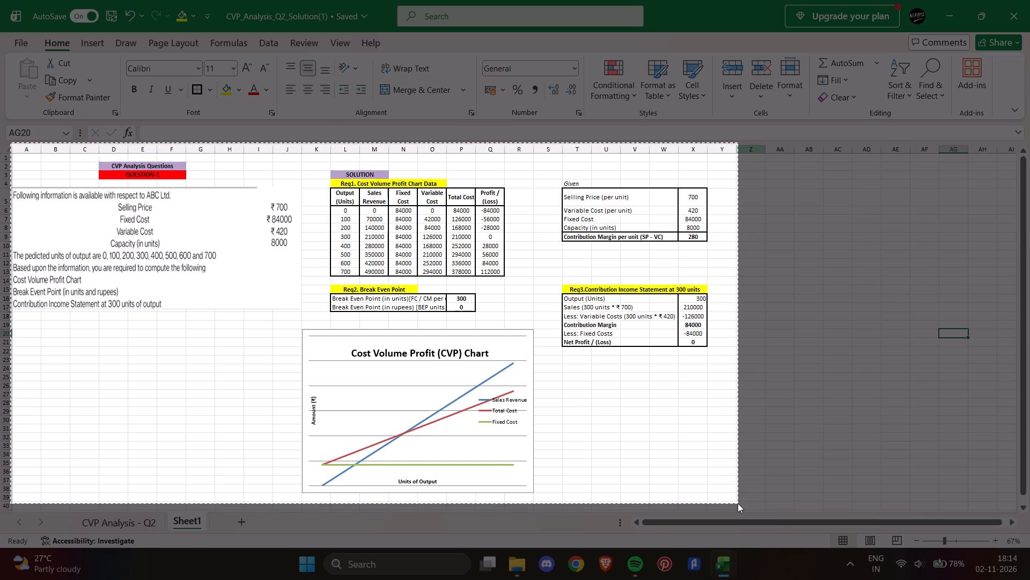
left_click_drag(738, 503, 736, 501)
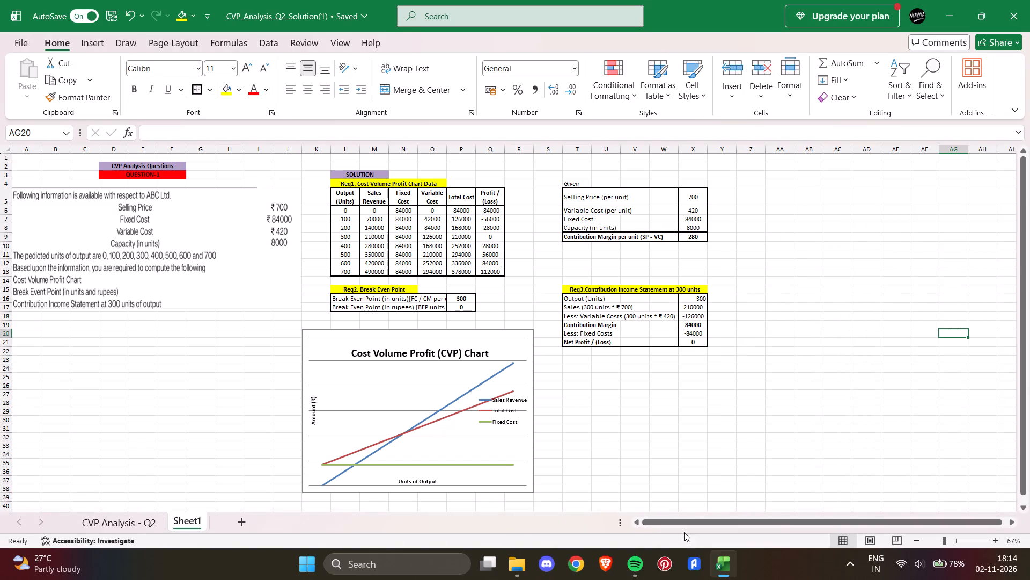
Switch to File Explorer and view the new Sheet1 screenshot from the Gallery to check how it looks.
left_click(520, 565)
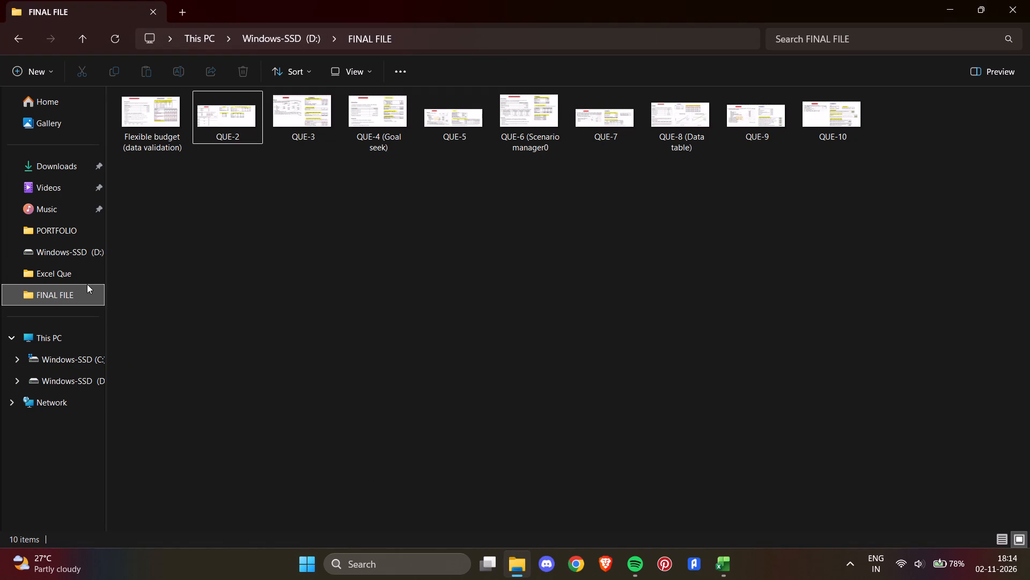
left_click(47, 121)
left_click(196, 175)
double_click(196, 175)
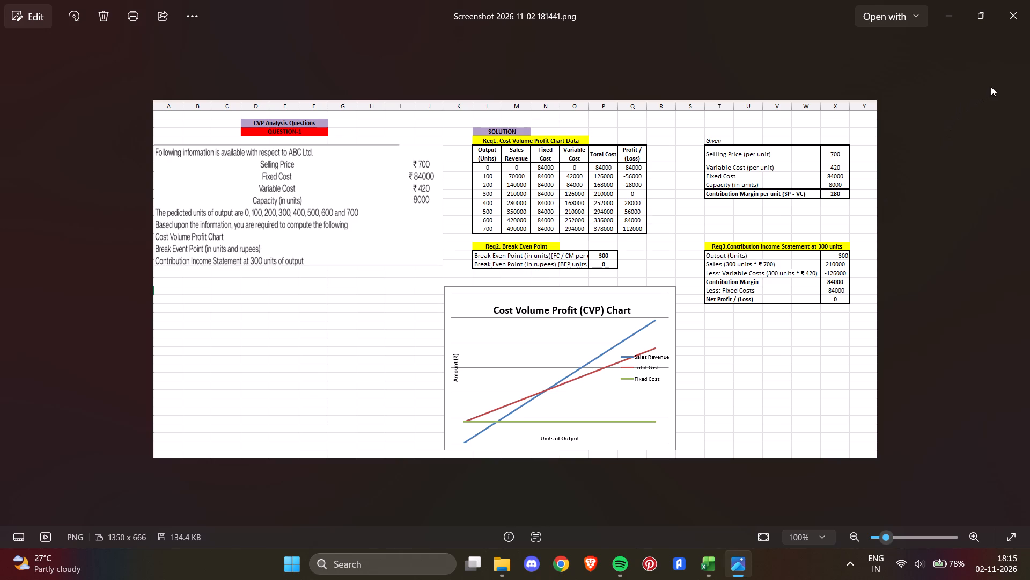
left_click(1017, 10)
Back in the Excel workbook, centre the Output (Units) value in cell X16 of the Contribution Income Statement.
left_click(720, 562)
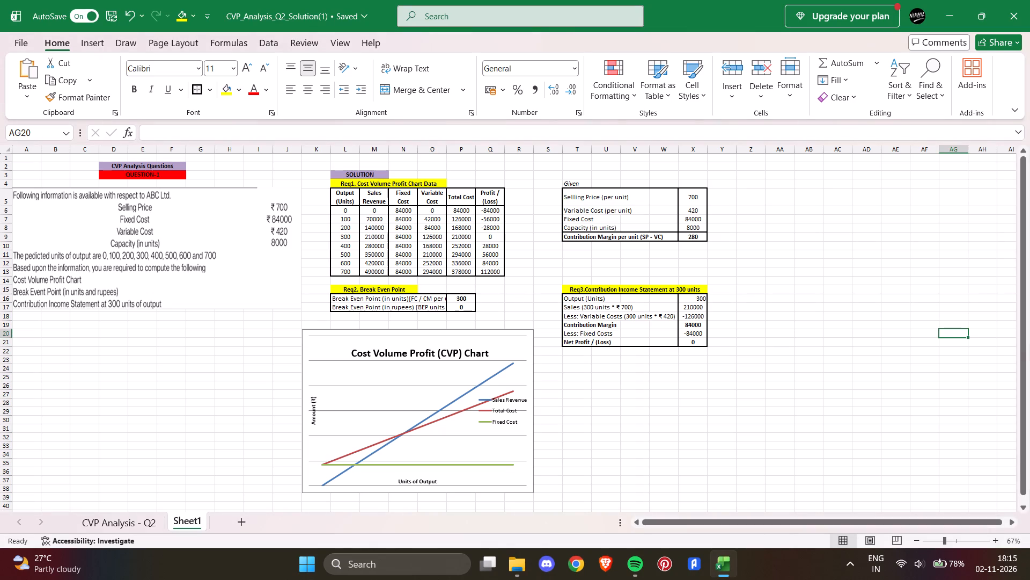
left_click(692, 299)
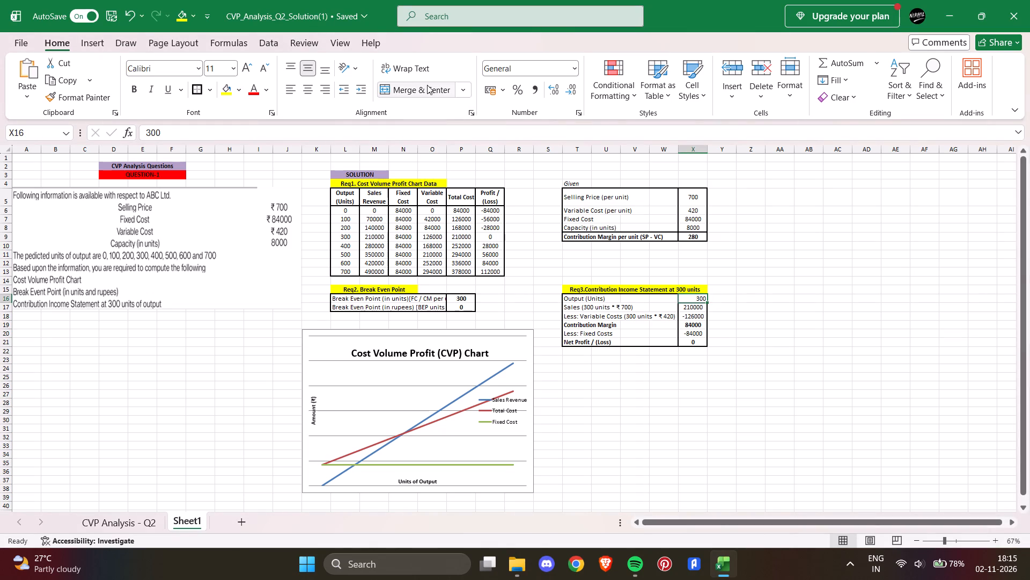
left_click(306, 89)
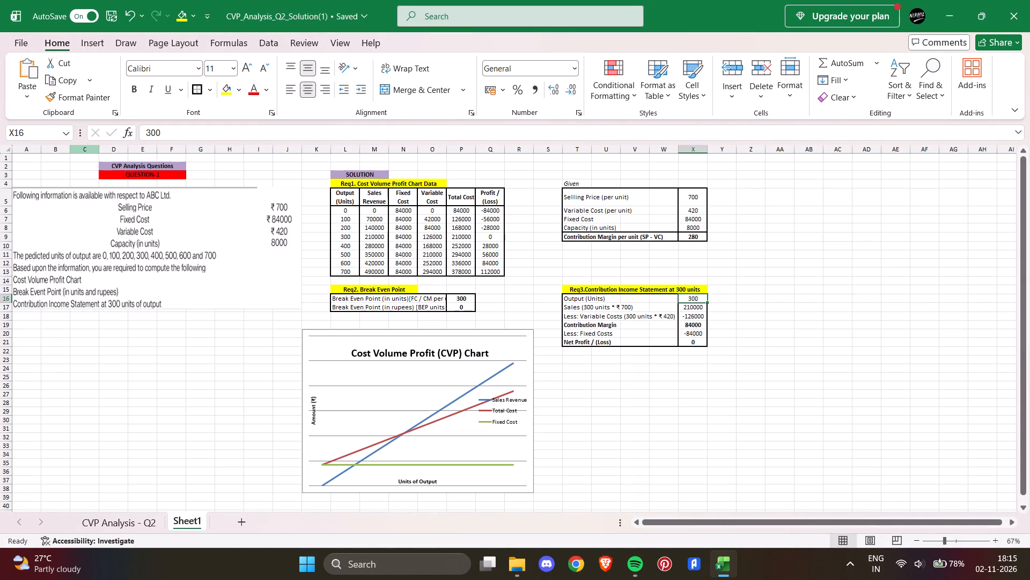
left_click(956, 308)
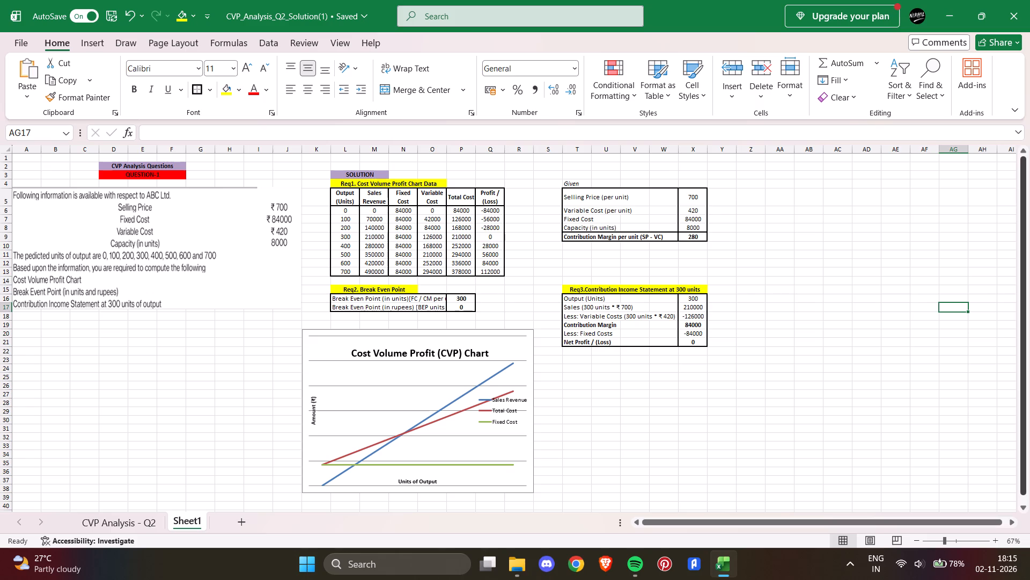
Capture a new screenshot of Sheet1 covering columns A to Y, including the question, all solution tables and the whole CVP chart.
key("Print")
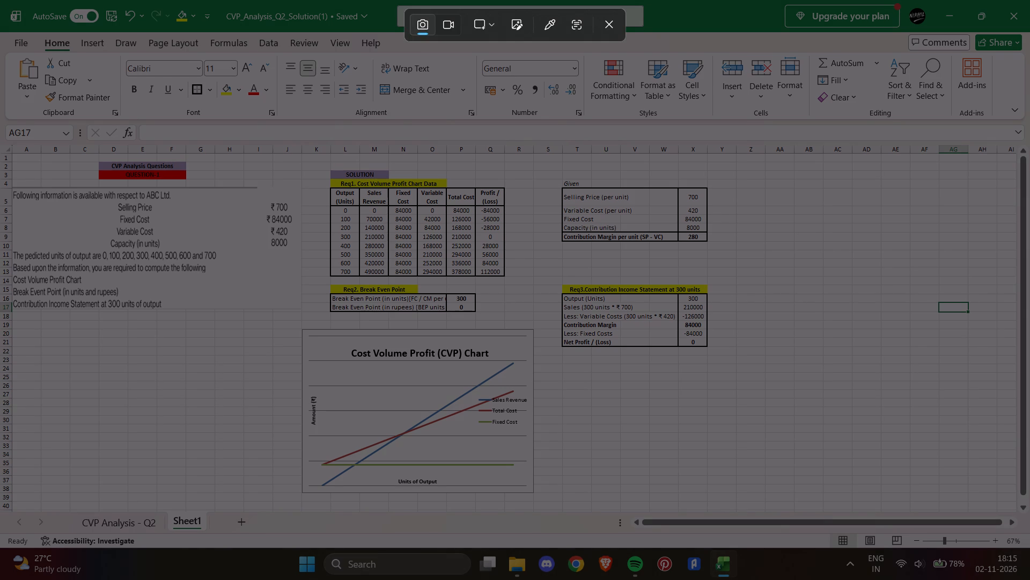
left_click_drag(12, 141, 515, 495)
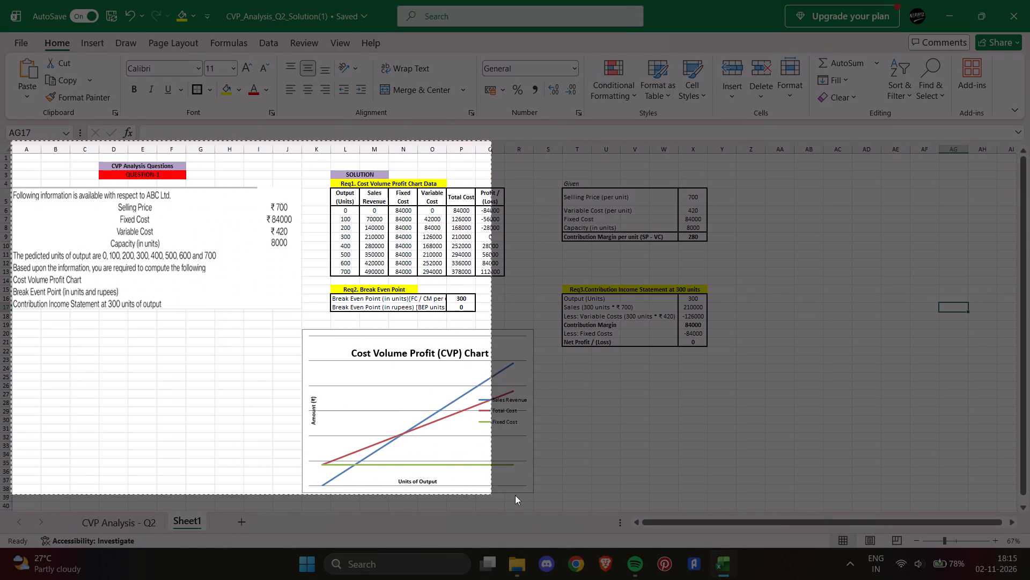
left_click_drag(515, 495, 735, 509)
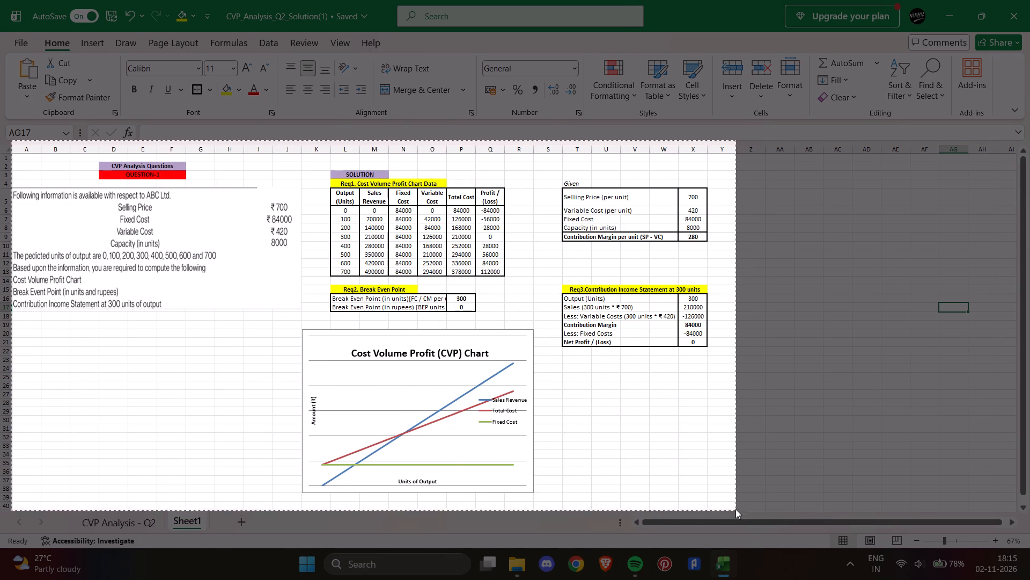
left_click_drag(735, 509, 737, 511)
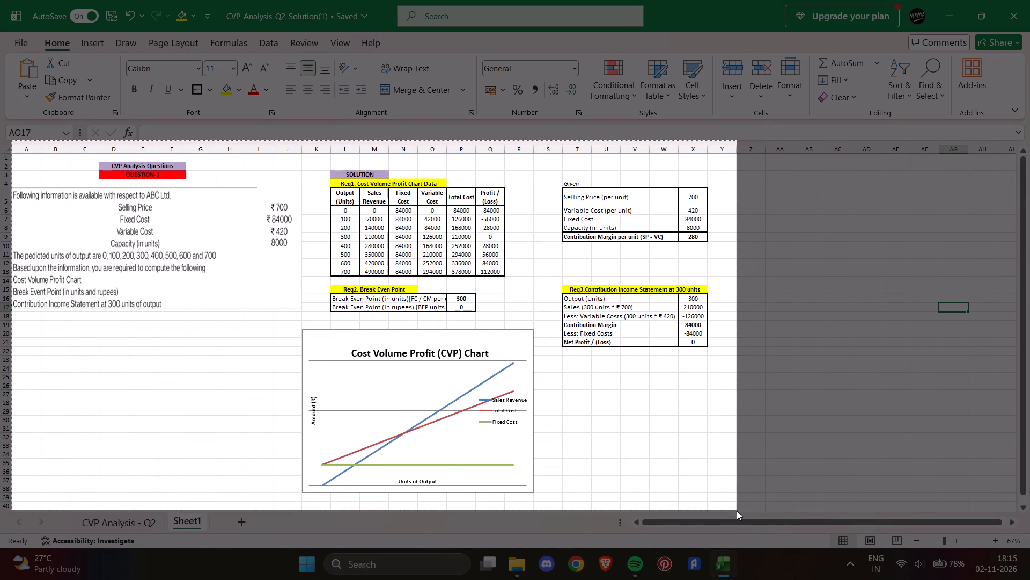
left_click_drag(737, 511, 737, 501)
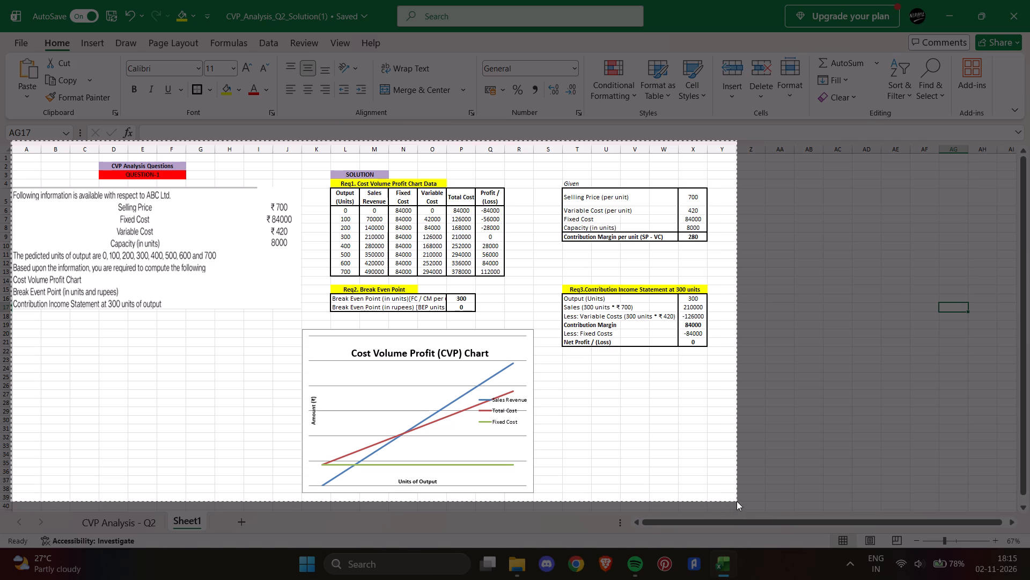
left_click_drag(737, 501, 737, 502)
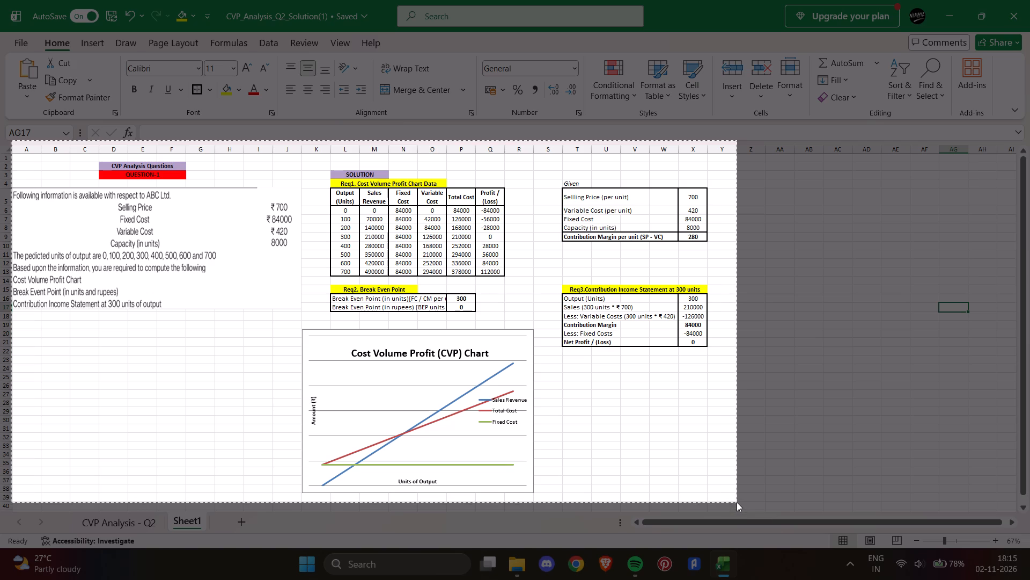
left_click_drag(737, 502, 737, 502)
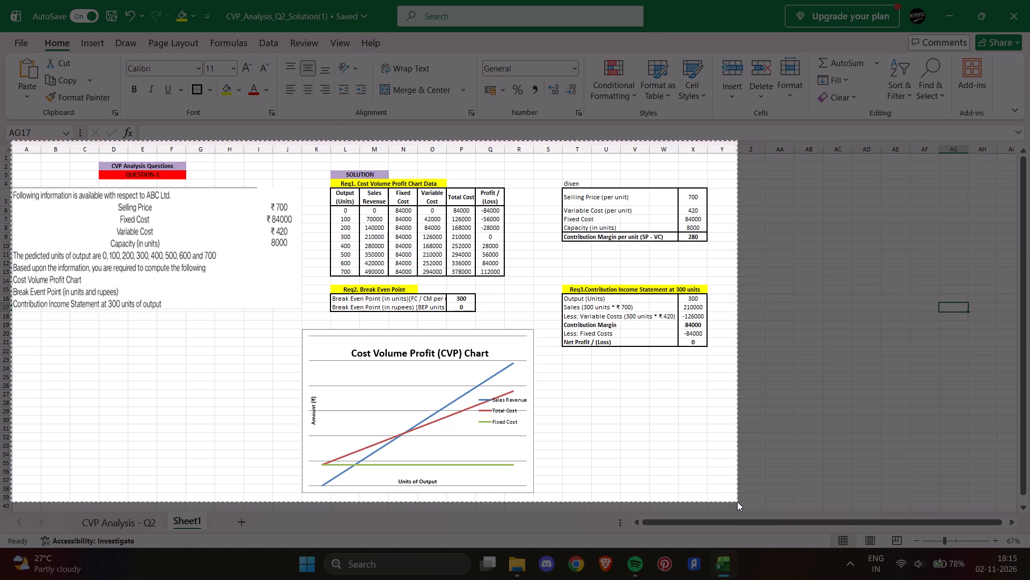
left_click_drag(737, 502, 738, 502)
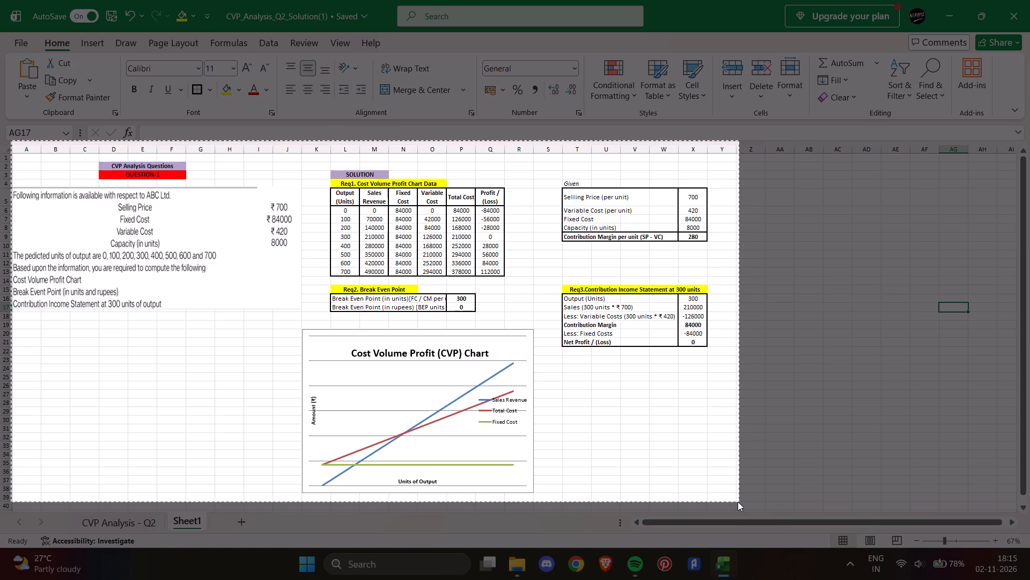
left_click_drag(738, 502, 737, 502)
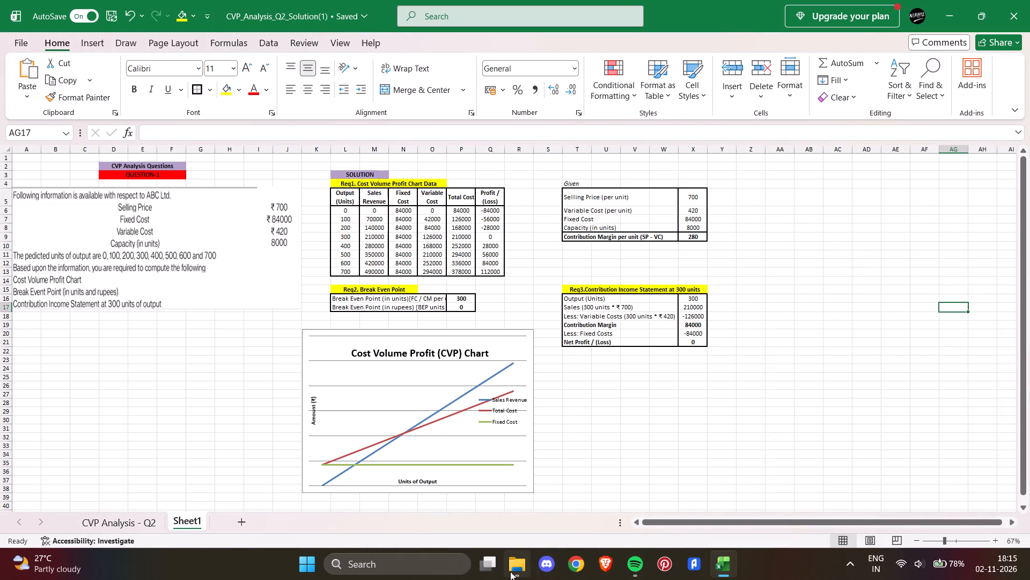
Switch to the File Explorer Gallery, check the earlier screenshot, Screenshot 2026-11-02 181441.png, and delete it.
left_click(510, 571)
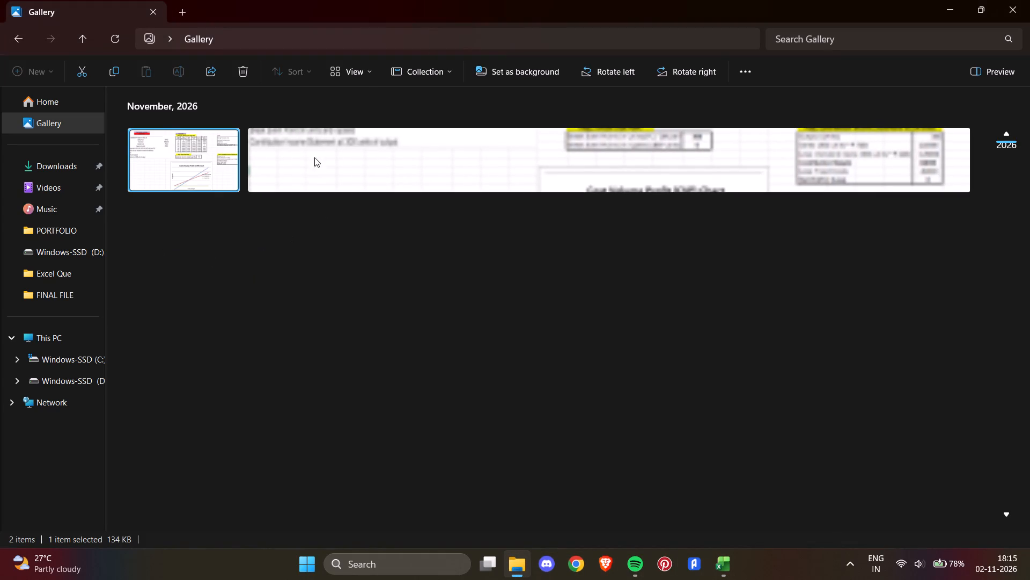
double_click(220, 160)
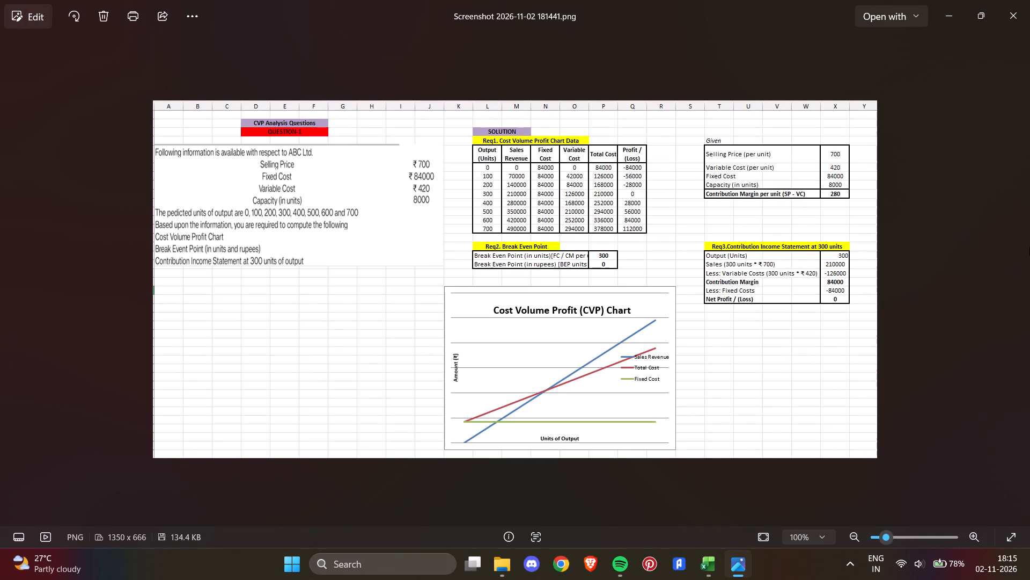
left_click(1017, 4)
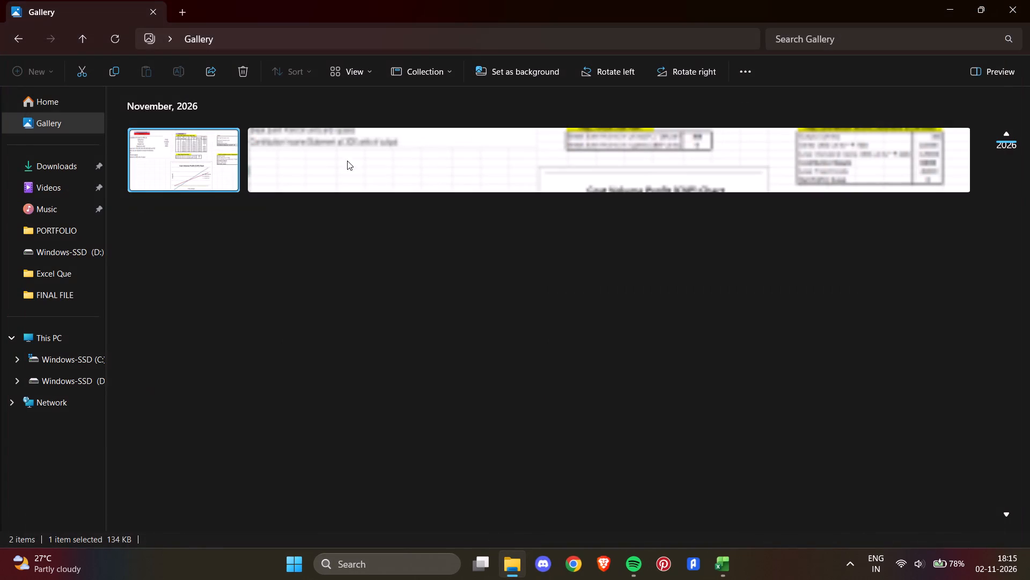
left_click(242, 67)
Try to view the remaining Sheet1 screenshot from the Gallery to check it, and close the viewer.
double_click(220, 174)
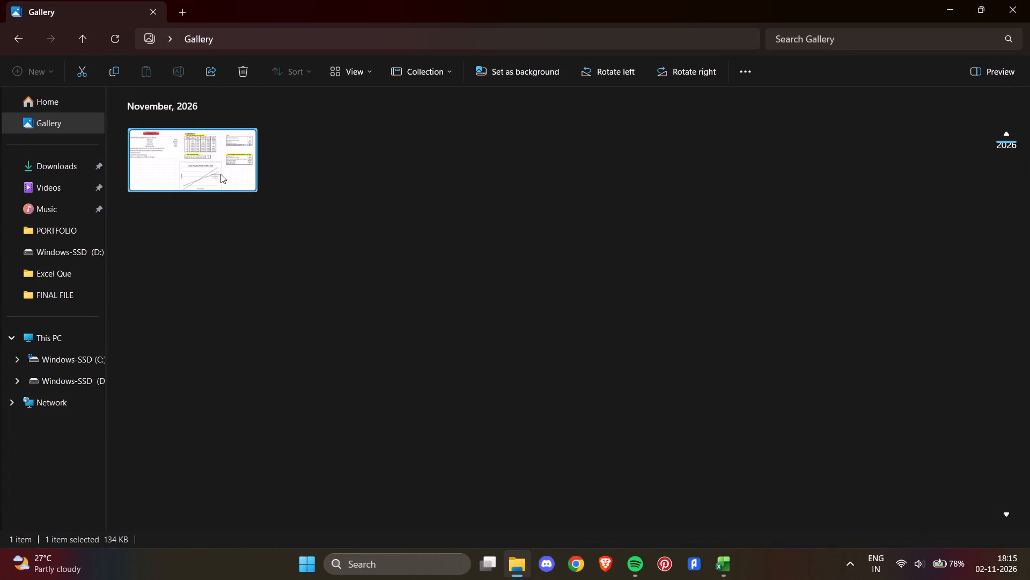
left_click(1014, 8)
double_click(166, 173)
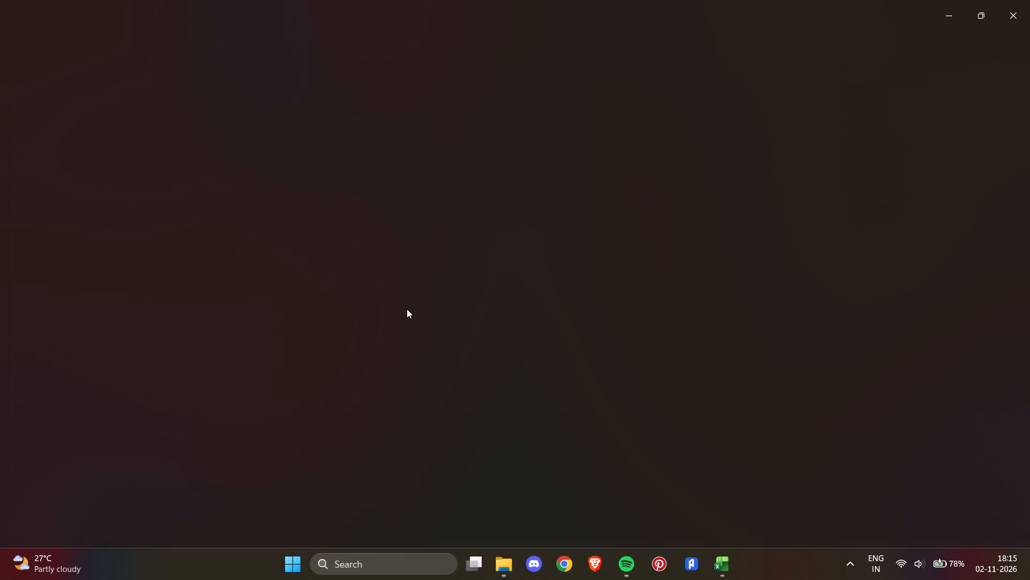
left_click(1026, 0)
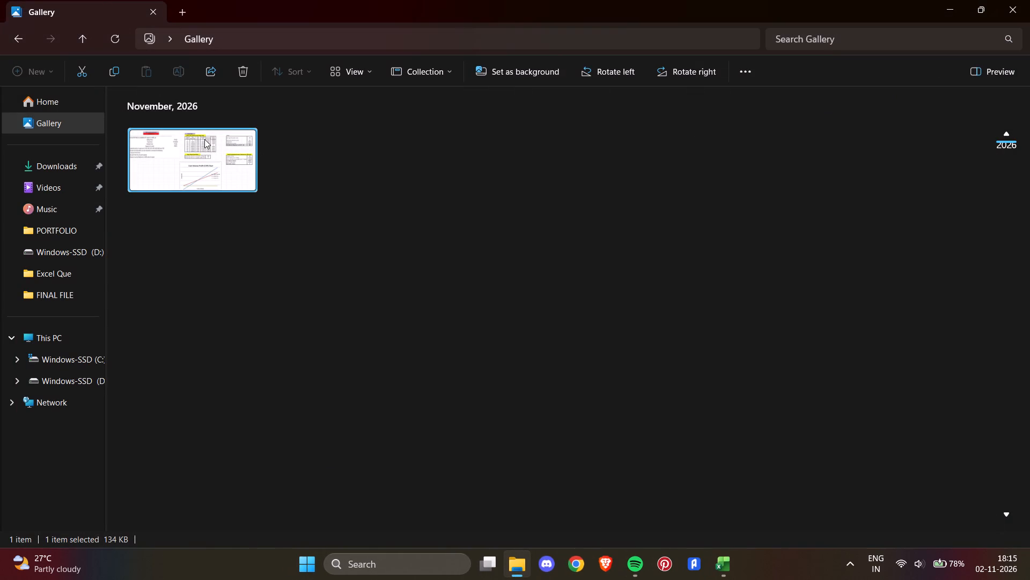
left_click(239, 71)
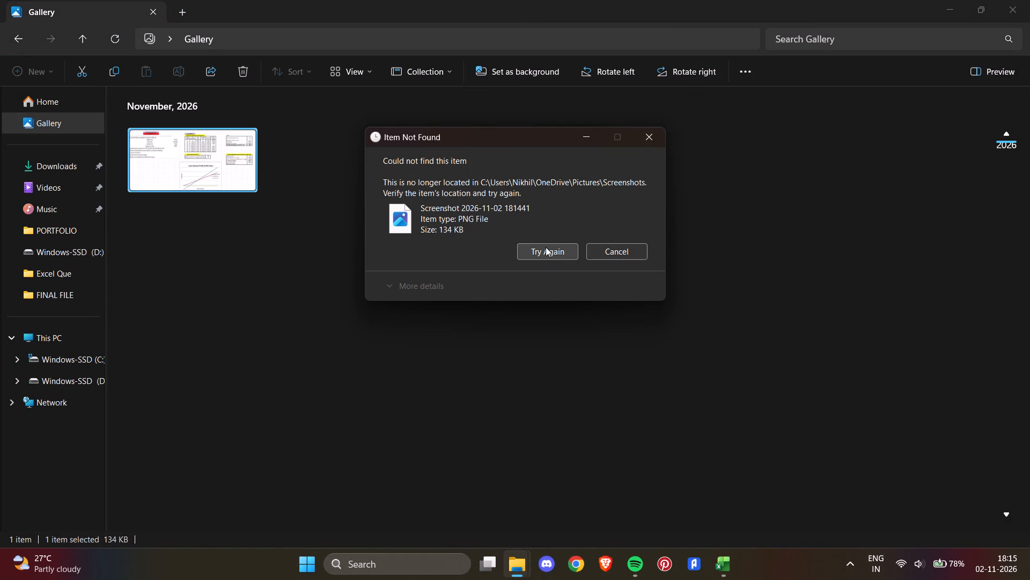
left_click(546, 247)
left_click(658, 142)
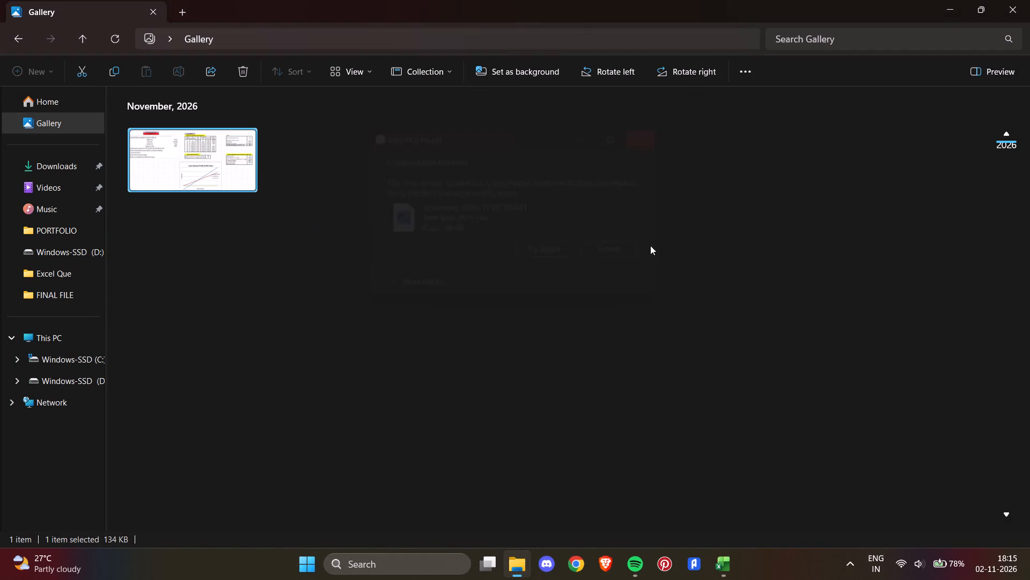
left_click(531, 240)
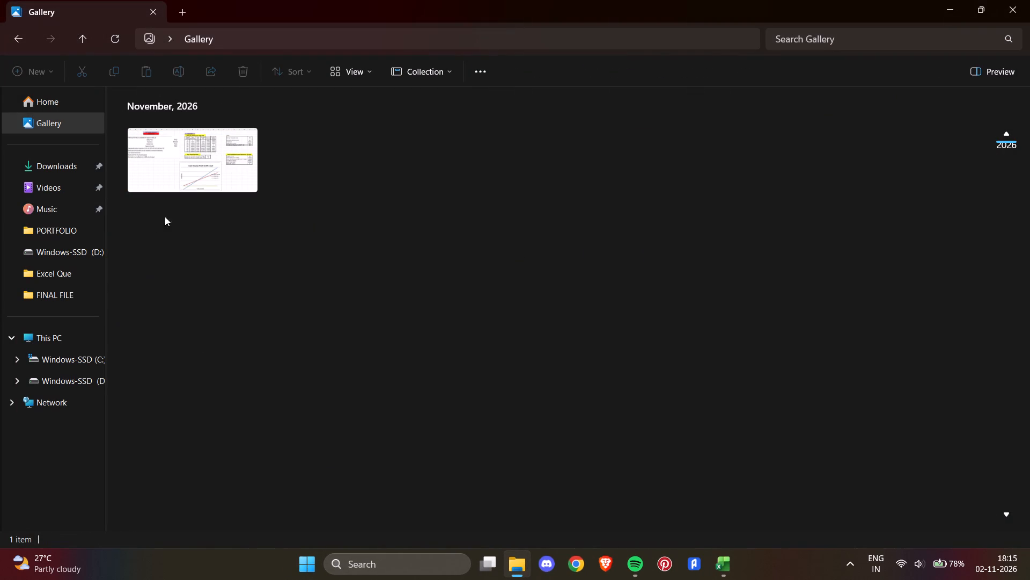
View Screenshot 2026-11-02 181530.png from the Gallery to check the tables and CVP chart, and close the viewer.
left_click(186, 160)
double_click(186, 162)
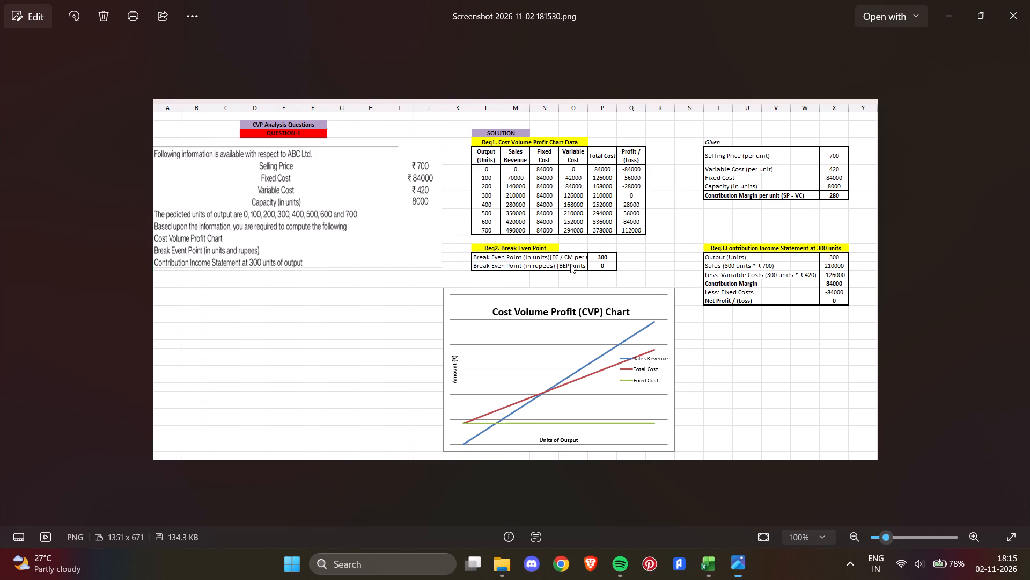
left_click(1029, 0)
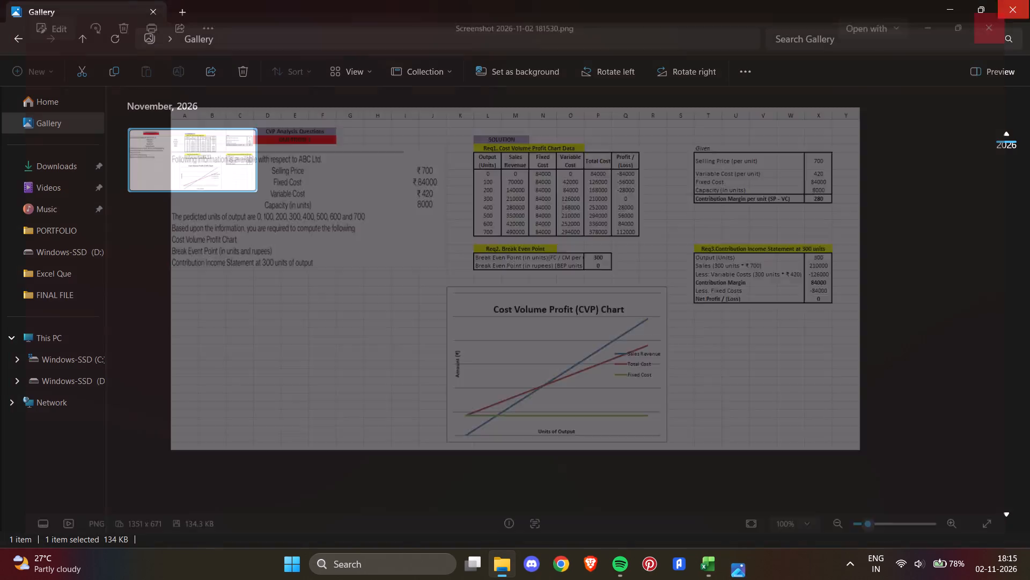
right_click(211, 170)
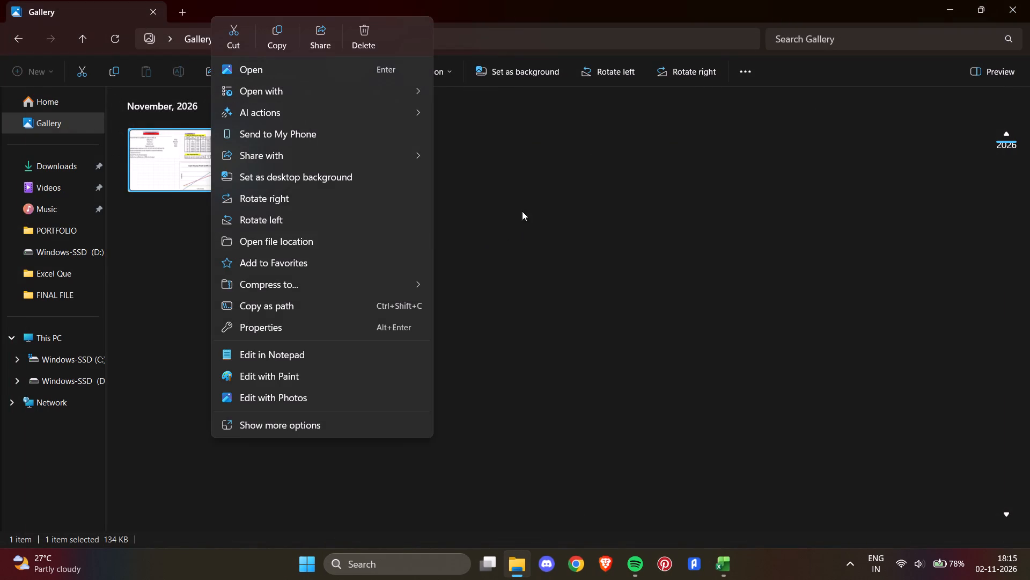
left_click(241, 32)
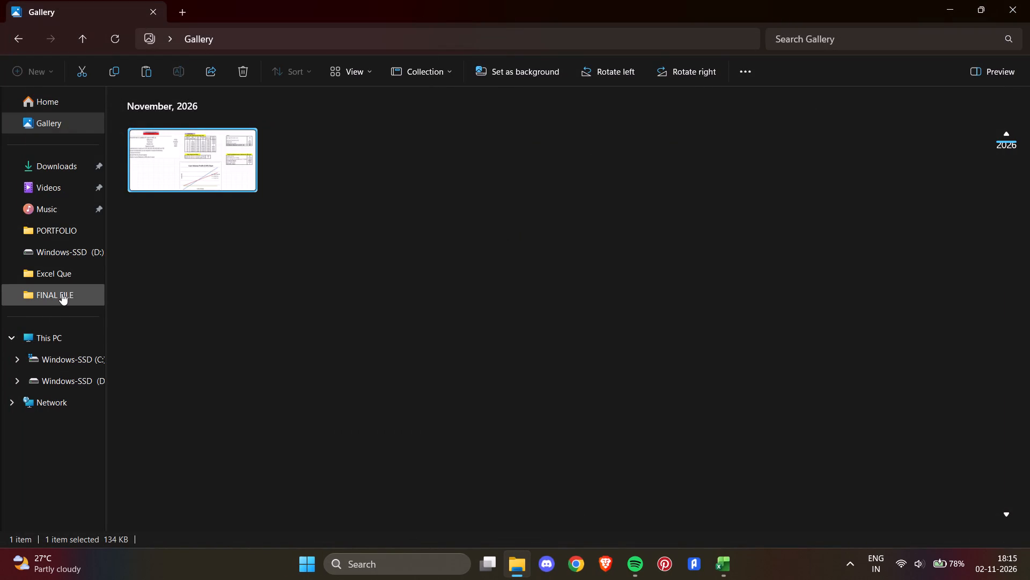
left_click(62, 293)
left_click(268, 201)
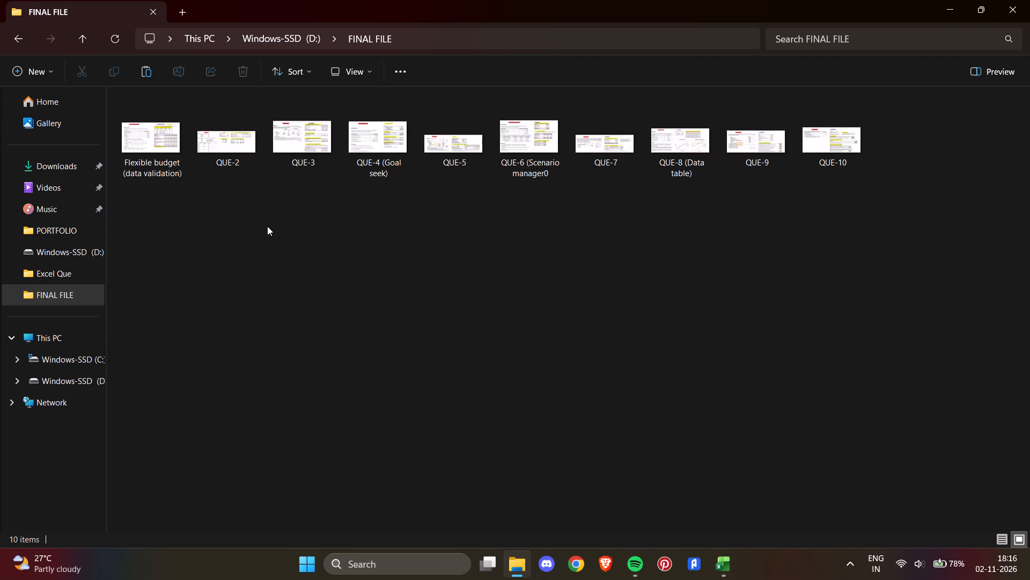
key("ctrl+v")
Rename the moved screenshot in FINAL FILE as QUE-1.
key("F2")
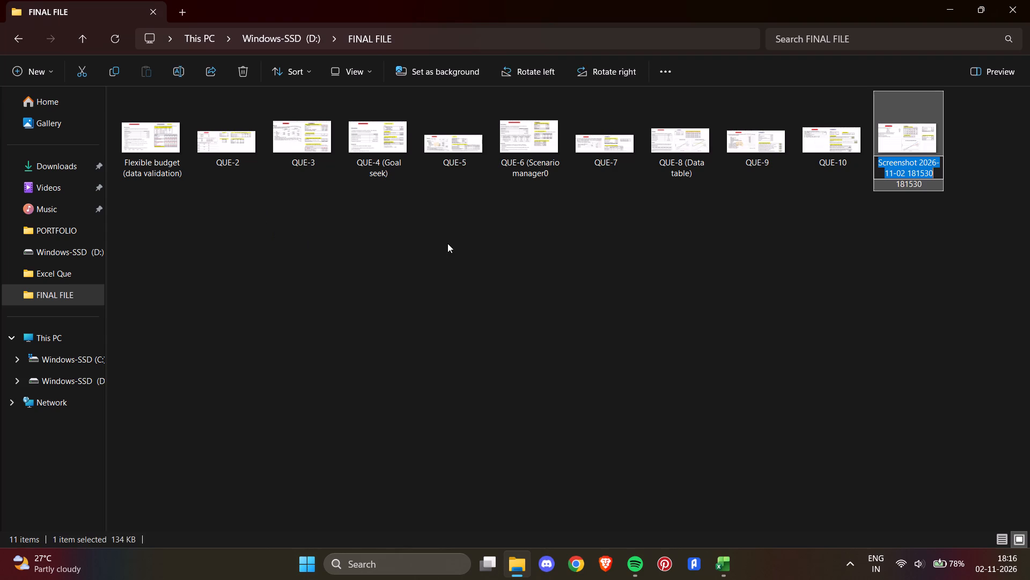
key("BackSpace")
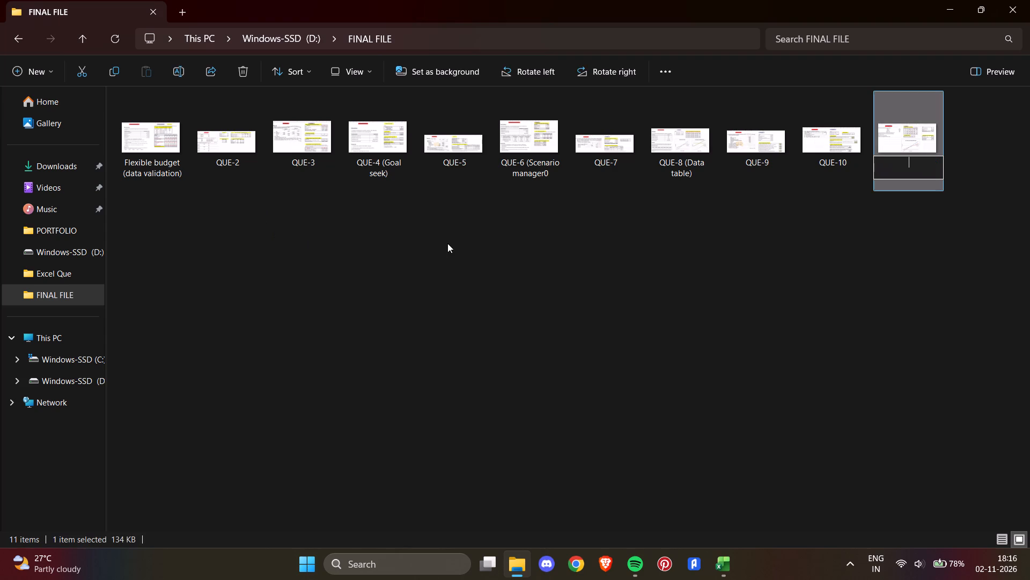
type("QUE-1")
key("Return")
left_click(447, 243)
Review the solution images in FINAL FILE one after another from QUE-1 to QUE-10, and close the viewer.
double_click(229, 131)
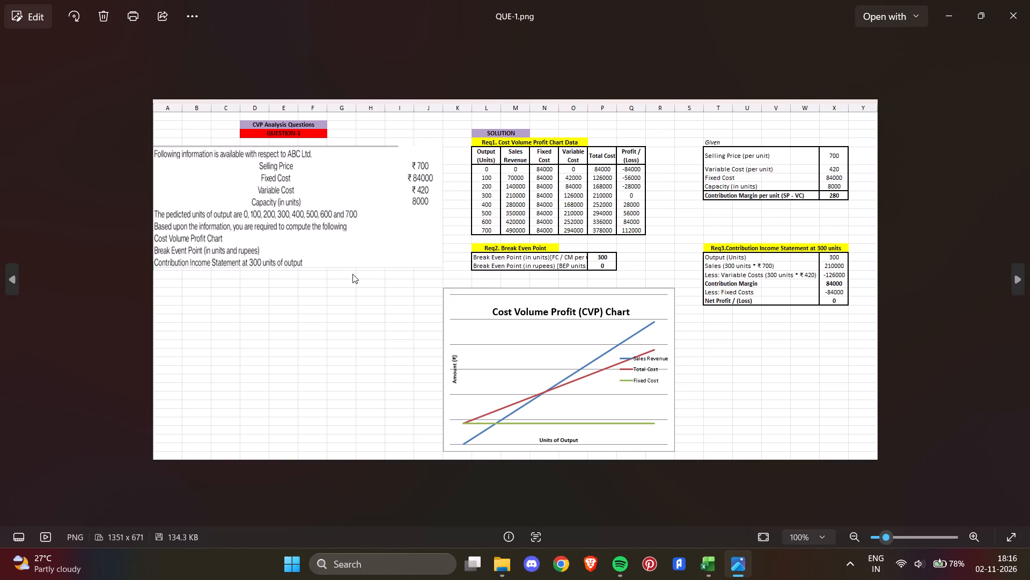
key("Right")
key("Left")
key("Right")
key("Right")
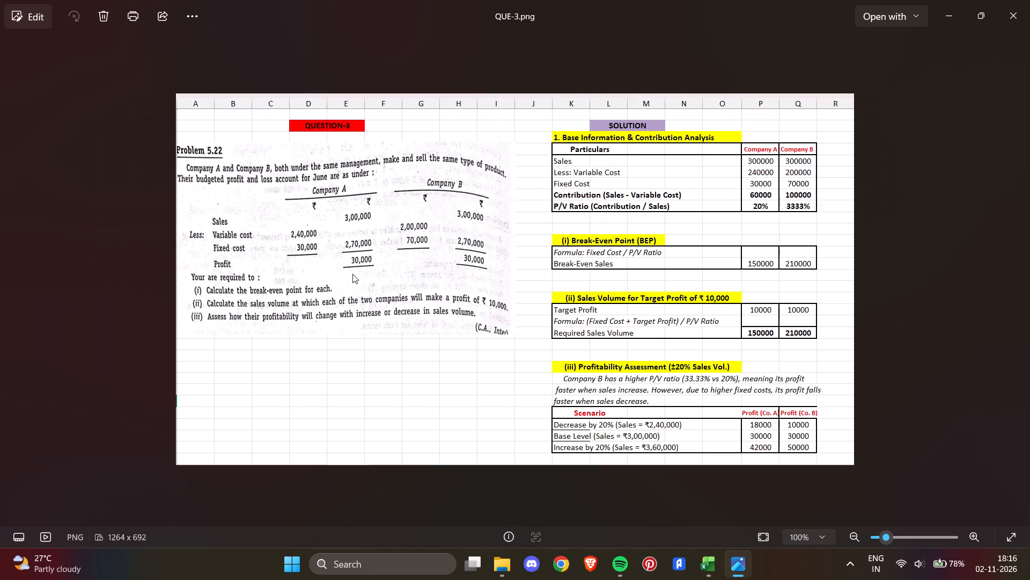
key("Right")
key("Right")
key("Right")
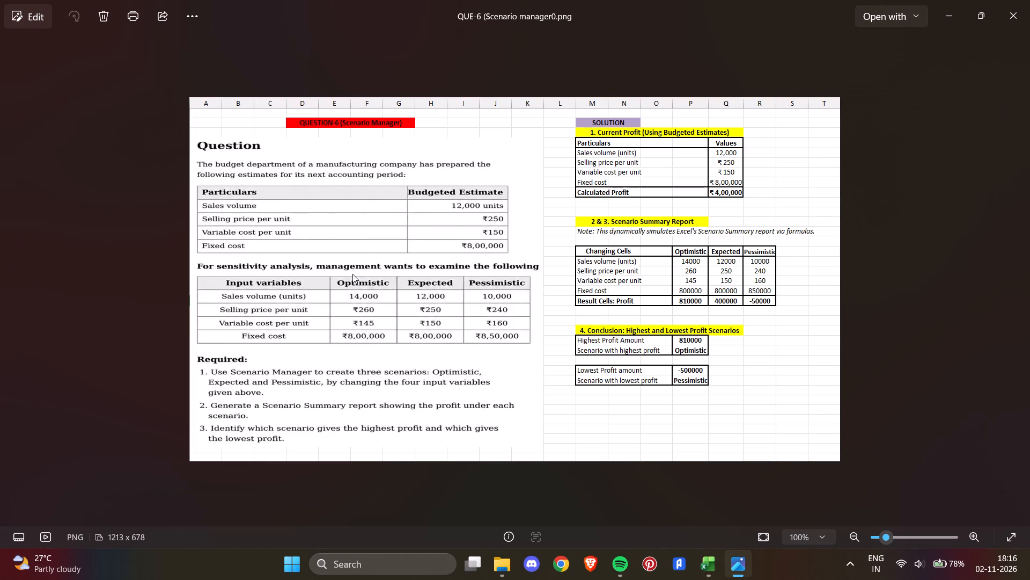
key("Right")
key("Right")
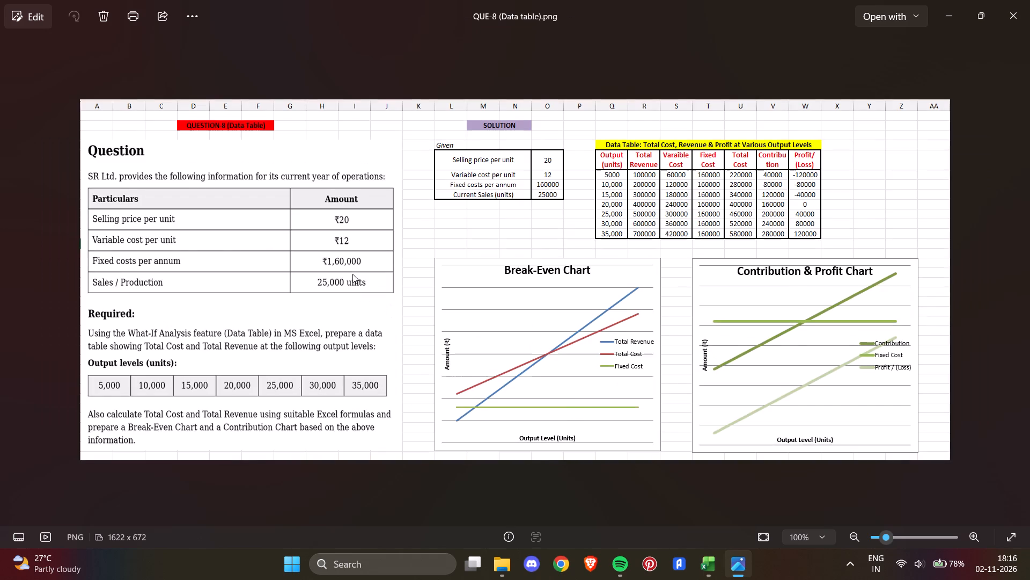
key("Right")
key("Right")
key("Right")
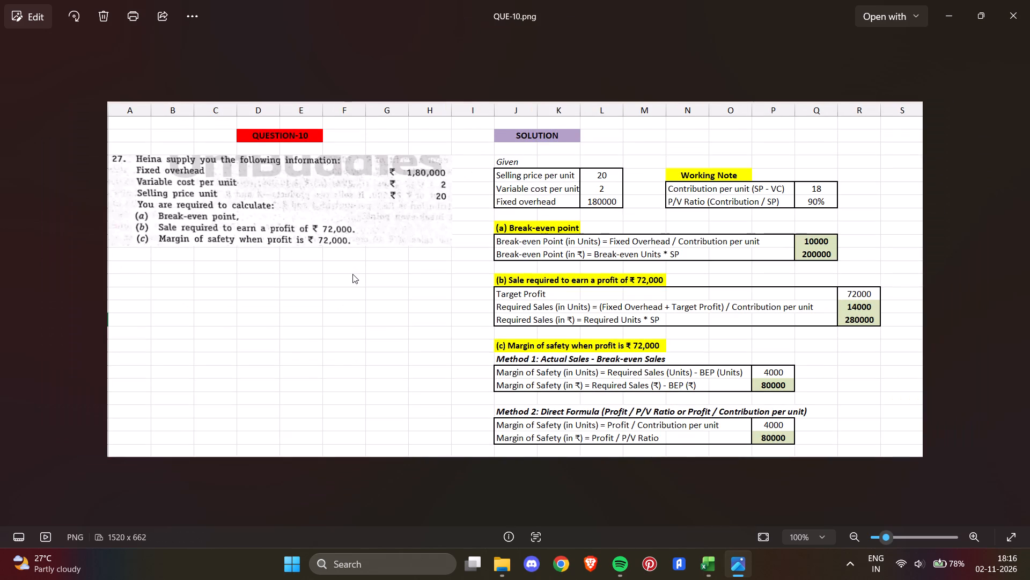
left_click(1019, 26)
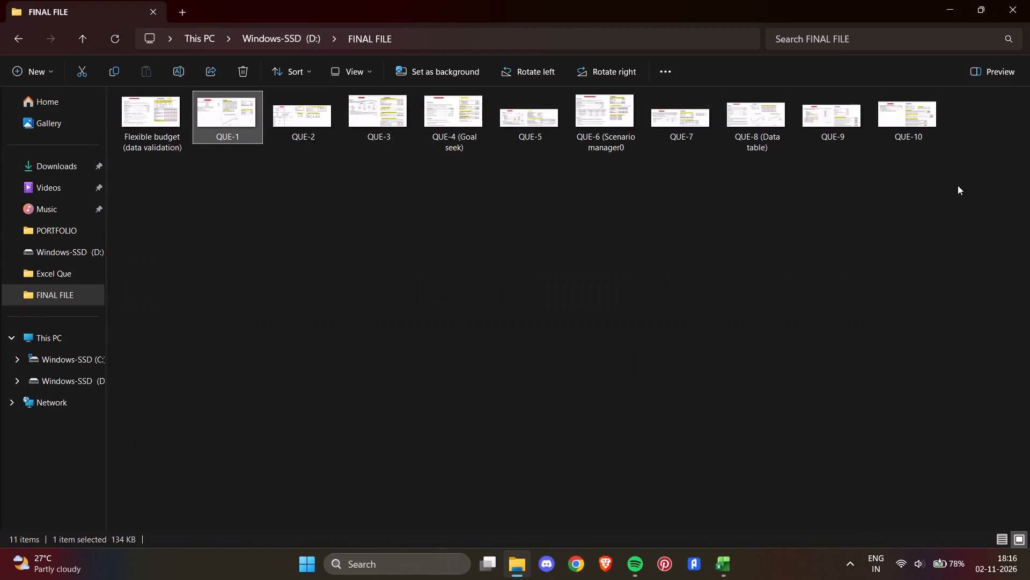